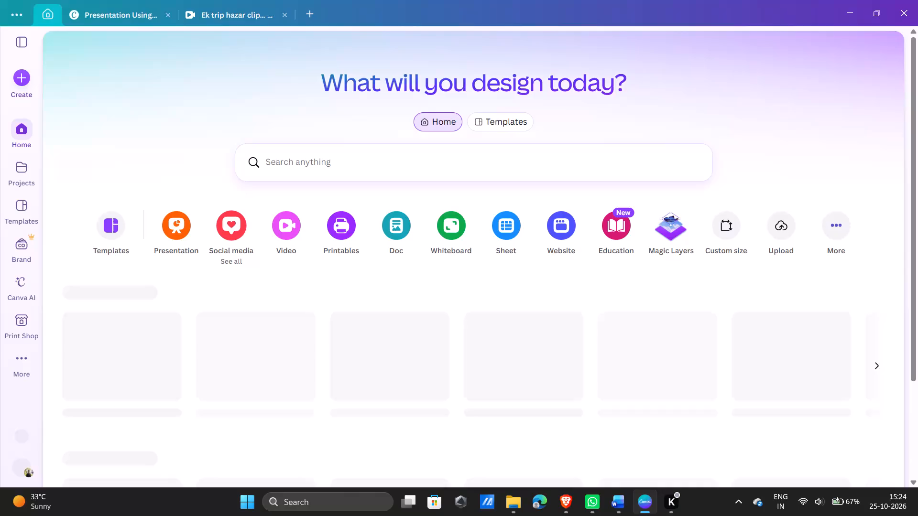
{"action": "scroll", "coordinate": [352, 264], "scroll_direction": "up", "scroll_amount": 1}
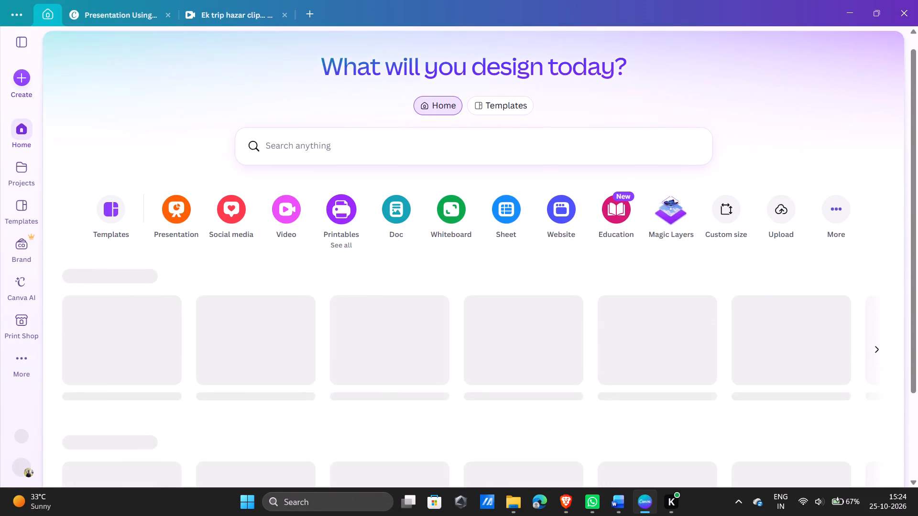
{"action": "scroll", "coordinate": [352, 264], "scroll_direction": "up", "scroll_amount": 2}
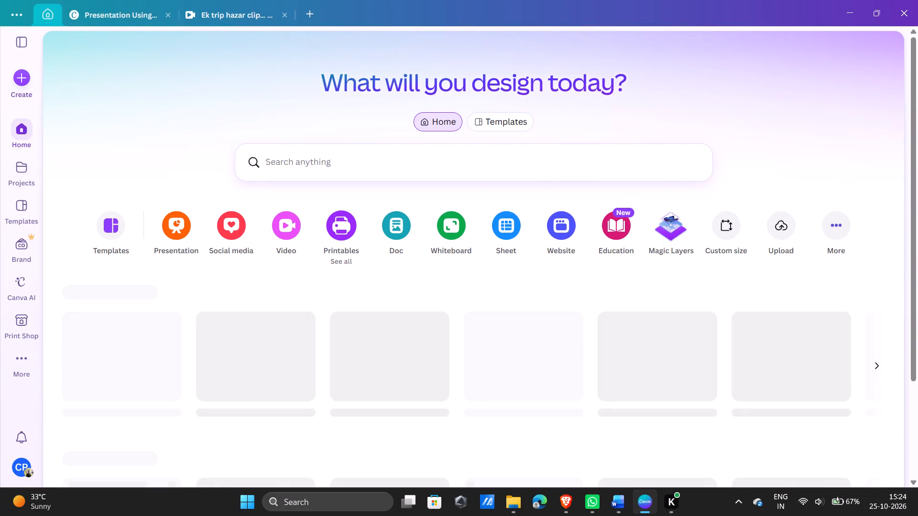
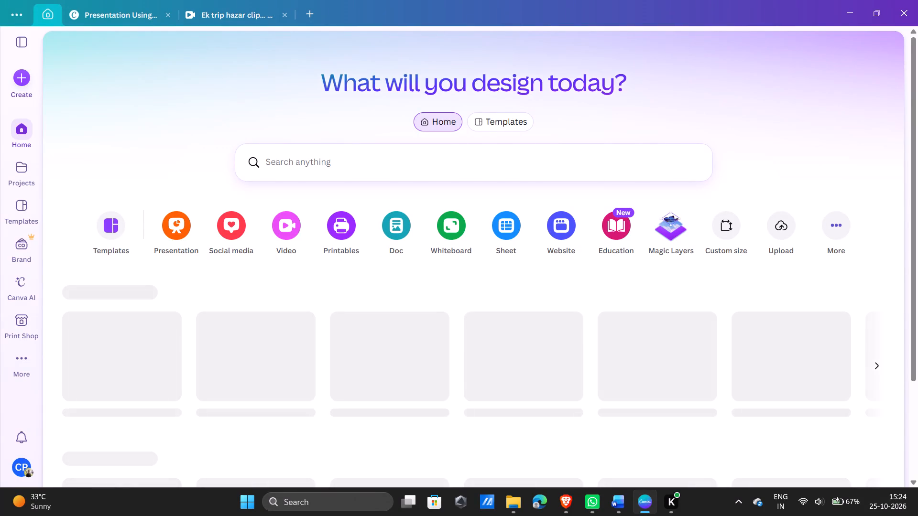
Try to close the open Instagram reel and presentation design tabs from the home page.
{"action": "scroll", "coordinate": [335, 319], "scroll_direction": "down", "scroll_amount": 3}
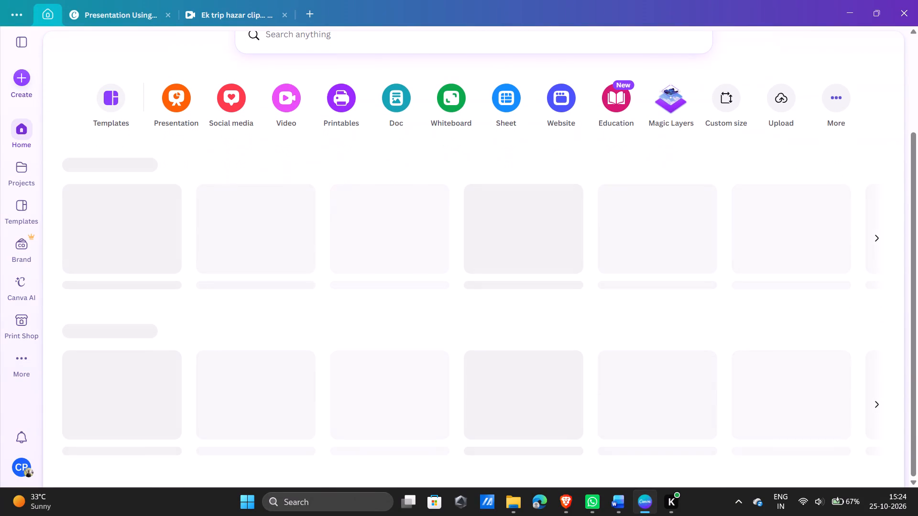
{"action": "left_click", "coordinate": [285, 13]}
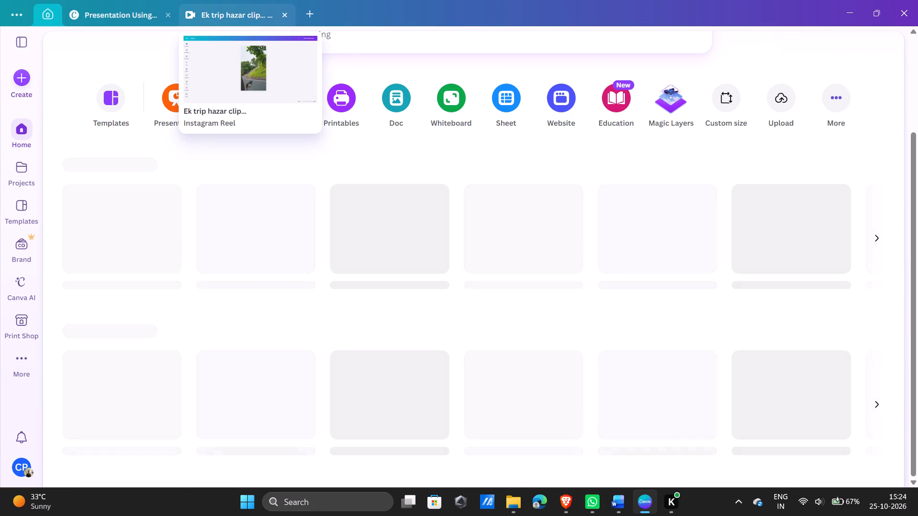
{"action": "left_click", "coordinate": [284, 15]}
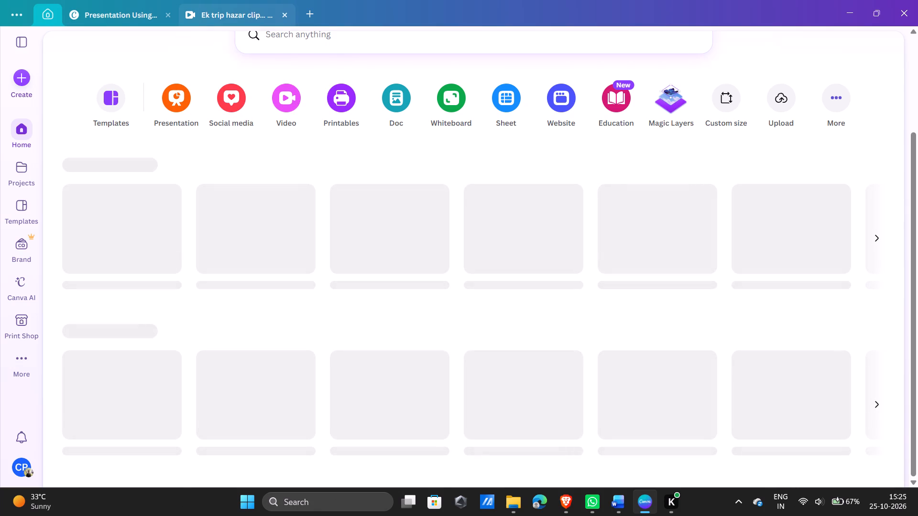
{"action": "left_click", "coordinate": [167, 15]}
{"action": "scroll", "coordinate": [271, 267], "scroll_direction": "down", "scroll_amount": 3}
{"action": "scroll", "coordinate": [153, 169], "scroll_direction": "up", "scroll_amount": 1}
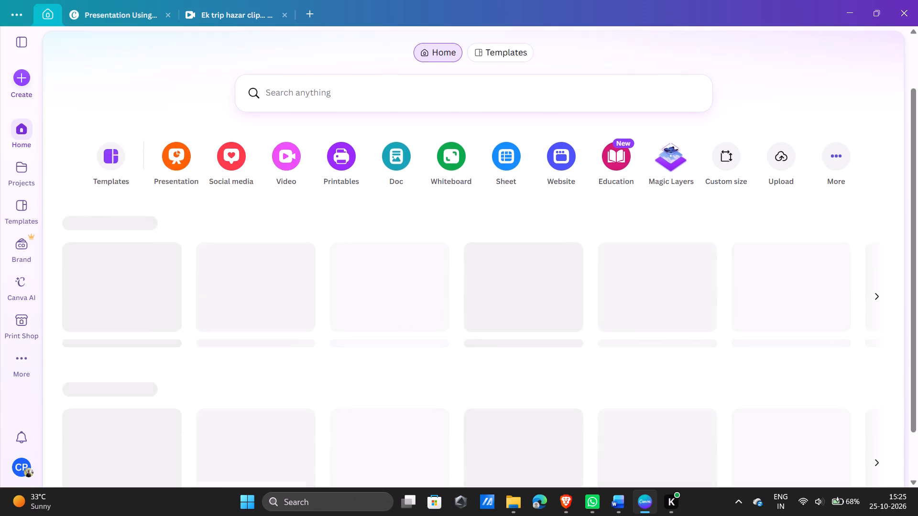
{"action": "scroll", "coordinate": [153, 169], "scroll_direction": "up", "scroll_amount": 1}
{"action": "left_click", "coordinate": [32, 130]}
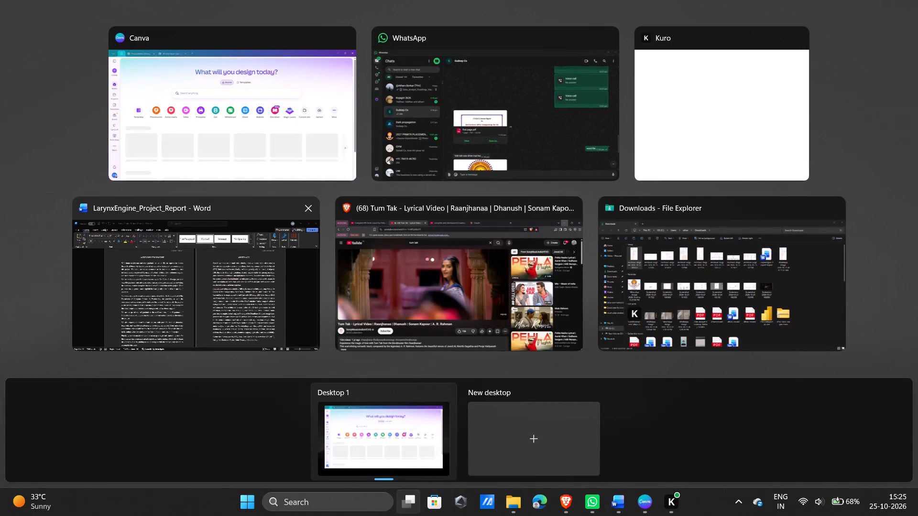
Switch to the LarynxEngine_Project_Report document in Word and examine its front matter, contents and the Chapter 3 architecture pages with Figure 3.1.
{"action": "left_click", "coordinate": [223, 280]}
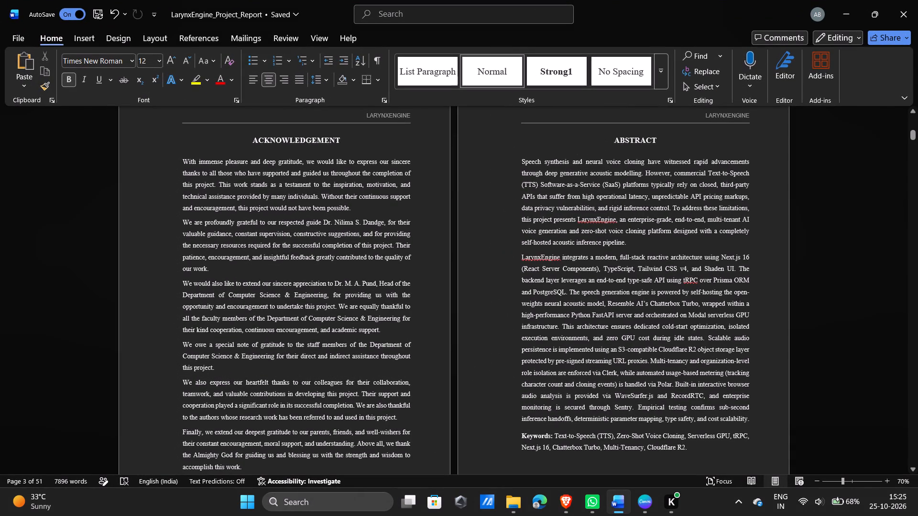
{"action": "scroll", "coordinate": [428, 343], "scroll_direction": "down", "scroll_amount": 3}
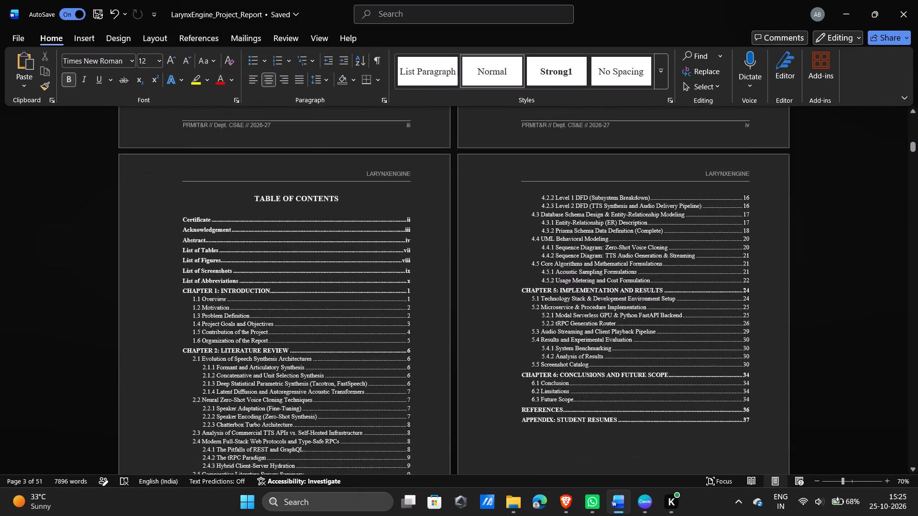
{"action": "scroll", "coordinate": [428, 343], "scroll_direction": "down", "scroll_amount": 7}
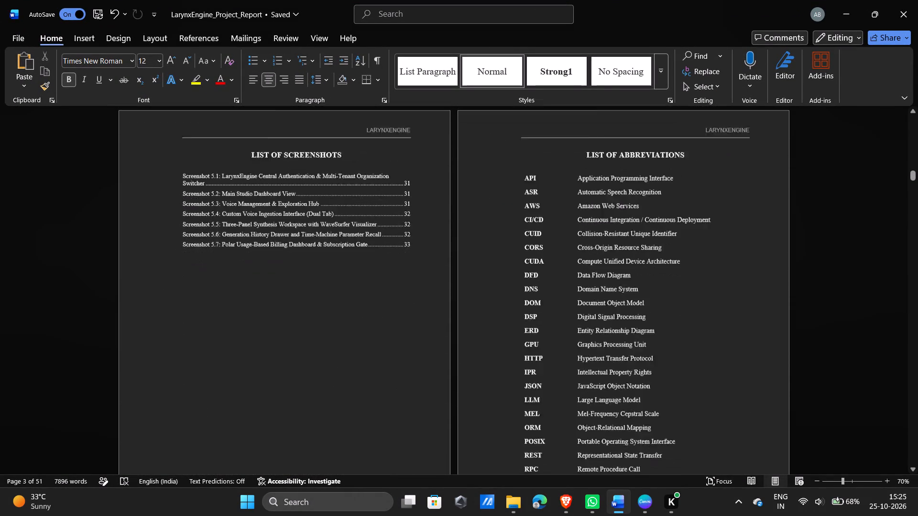
{"action": "scroll", "coordinate": [428, 343], "scroll_direction": "down", "scroll_amount": 3}
{"action": "scroll", "coordinate": [461, 307], "scroll_direction": "down", "scroll_amount": 5}
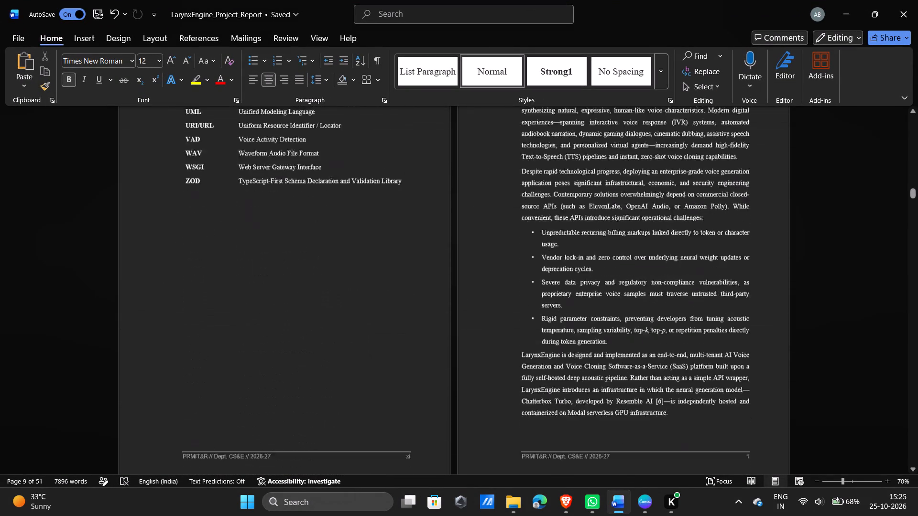
{"action": "scroll", "coordinate": [461, 307], "scroll_direction": "down", "scroll_amount": 14}
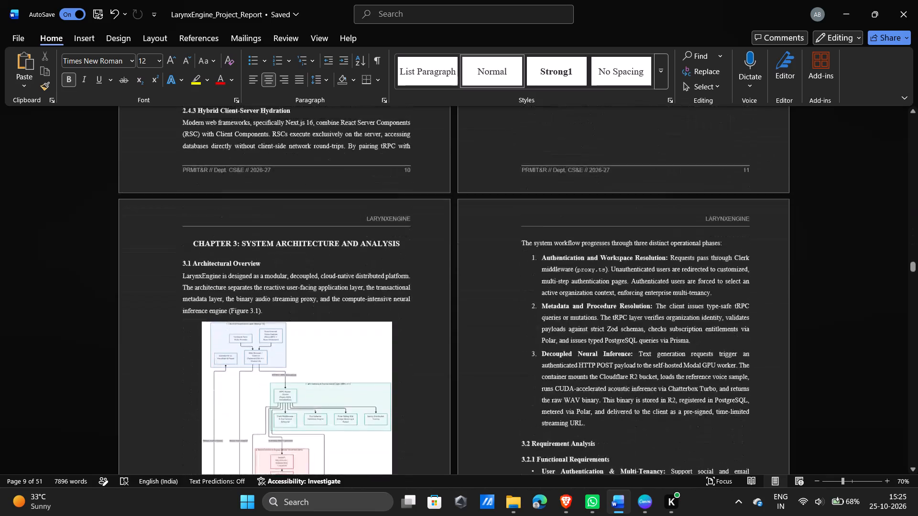
{"action": "scroll", "coordinate": [297, 292], "scroll_direction": "up", "scroll_amount": 1}
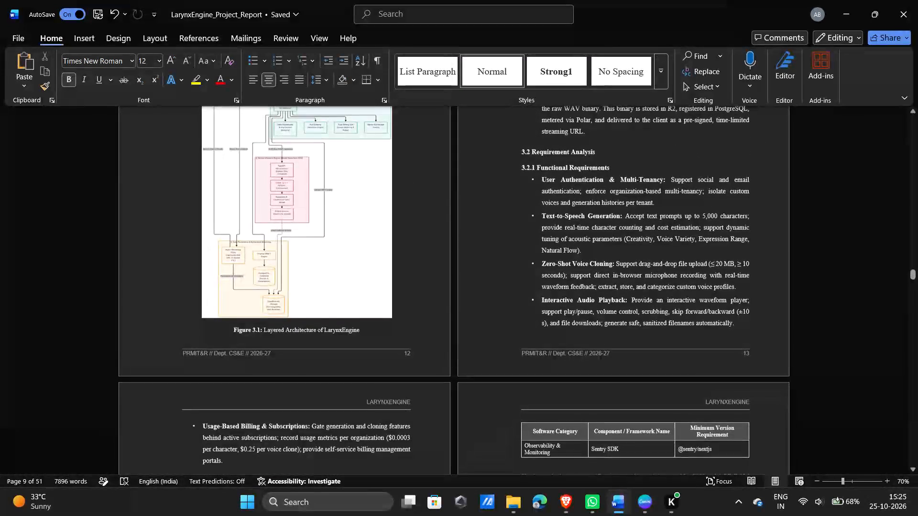
{"action": "scroll", "coordinate": [297, 292], "scroll_direction": "up", "scroll_amount": 1}
{"action": "scroll", "coordinate": [297, 292], "scroll_direction": "down", "scroll_amount": 1}
{"action": "scroll", "coordinate": [297, 292], "scroll_direction": "up", "scroll_amount": 1}
{"action": "scroll", "coordinate": [297, 292], "scroll_direction": "down", "scroll_amount": 1}
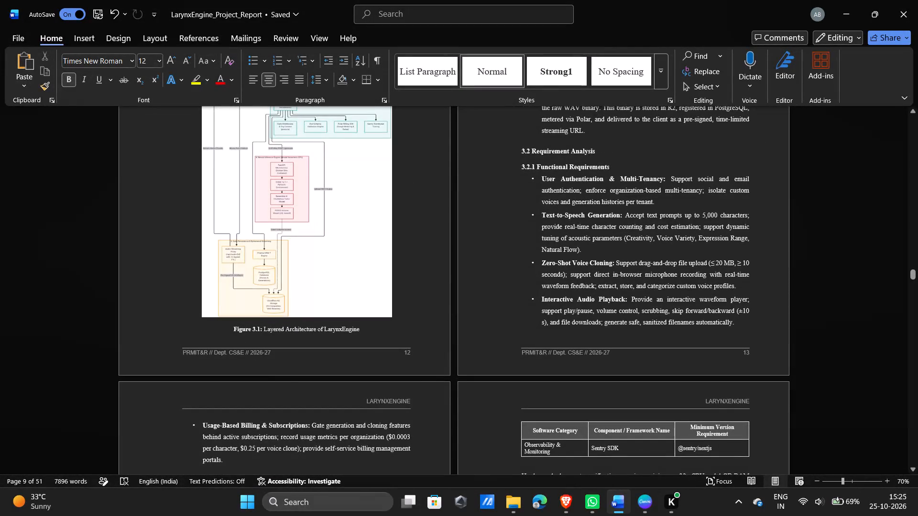
{"action": "scroll", "coordinate": [267, 262], "scroll_direction": "up", "scroll_amount": 9, "text": "ctrl"}
{"action": "scroll", "coordinate": [267, 262], "scroll_direction": "up", "scroll_amount": 3}
{"action": "scroll", "coordinate": [267, 262], "scroll_direction": "down", "scroll_amount": 5, "text": "ctrl"}
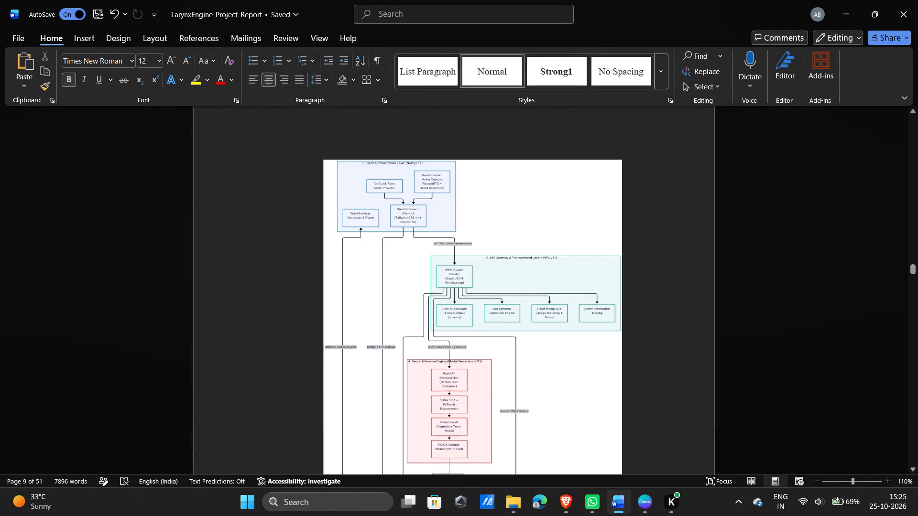
{"action": "scroll", "coordinate": [267, 262], "scroll_direction": "down", "scroll_amount": 4, "text": "ctrl"}
{"action": "scroll", "coordinate": [267, 262], "scroll_direction": "down", "scroll_amount": 2}
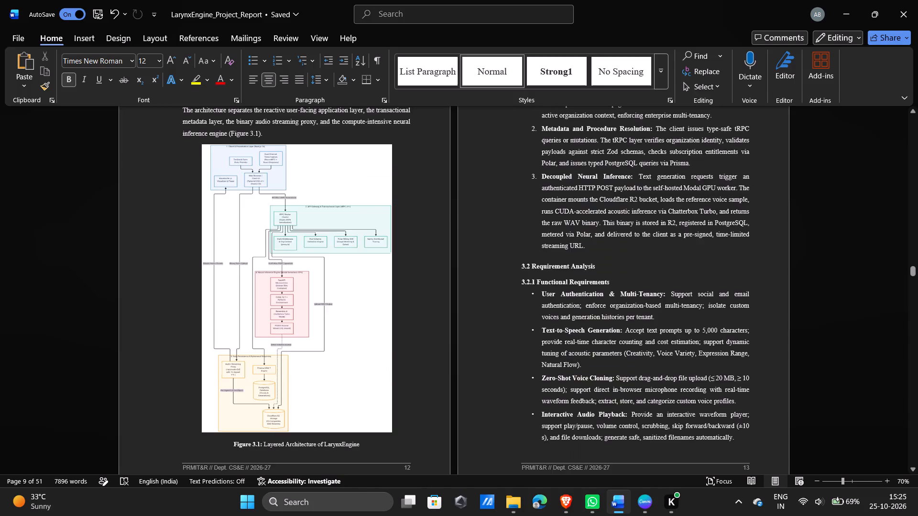
{"action": "scroll", "coordinate": [267, 262], "scroll_direction": "down", "scroll_amount": 4}
Check the Canva home page and return to the LarynxEngine_Project_Report document in Word.
{"action": "left_click", "coordinate": [489, 109]}
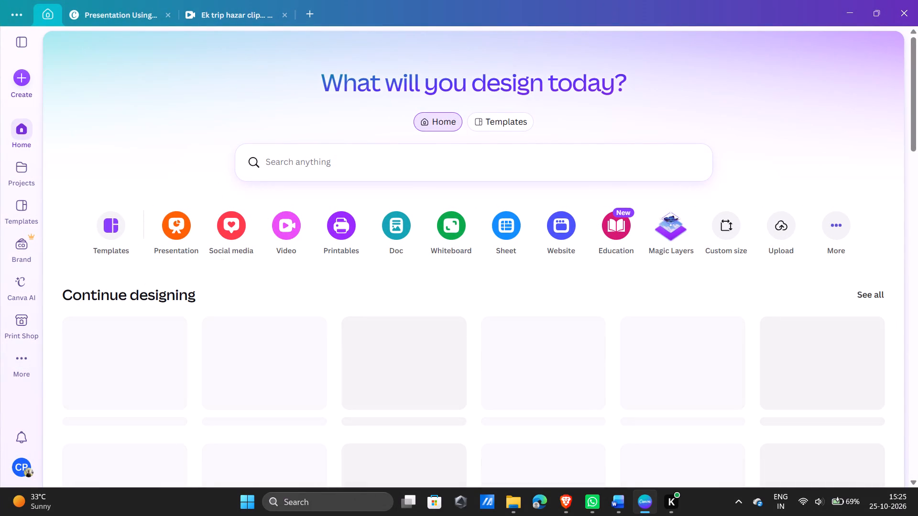
{"action": "left_click", "coordinate": [515, 126]}
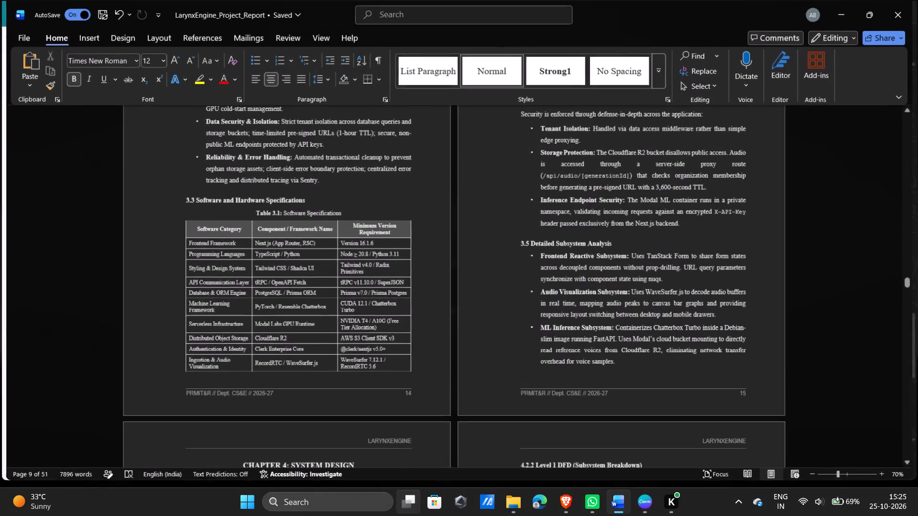
Examine the end of the report, covering the student resumes appendix and the references pages.
{"action": "scroll", "coordinate": [459, 136], "scroll_direction": "down", "scroll_amount": 20}
{"action": "scroll", "coordinate": [459, 136], "scroll_direction": "down", "scroll_amount": 20}
{"action": "scroll", "coordinate": [459, 136], "scroll_direction": "down", "scroll_amount": 20}
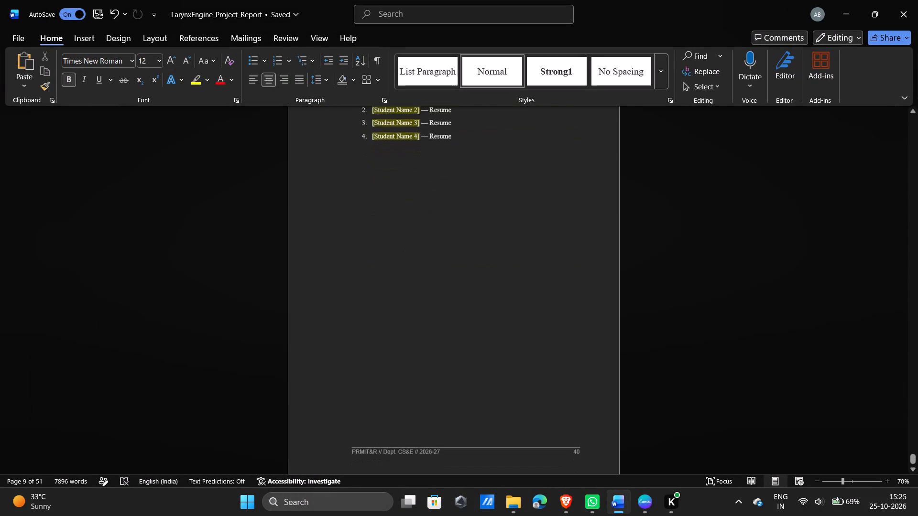
{"action": "scroll", "coordinate": [459, 136], "scroll_direction": "up", "scroll_amount": 1}
{"action": "left_click", "coordinate": [420, 187]}
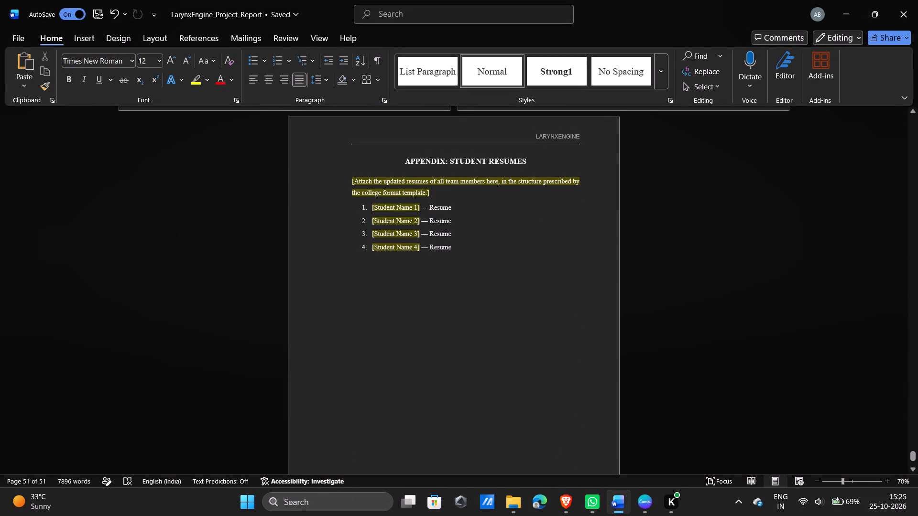
{"action": "scroll", "coordinate": [442, 196], "scroll_direction": "up", "scroll_amount": 2}
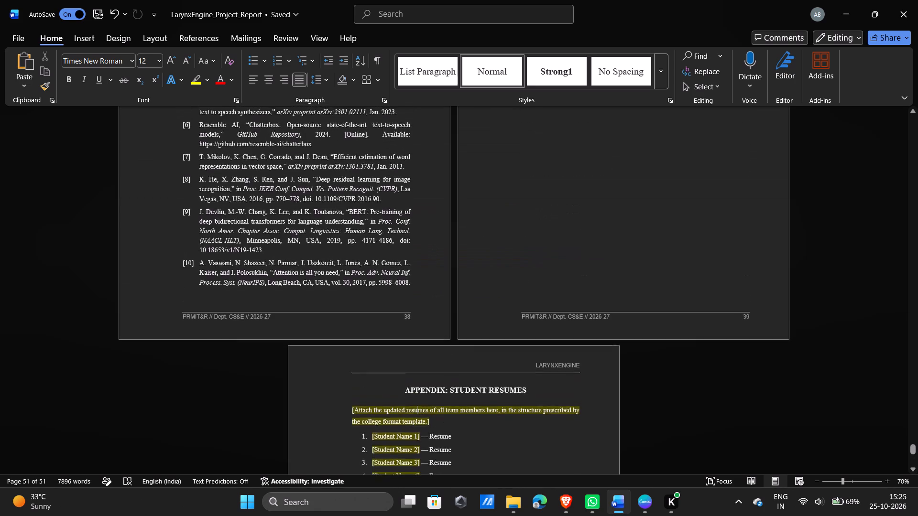
{"action": "scroll", "coordinate": [442, 196], "scroll_direction": "up", "scroll_amount": 2}
{"action": "scroll", "coordinate": [442, 196], "scroll_direction": "right", "scroll_amount": 1}
{"action": "scroll", "coordinate": [442, 196], "scroll_direction": "up", "scroll_amount": 1}
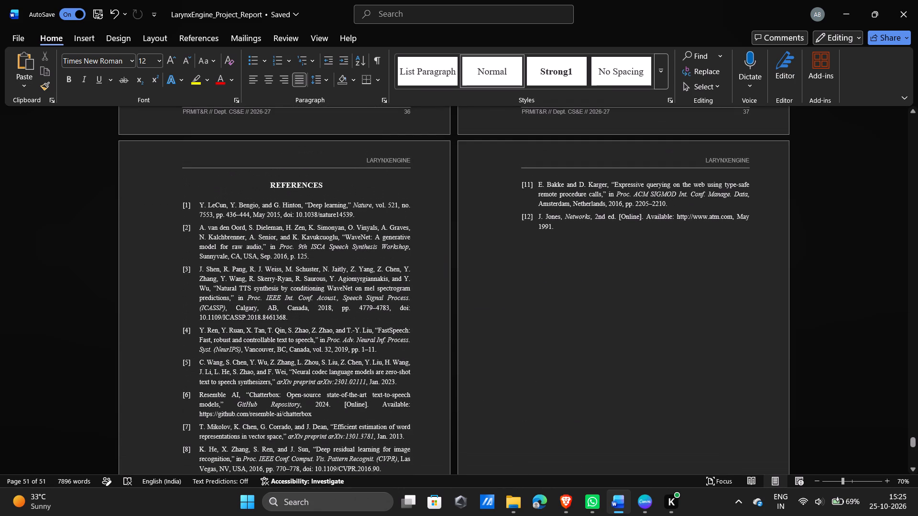
{"action": "scroll", "coordinate": [442, 196], "scroll_direction": "up", "scroll_amount": 2}
{"action": "scroll", "coordinate": [442, 196], "scroll_direction": "down", "scroll_amount": 2}
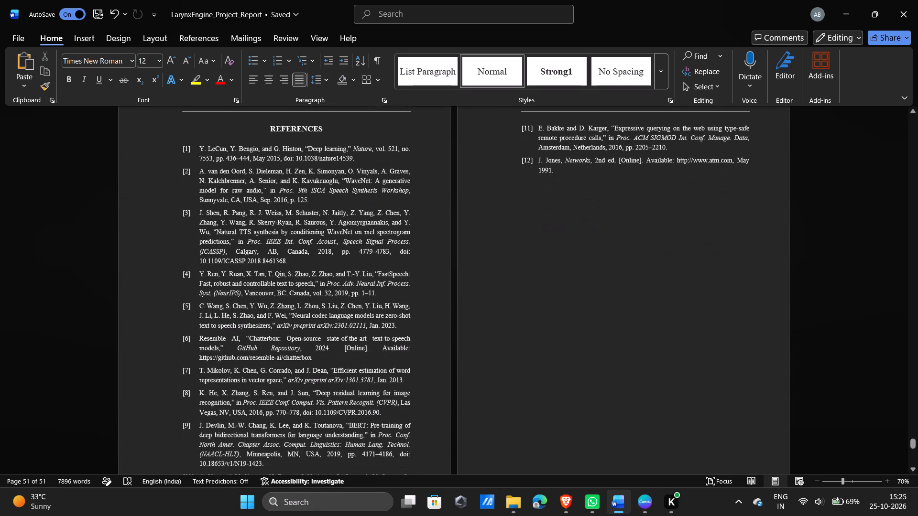
{"action": "scroll", "coordinate": [442, 196], "scroll_direction": "down", "scroll_amount": 1}
{"action": "scroll", "coordinate": [442, 196], "scroll_direction": "up", "scroll_amount": 1}
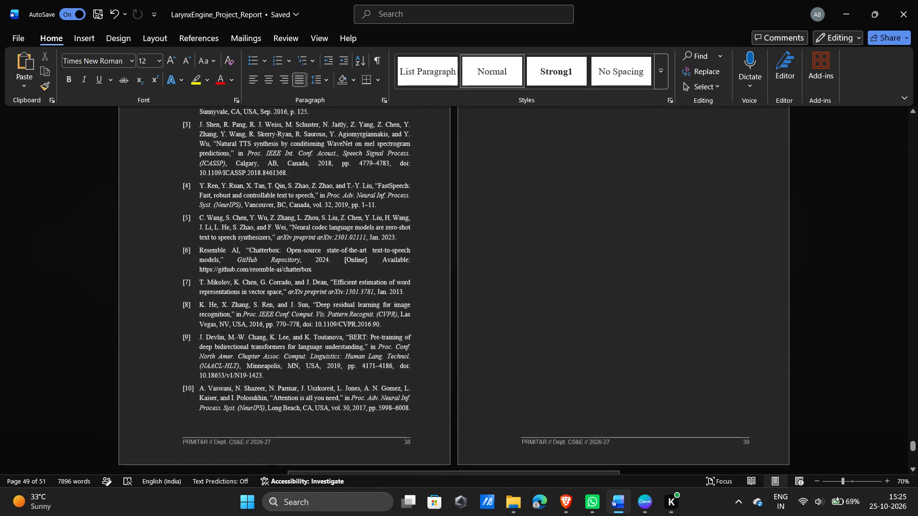
Delete the ninth item, "Limited evaluation", from the numbered list in section 6.2 Limitations.
{"action": "scroll", "coordinate": [442, 196], "scroll_direction": "up", "scroll_amount": 3}
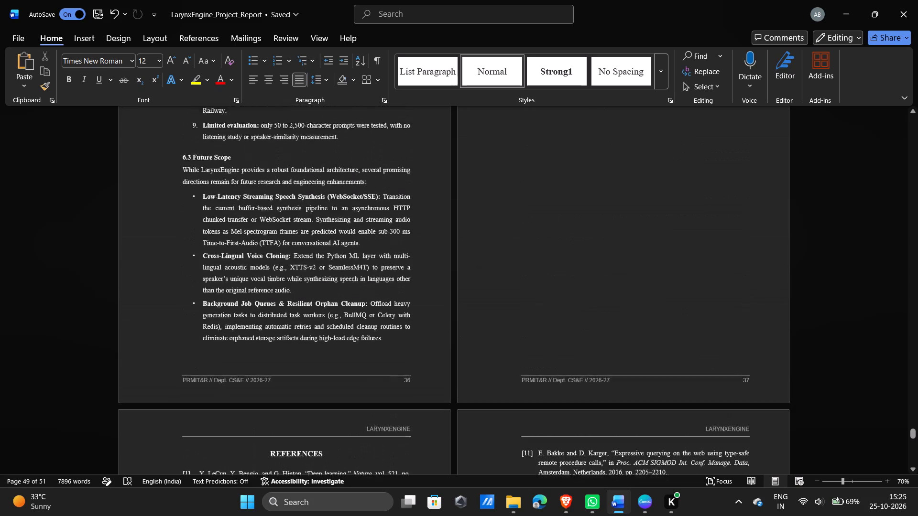
{"action": "scroll", "coordinate": [442, 196], "scroll_direction": "up", "scroll_amount": 1}
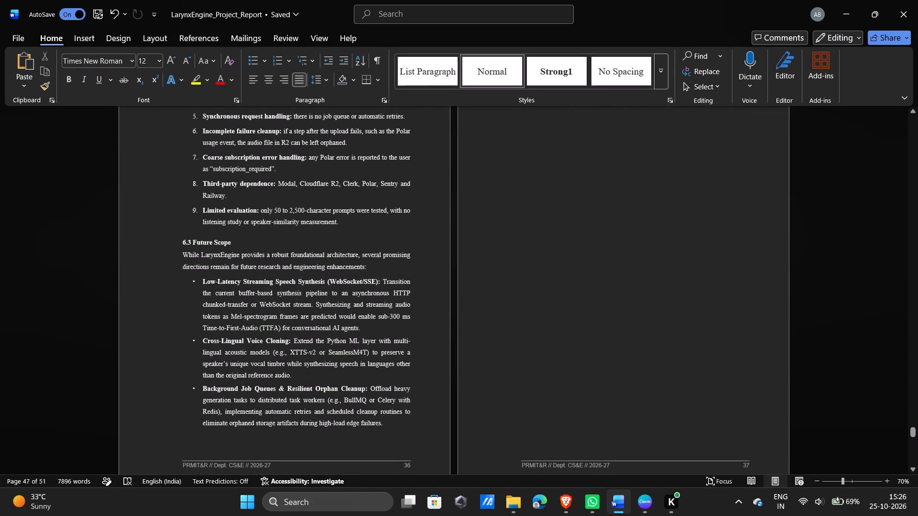
{"action": "scroll", "coordinate": [259, 309], "scroll_direction": "up", "scroll_amount": 2}
{"action": "scroll", "coordinate": [259, 309], "scroll_direction": "down", "scroll_amount": 1}
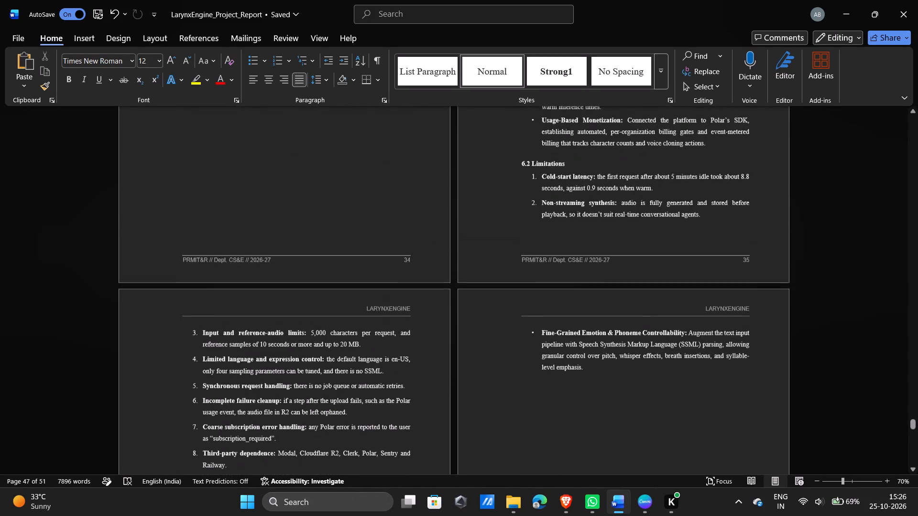
{"action": "scroll", "coordinate": [259, 309], "scroll_direction": "down", "scroll_amount": 1}
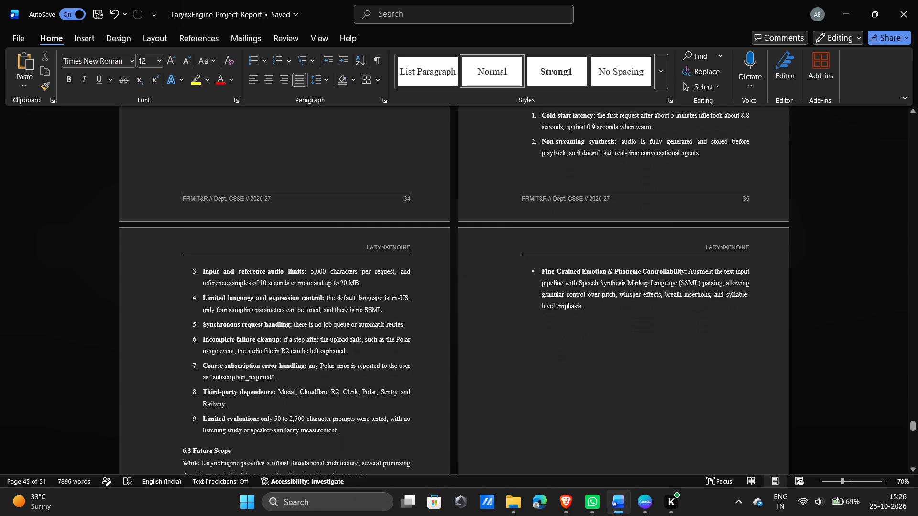
{"action": "scroll", "coordinate": [259, 309], "scroll_direction": "down", "scroll_amount": 2}
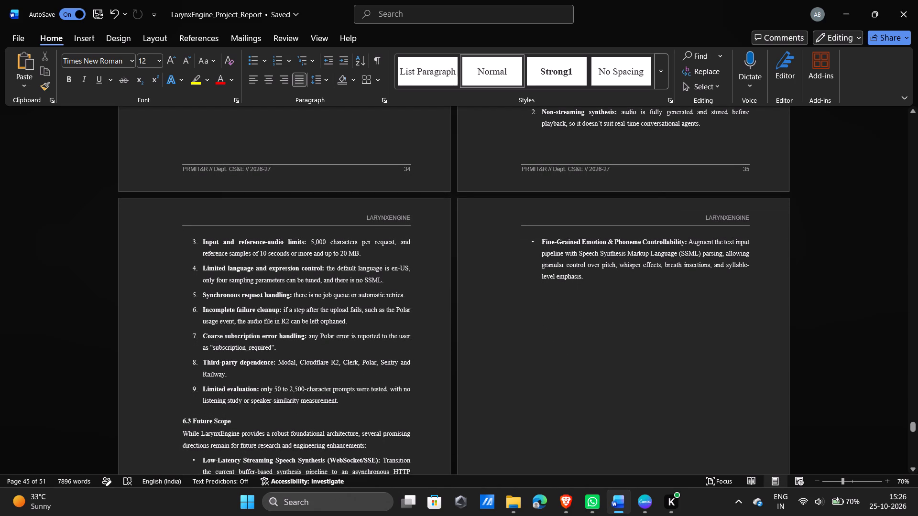
{"action": "left_click_drag", "start_coordinate": [341, 404], "coordinate": [236, 381]}
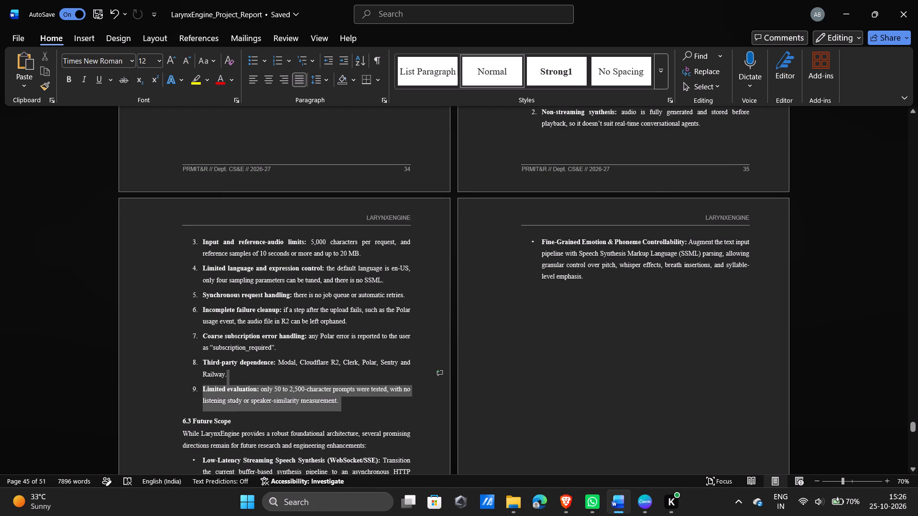
{"action": "left_click_drag", "start_coordinate": [236, 381], "coordinate": [201, 388]}
{"action": "key", "text": "BackSpace"}
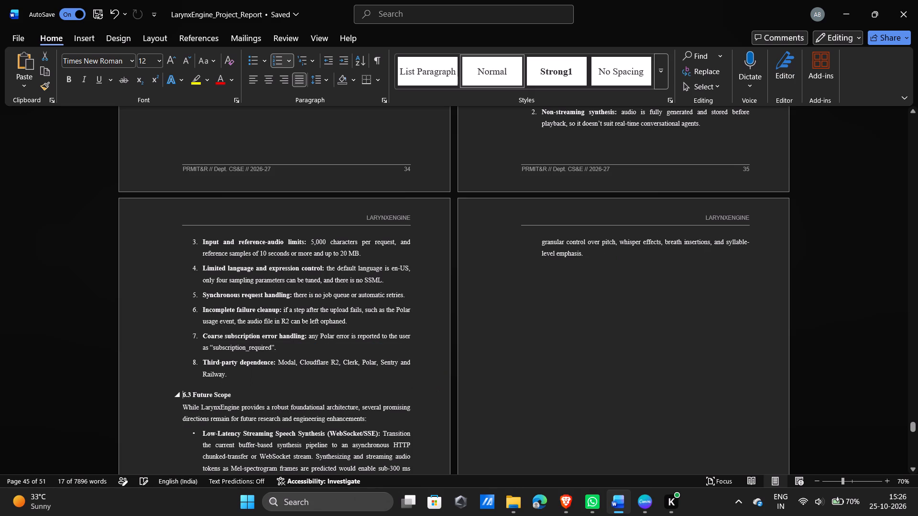
Delete the eighth item, "Third-party dependence", from the numbered list in section 6.2 Limitations.
{"action": "scroll", "coordinate": [270, 338], "scroll_direction": "down", "scroll_amount": 1}
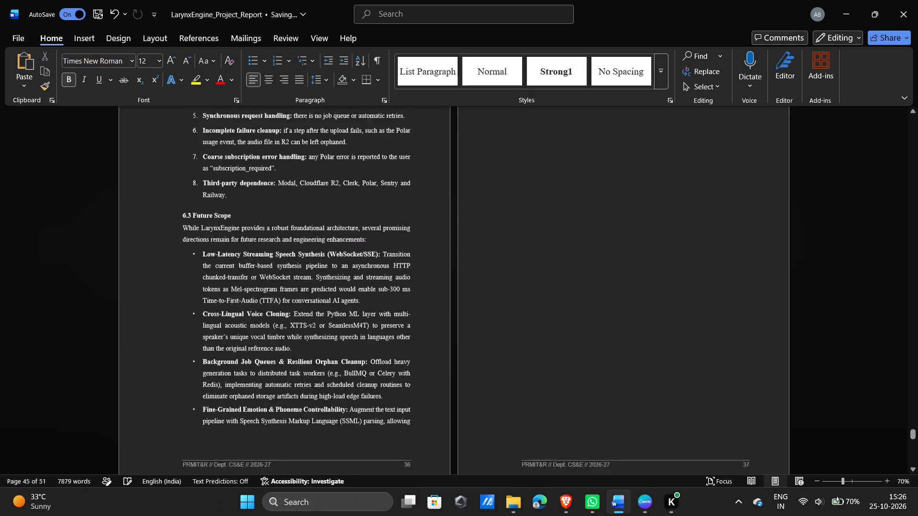
{"action": "scroll", "coordinate": [270, 338], "scroll_direction": "down", "scroll_amount": 1}
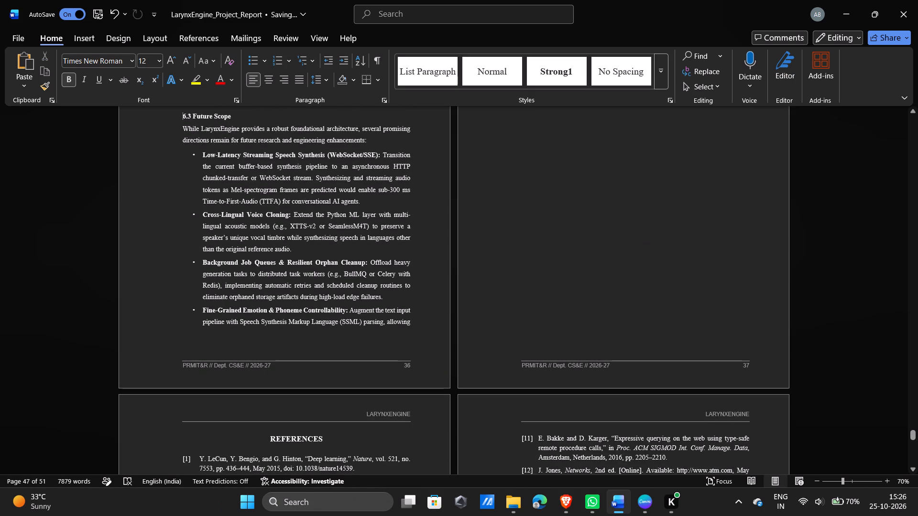
{"action": "scroll", "coordinate": [372, 265], "scroll_direction": "up", "scroll_amount": 2}
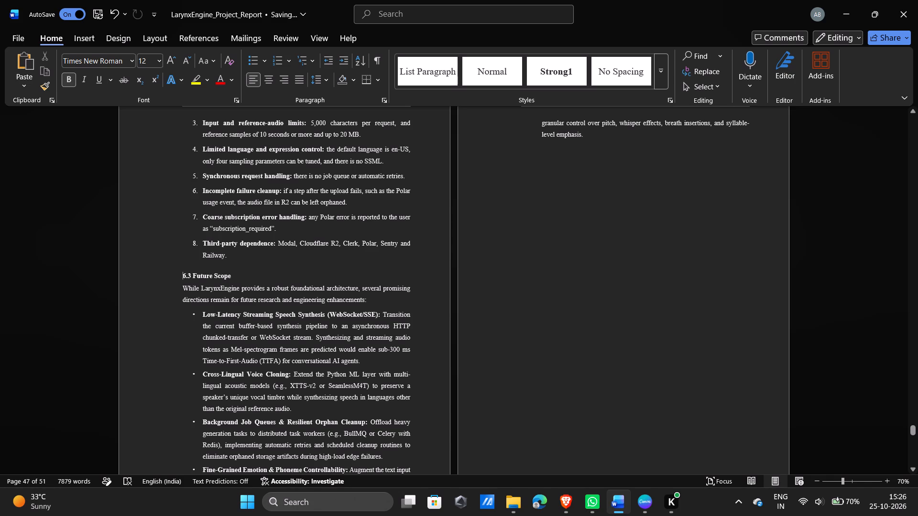
{"action": "left_click_drag", "start_coordinate": [231, 258], "coordinate": [203, 245]}
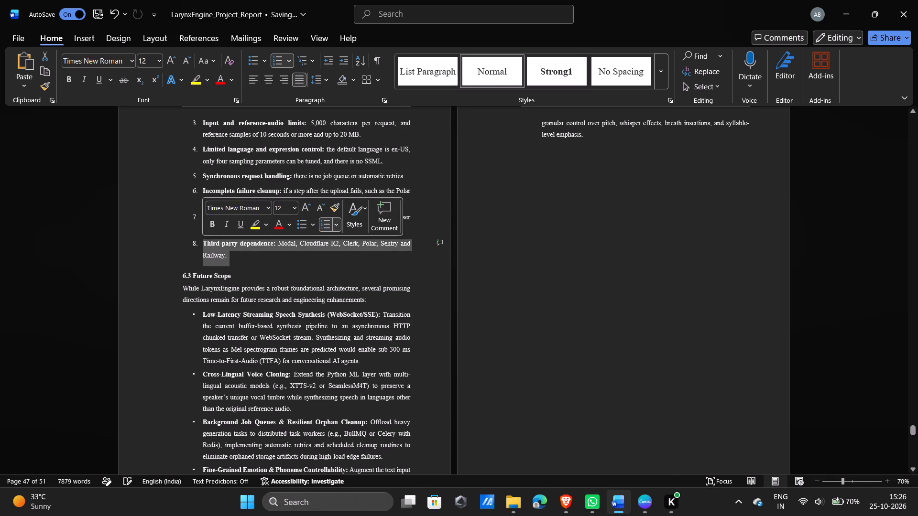
{"action": "key", "text": "BackSpace"}
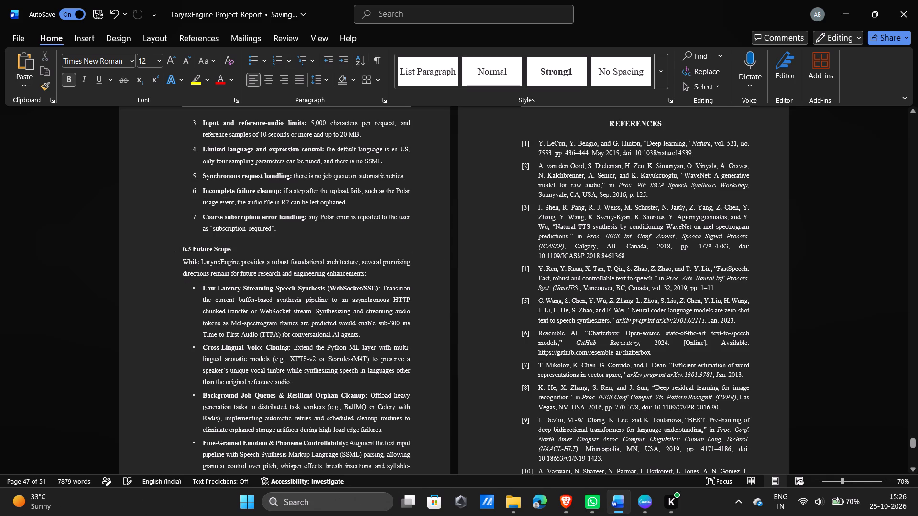
{"action": "left_click", "coordinate": [863, 266]}
Examine the page layout around Chapter 6, from the Chapter 5 screenshots through the references to the student resumes appendix.
{"action": "scroll", "coordinate": [408, 281], "scroll_direction": "up", "scroll_amount": 1}
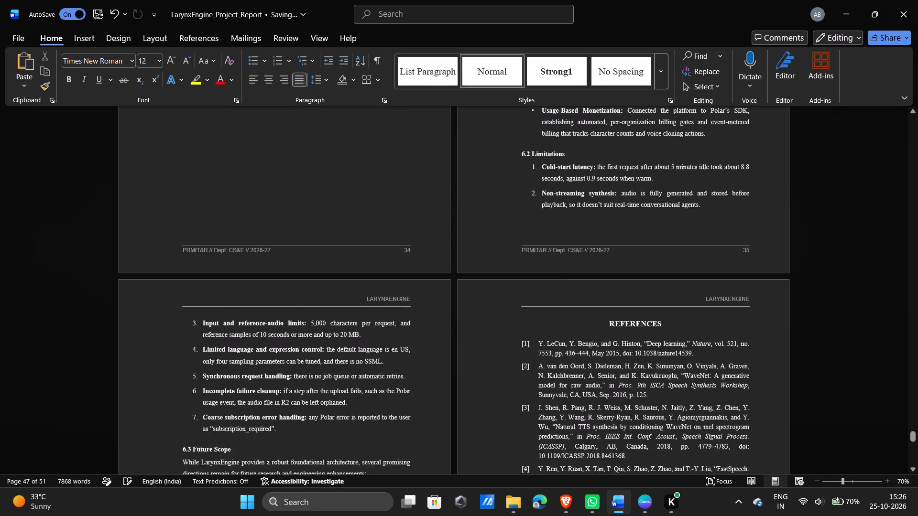
{"action": "scroll", "coordinate": [408, 281], "scroll_direction": "up", "scroll_amount": 2}
{"action": "scroll", "coordinate": [408, 281], "scroll_direction": "down", "scroll_amount": 2}
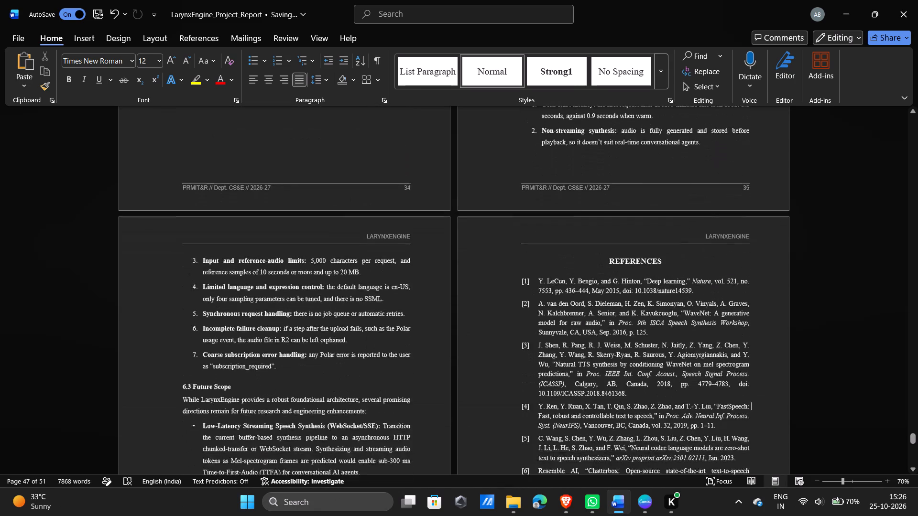
{"action": "scroll", "coordinate": [408, 281], "scroll_direction": "down", "scroll_amount": 3}
{"action": "scroll", "coordinate": [408, 281], "scroll_direction": "up", "scroll_amount": 1}
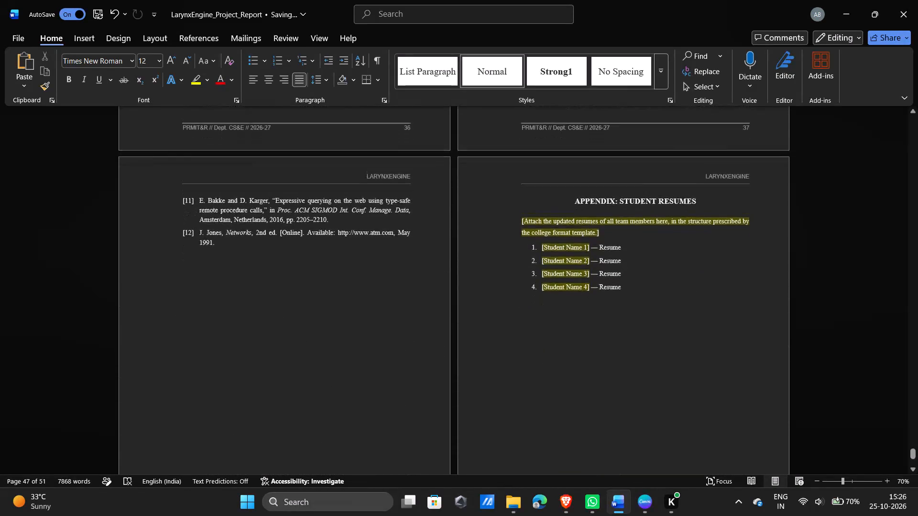
{"action": "scroll", "coordinate": [408, 281], "scroll_direction": "up", "scroll_amount": 5}
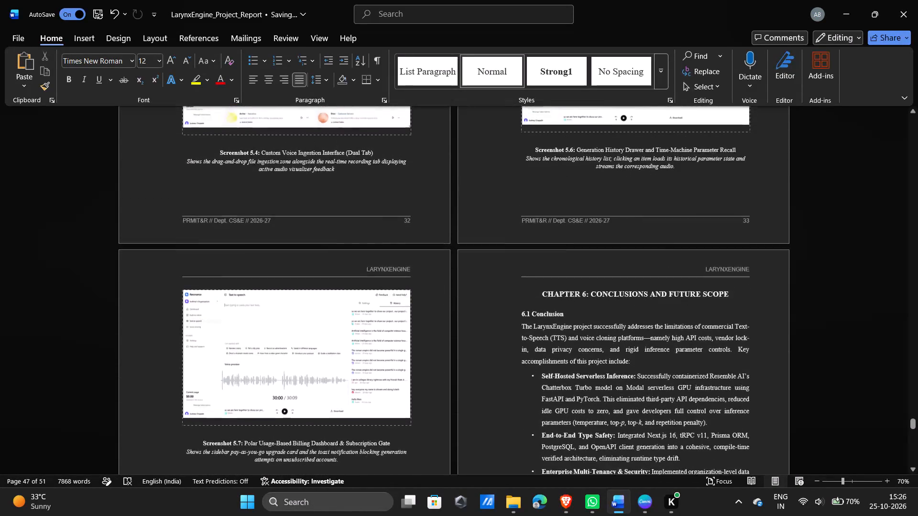
{"action": "scroll", "coordinate": [408, 281], "scroll_direction": "up", "scroll_amount": 2}
Switch to Canva, open the "Copy of Copy of Seminar Report" design and examine its pages from the certificate to chapter 4.
{"action": "left_click", "coordinate": [438, 153]}
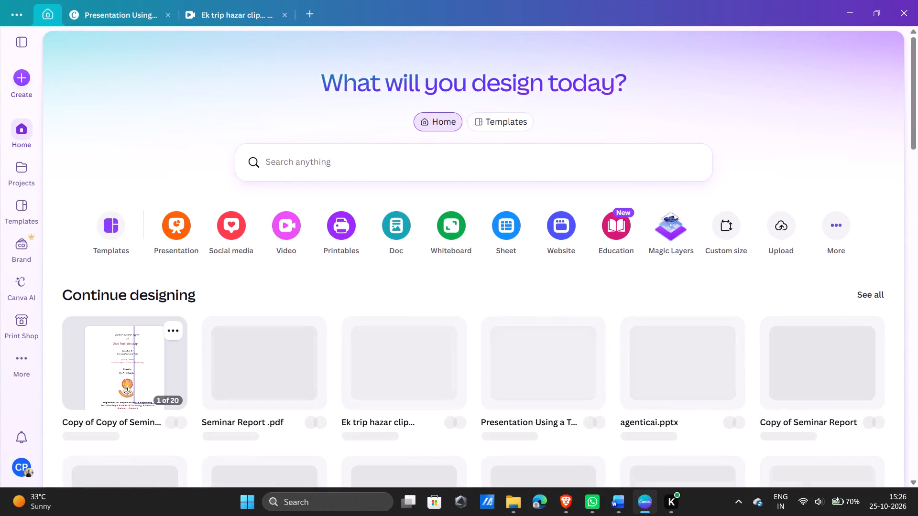
{"action": "left_click", "coordinate": [126, 362]}
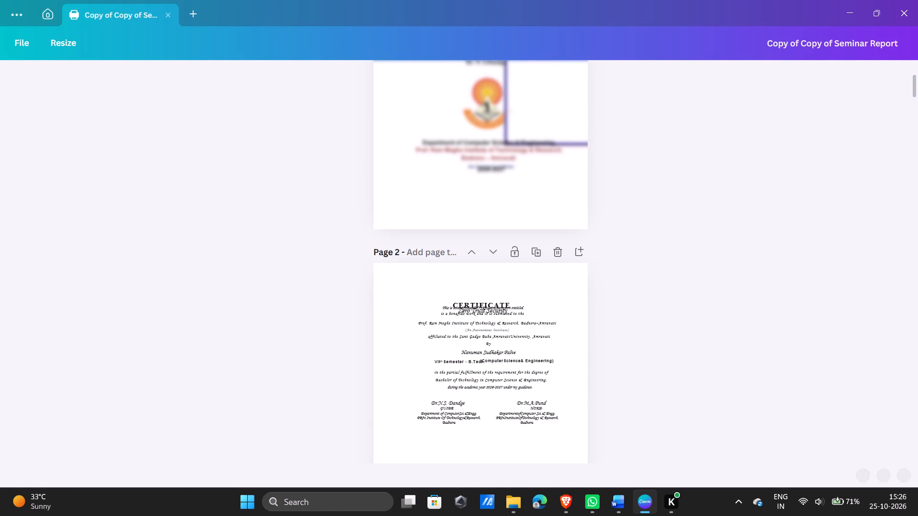
{"action": "scroll", "coordinate": [485, 323], "scroll_direction": "down", "scroll_amount": 1}
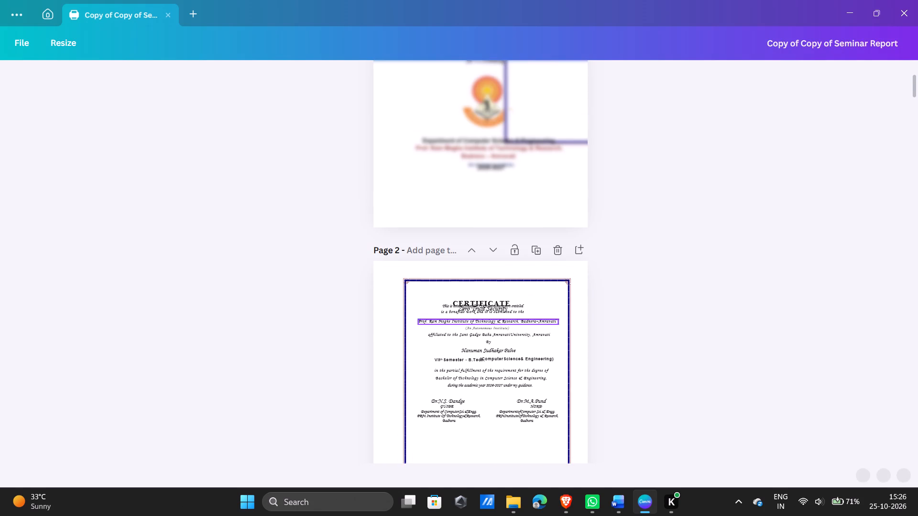
{"action": "scroll", "coordinate": [485, 323], "scroll_direction": "down", "scroll_amount": 1}
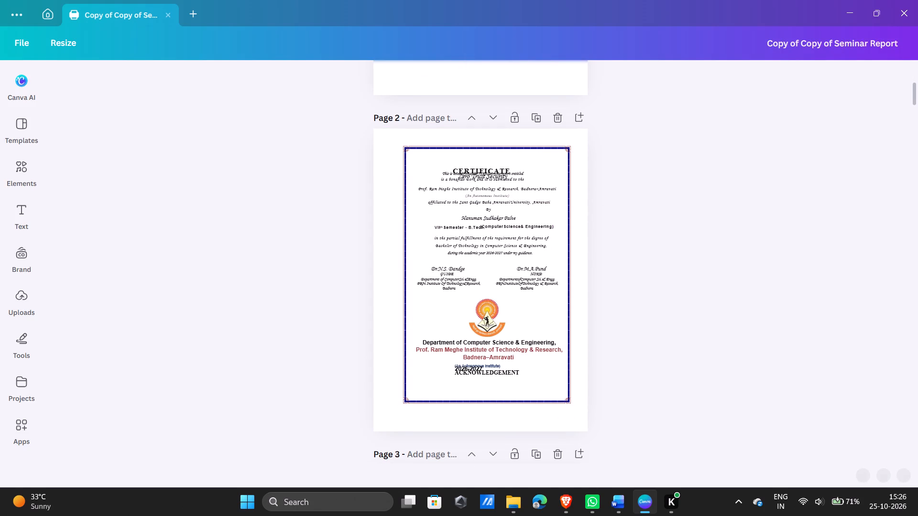
{"action": "scroll", "coordinate": [617, 286], "scroll_direction": "down", "scroll_amount": 5}
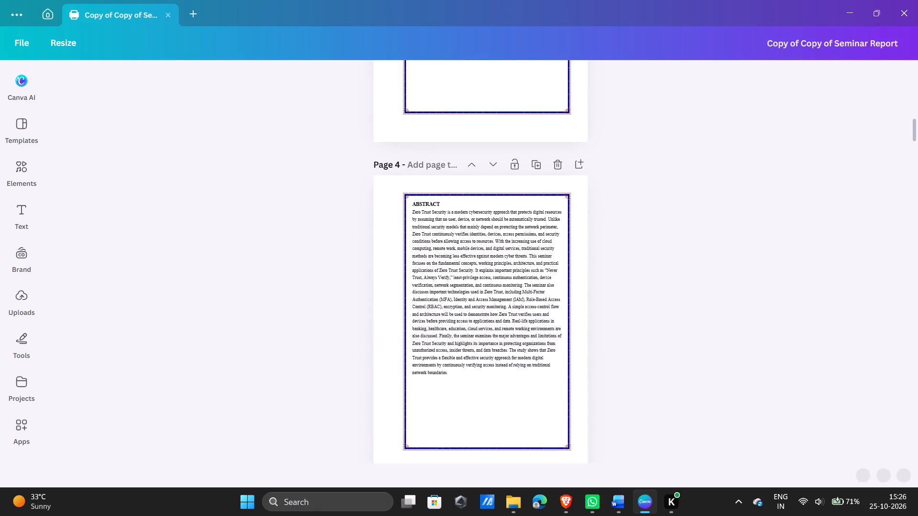
{"action": "scroll", "coordinate": [617, 286], "scroll_direction": "down", "scroll_amount": 9}
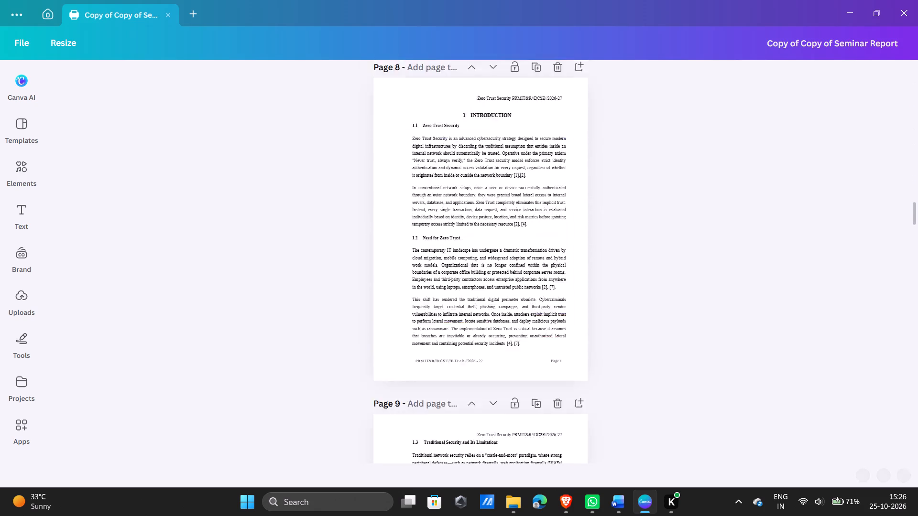
{"action": "scroll", "coordinate": [617, 286], "scroll_direction": "down", "scroll_amount": 9}
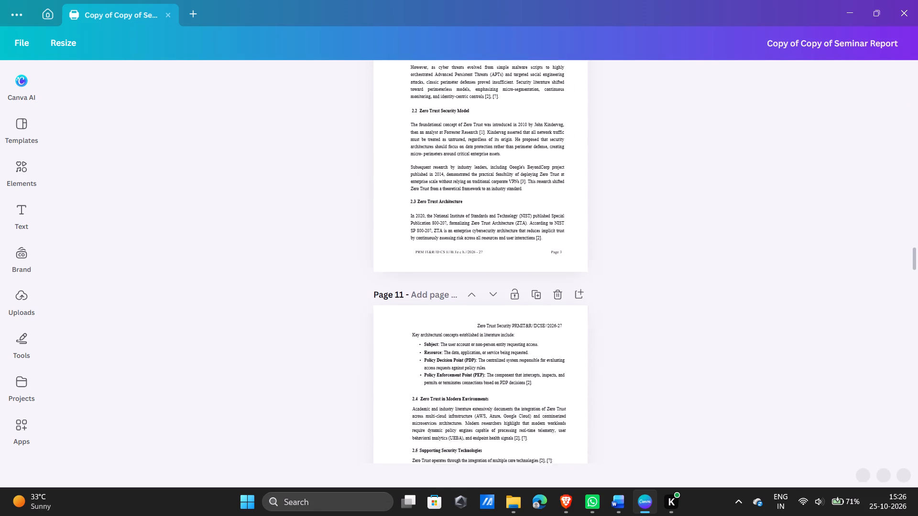
{"action": "scroll", "coordinate": [617, 286], "scroll_direction": "down", "scroll_amount": 9}
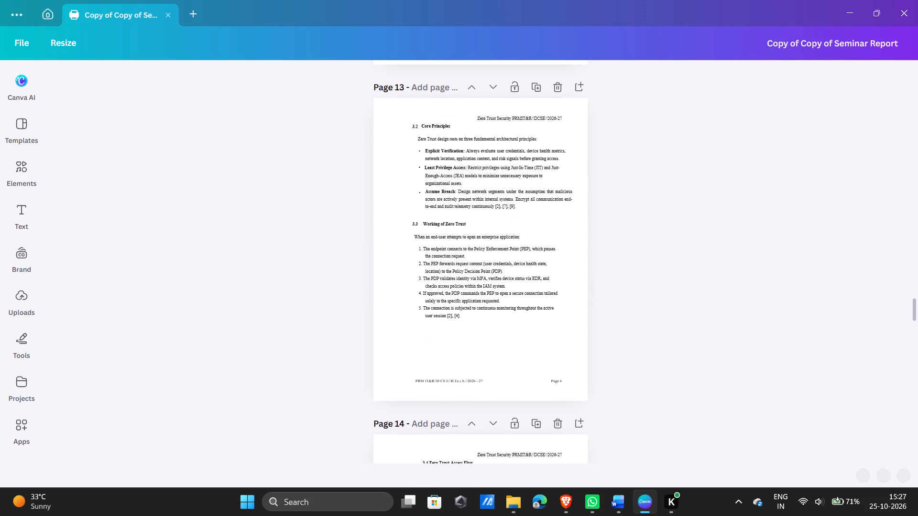
{"action": "left_click", "coordinate": [617, 286]}
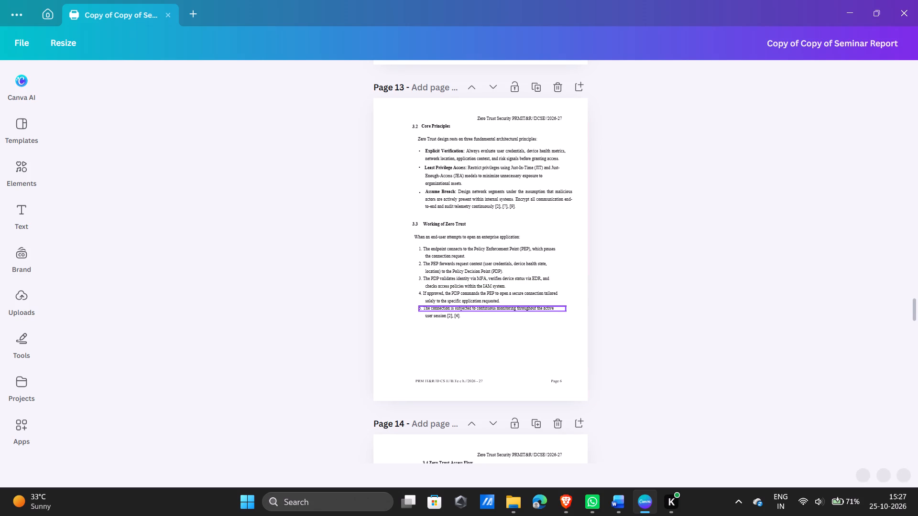
{"action": "scroll", "coordinate": [597, 325], "scroll_direction": "down", "scroll_amount": 6}
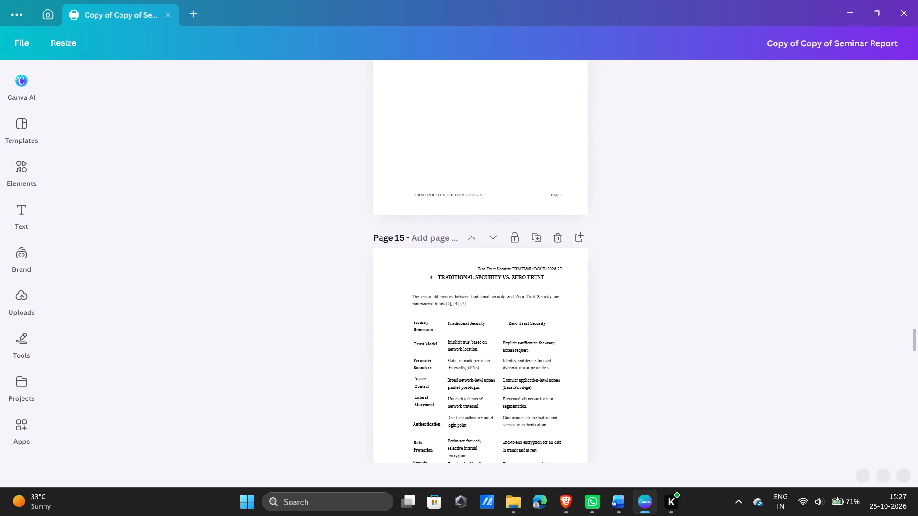
Return to the Canva home page and open the "Copy of Seminar Report" design.
{"action": "left_click", "coordinate": [44, 15]}
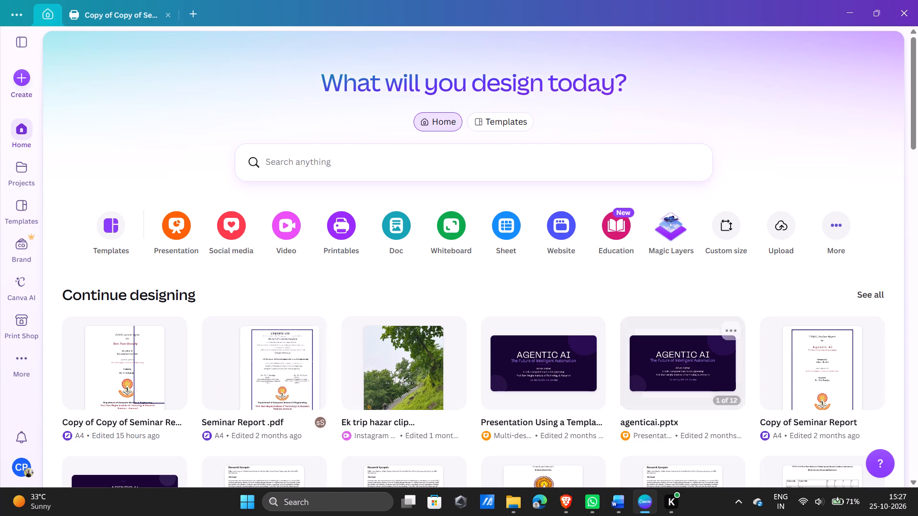
{"action": "left_click", "coordinate": [829, 375]}
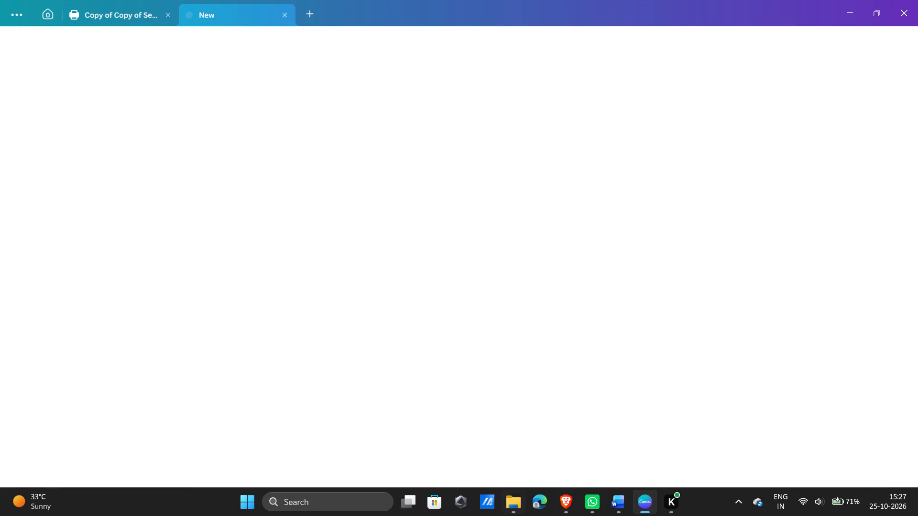
Switch to Brave, start the "Mix – Hindi film music" playlist on YouTube and return to Canva.
{"action": "left_click", "coordinate": [575, 515]}
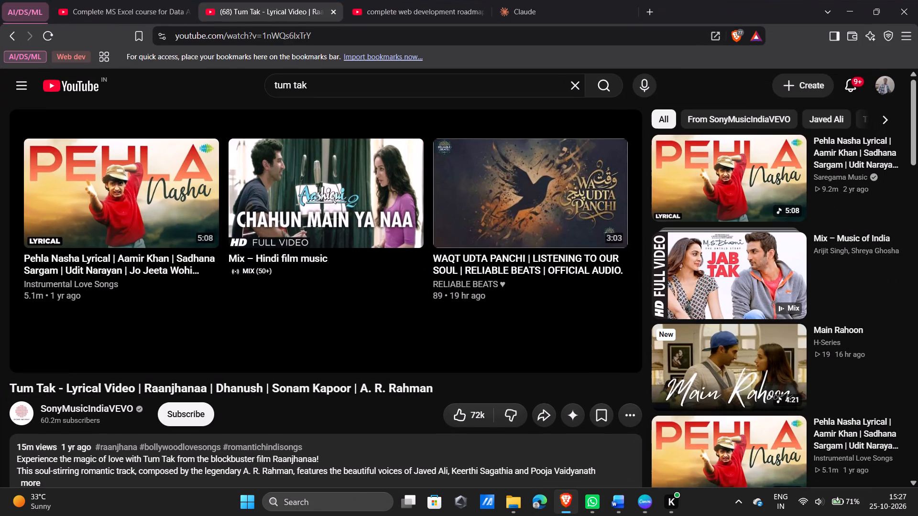
{"action": "left_click", "coordinate": [340, 256]}
{"action": "left_click", "coordinate": [854, 3]}
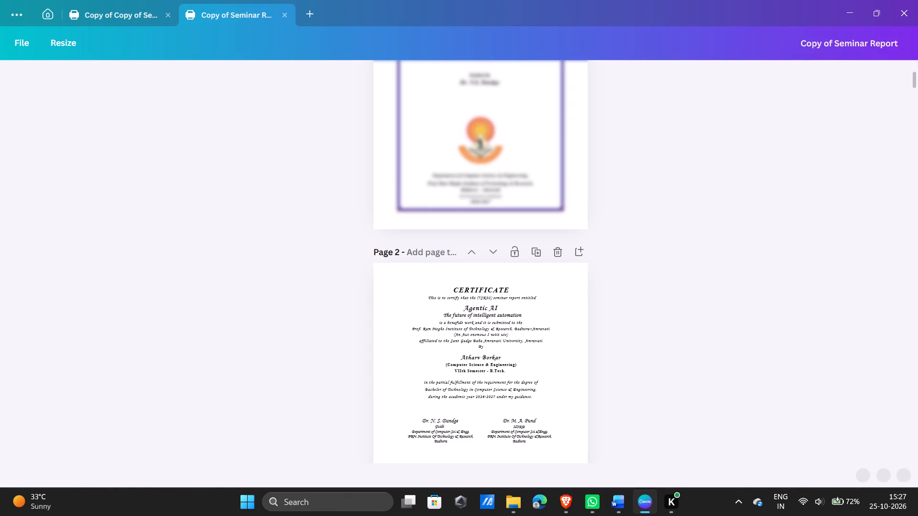
Examine the Agentic AI seminar report in Canva, from its front matter to the chapter 3 pages.
{"action": "scroll", "coordinate": [484, 264], "scroll_direction": "down", "scroll_amount": 3}
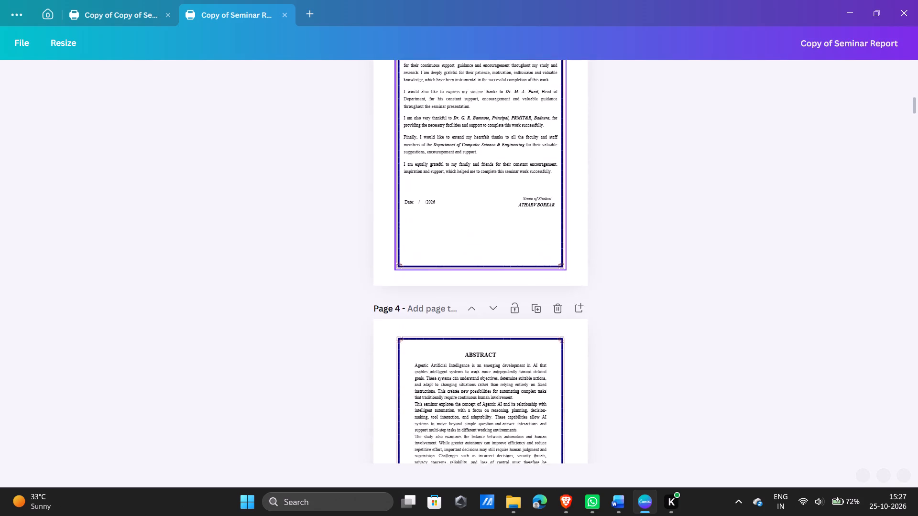
{"action": "scroll", "coordinate": [484, 264], "scroll_direction": "down", "scroll_amount": 8}
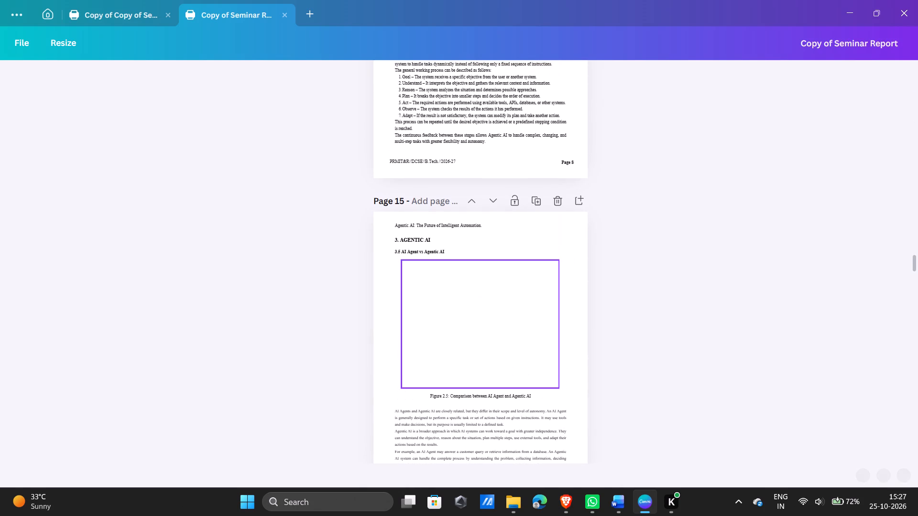
{"action": "scroll", "coordinate": [484, 264], "scroll_direction": "up", "scroll_amount": 5}
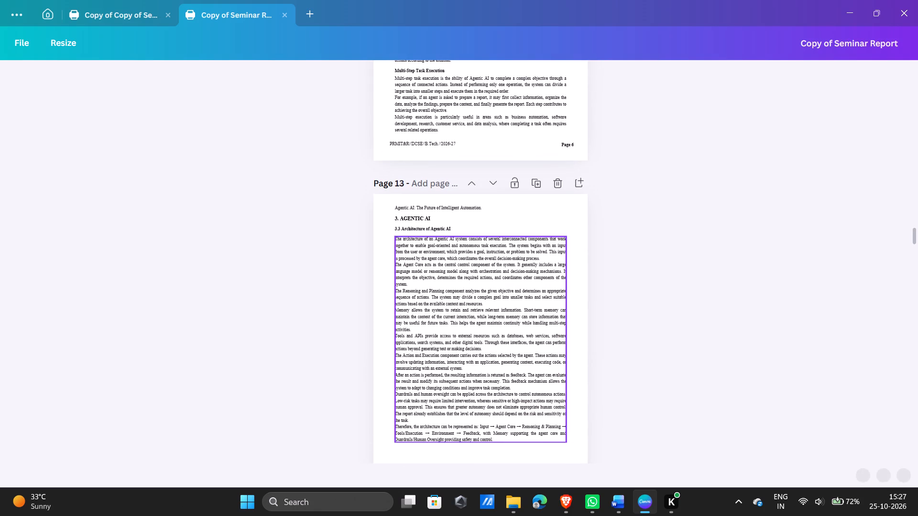
Check the YouTube video's playback in Brave and return to Canva.
{"action": "left_click", "coordinate": [565, 499]}
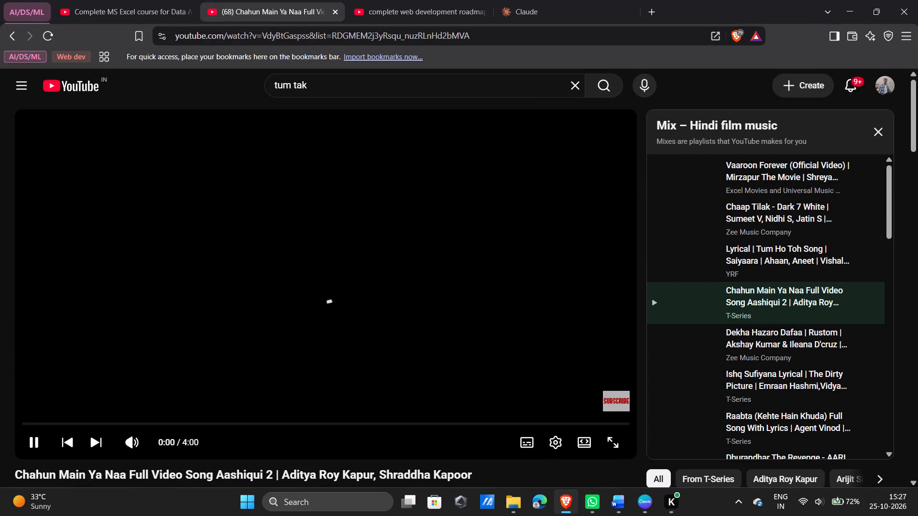
{"action": "left_click", "coordinate": [845, 5]}
Review the Agentic AI seminar report in Canva from the chapter pages back to its title page.
{"action": "scroll", "coordinate": [472, 184], "scroll_direction": "up", "scroll_amount": 1}
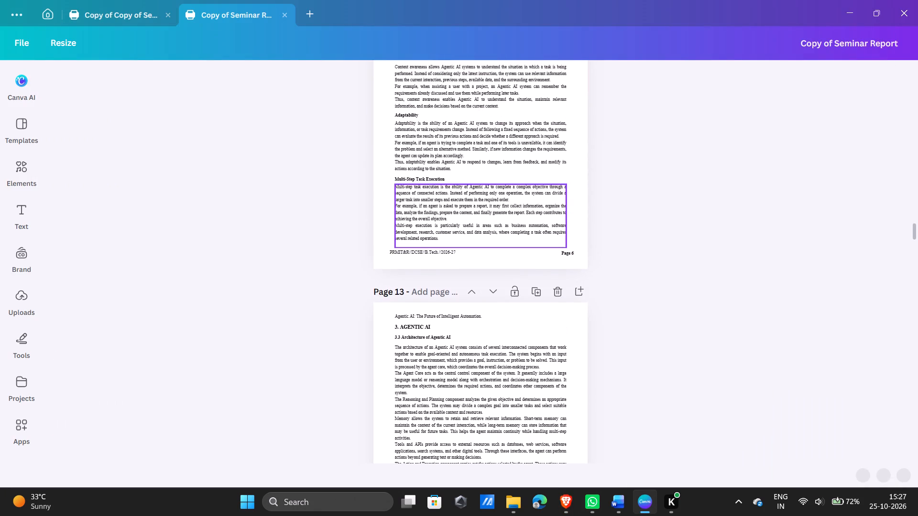
{"action": "scroll", "coordinate": [472, 184], "scroll_direction": "up", "scroll_amount": 8}
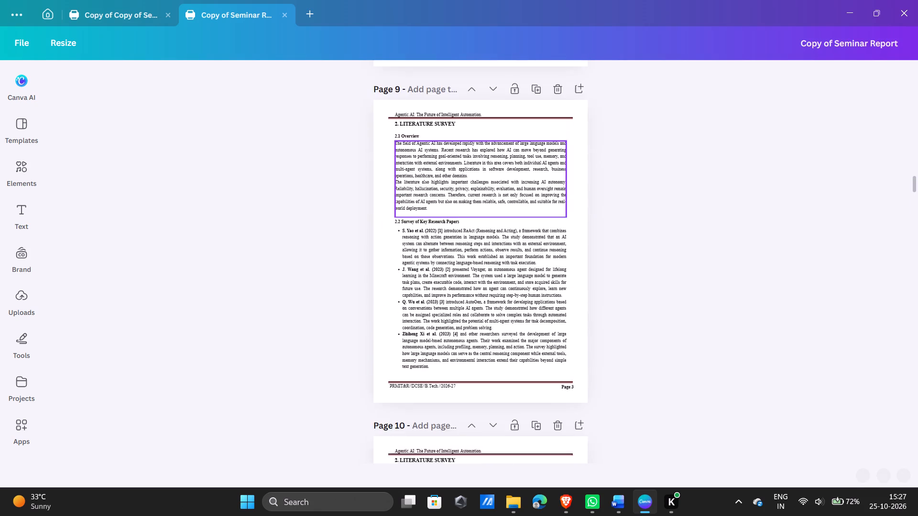
{"action": "scroll", "coordinate": [472, 184], "scroll_direction": "down", "scroll_amount": 5}
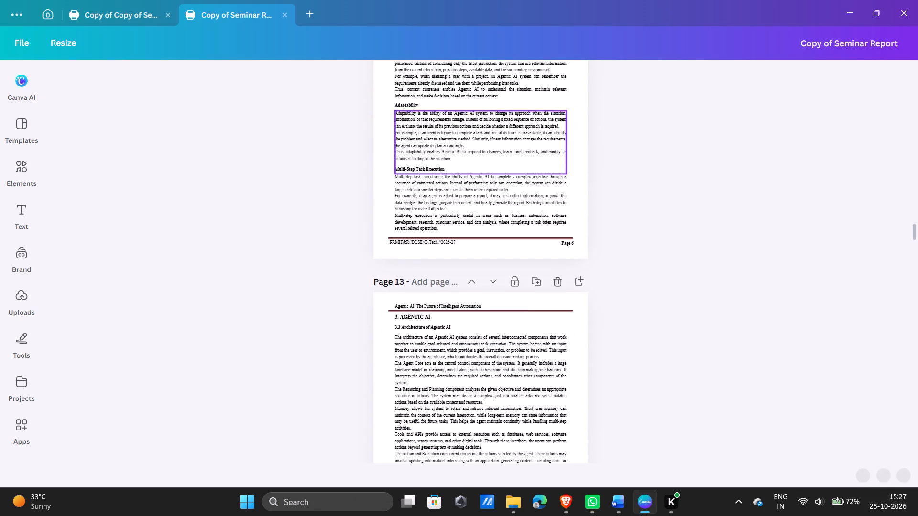
{"action": "scroll", "coordinate": [472, 184], "scroll_direction": "down", "scroll_amount": 3}
{"action": "scroll", "coordinate": [472, 184], "scroll_direction": "up", "scroll_amount": 8}
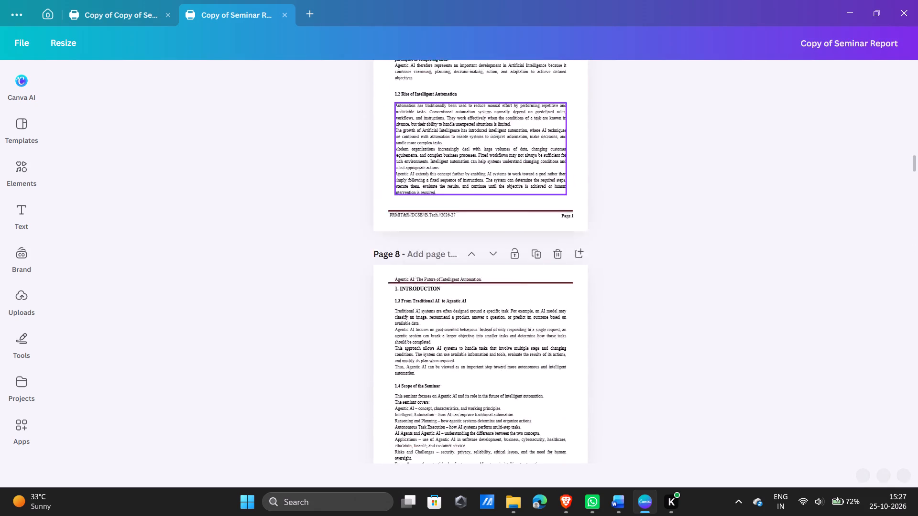
{"action": "scroll", "coordinate": [472, 184], "scroll_direction": "up", "scroll_amount": 3}
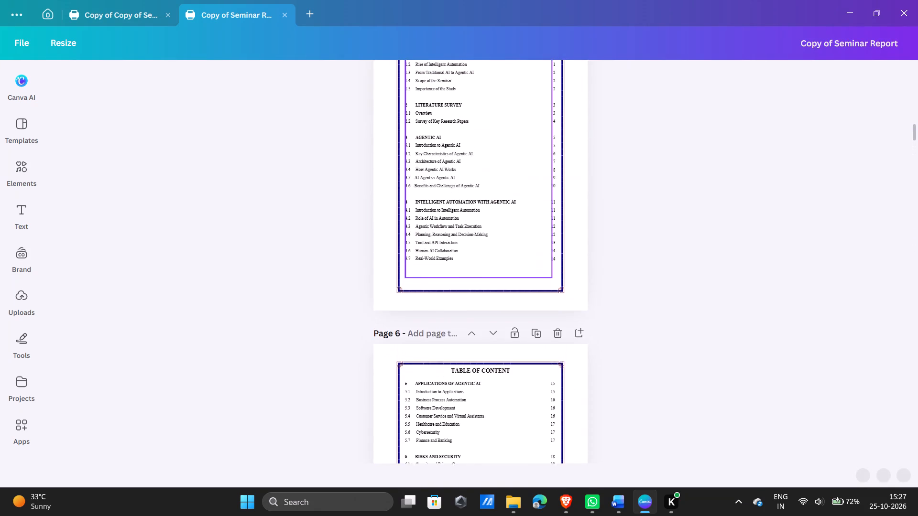
{"action": "scroll", "coordinate": [472, 184], "scroll_direction": "up", "scroll_amount": 3}
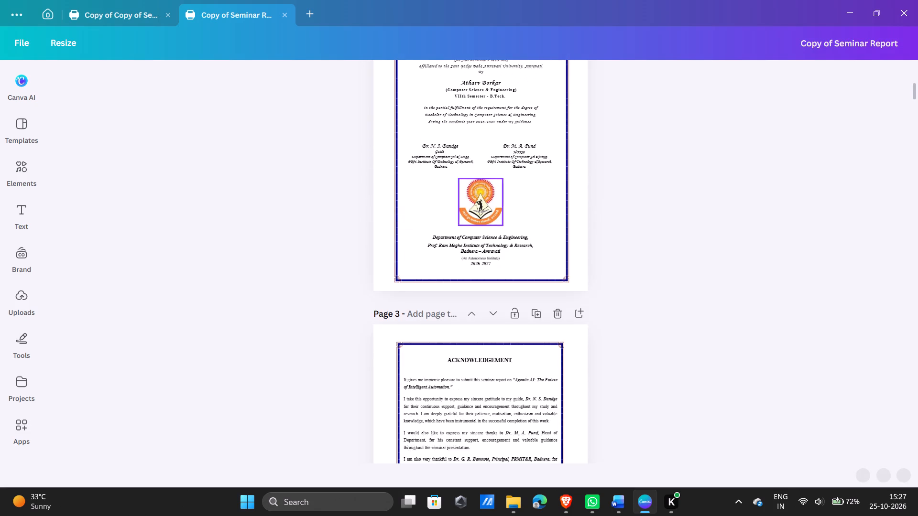
{"action": "scroll", "coordinate": [472, 184], "scroll_direction": "up", "scroll_amount": 4}
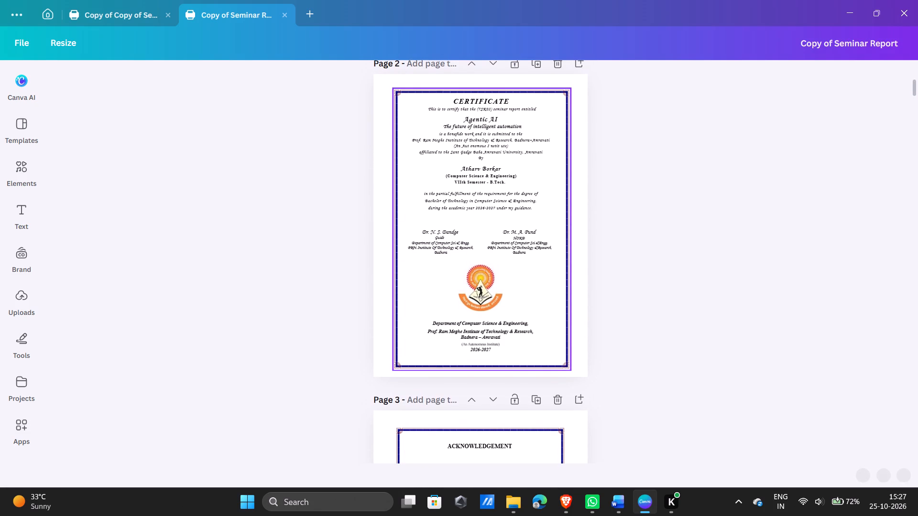
{"action": "scroll", "coordinate": [472, 184], "scroll_direction": "up", "scroll_amount": 3}
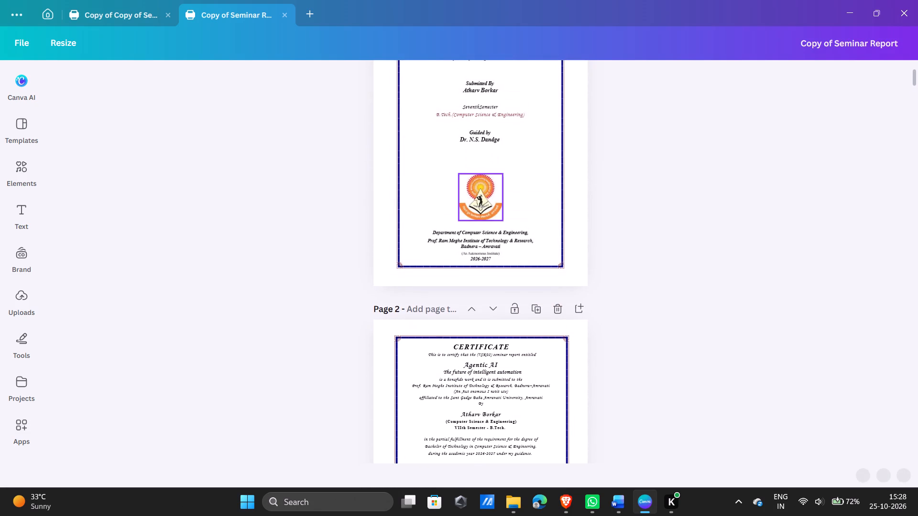
{"action": "scroll", "coordinate": [472, 184], "scroll_direction": "up", "scroll_amount": 1}
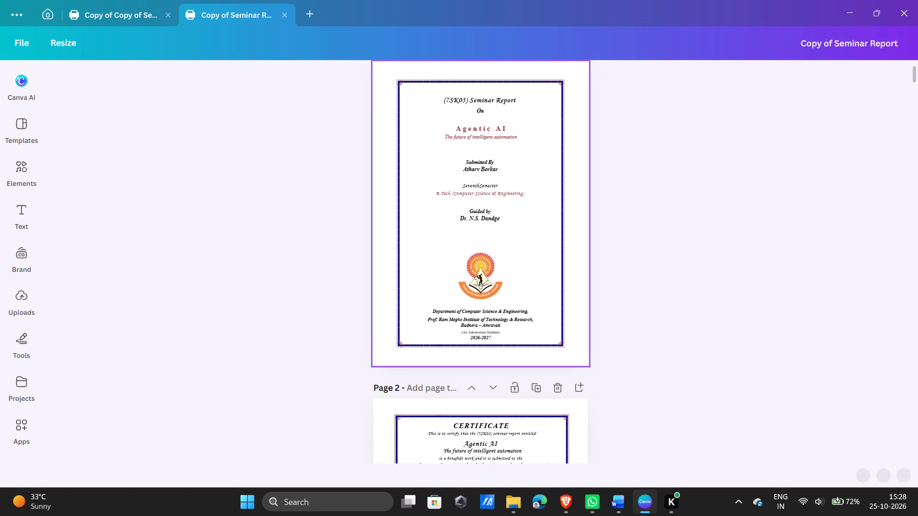
Switch to LarynxEngine_Project_Report in Word and compare its cover page with the seminar report's title page in Canva.
{"action": "left_click", "coordinate": [679, 118]}
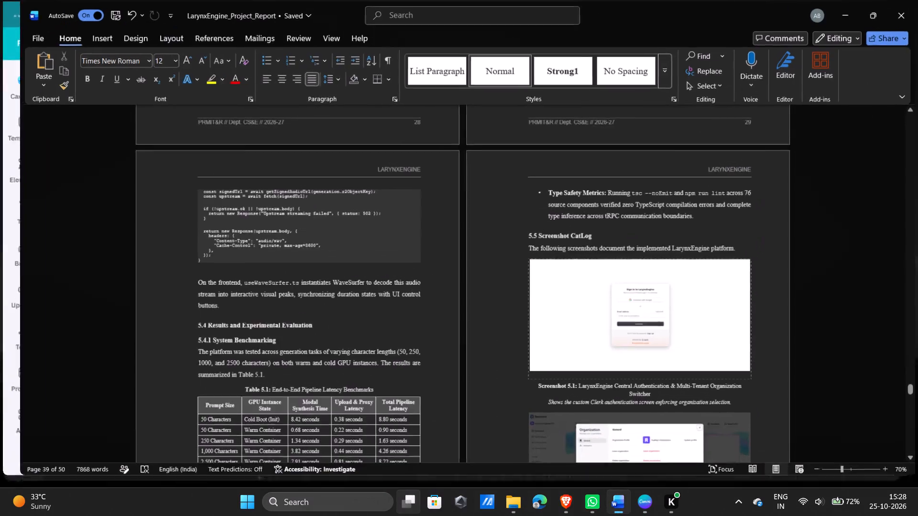
{"action": "scroll", "coordinate": [572, 139], "scroll_direction": "up", "scroll_amount": 19}
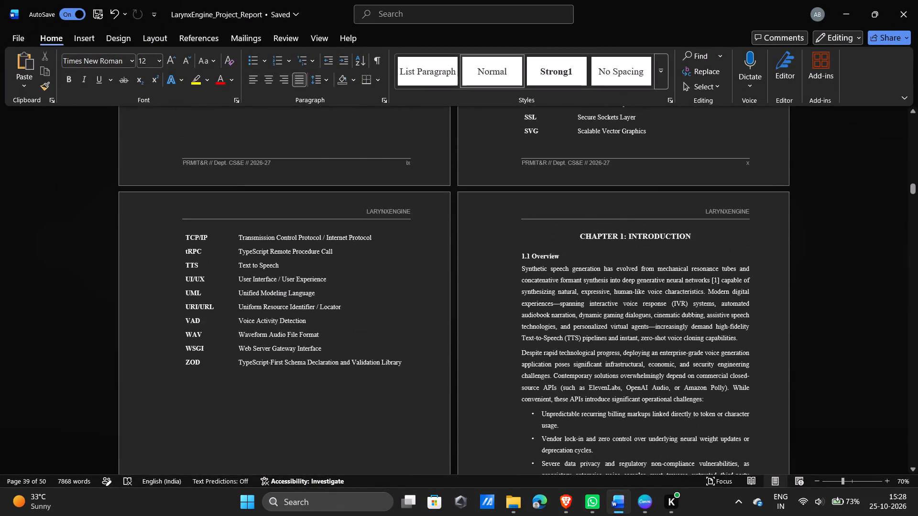
{"action": "scroll", "coordinate": [476, 155], "scroll_direction": "up", "scroll_amount": 15}
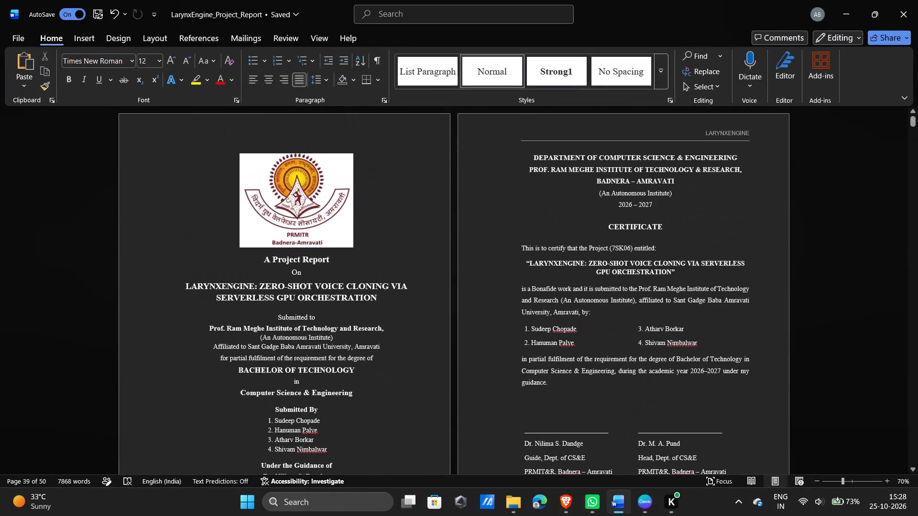
{"action": "scroll", "coordinate": [476, 155], "scroll_direction": "down", "scroll_amount": 2}
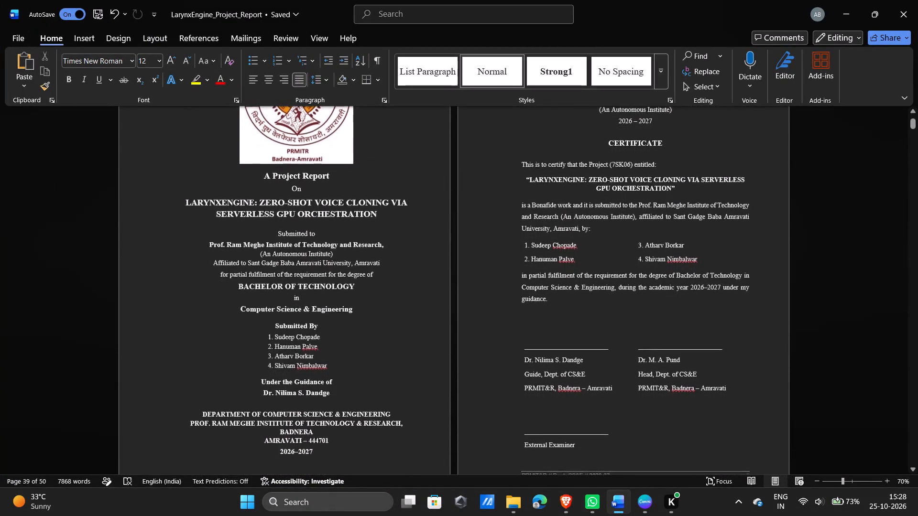
{"action": "left_click", "coordinate": [483, 136]}
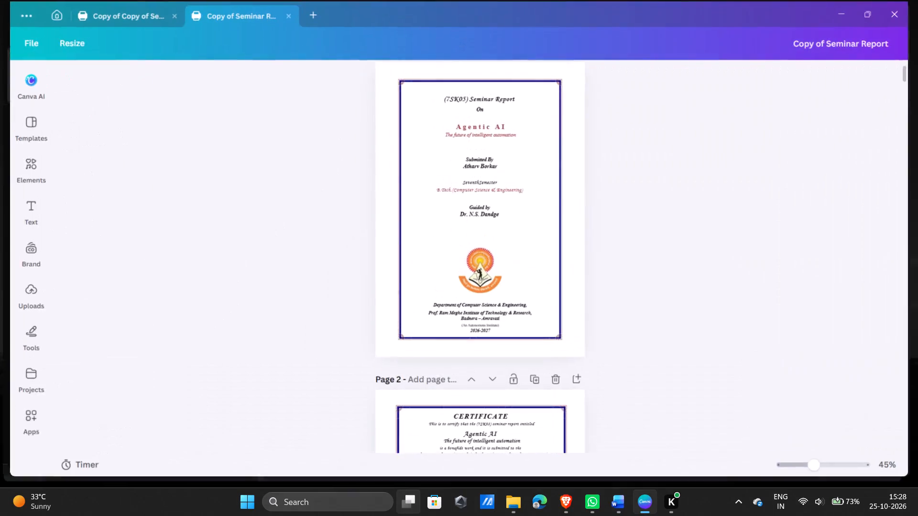
{"action": "left_click", "coordinate": [483, 136]}
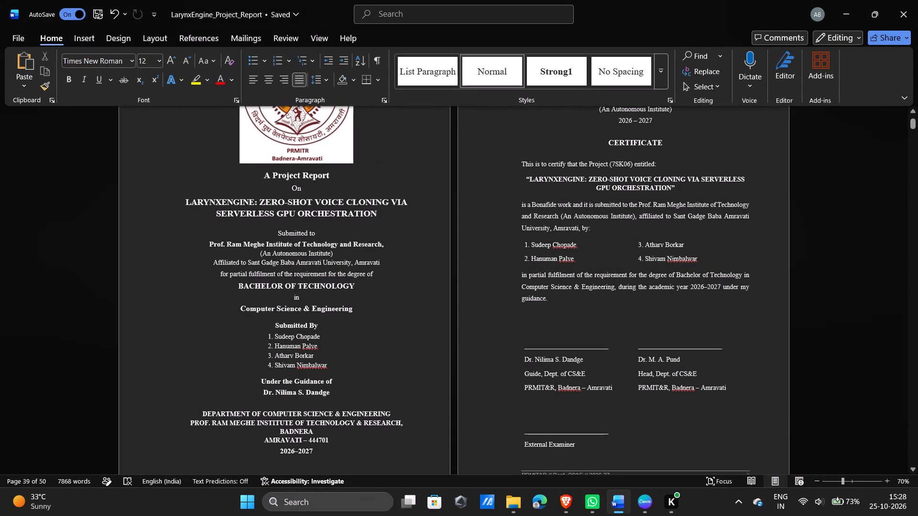
{"action": "left_click", "coordinate": [460, 146]}
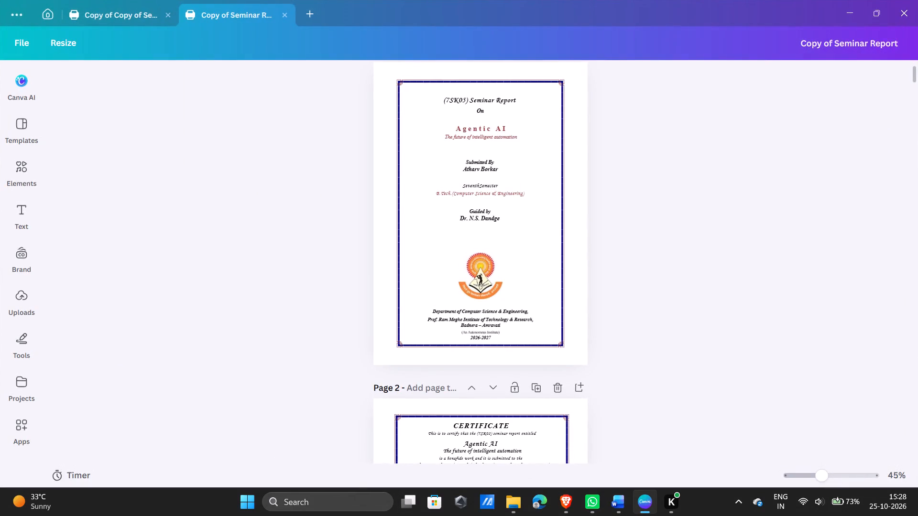
{"action": "left_click", "coordinate": [460, 161]}
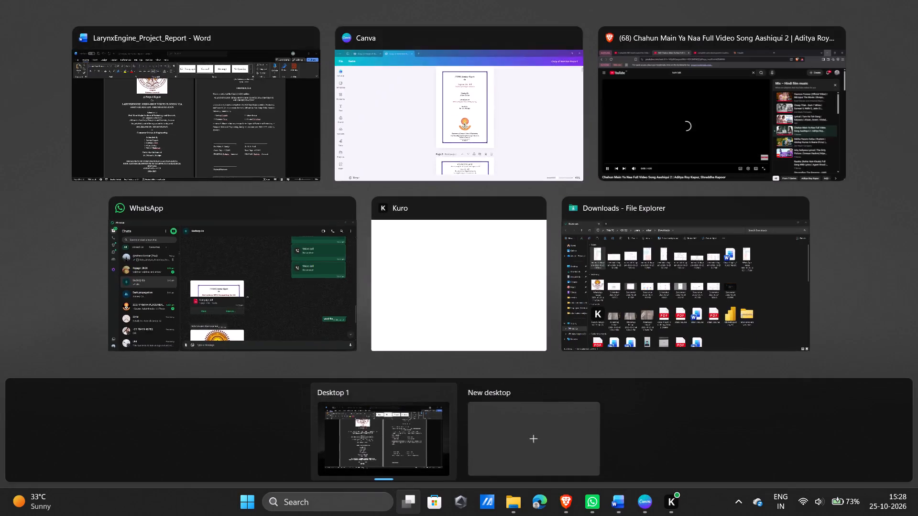
{"action": "left_click", "coordinate": [459, 156]}
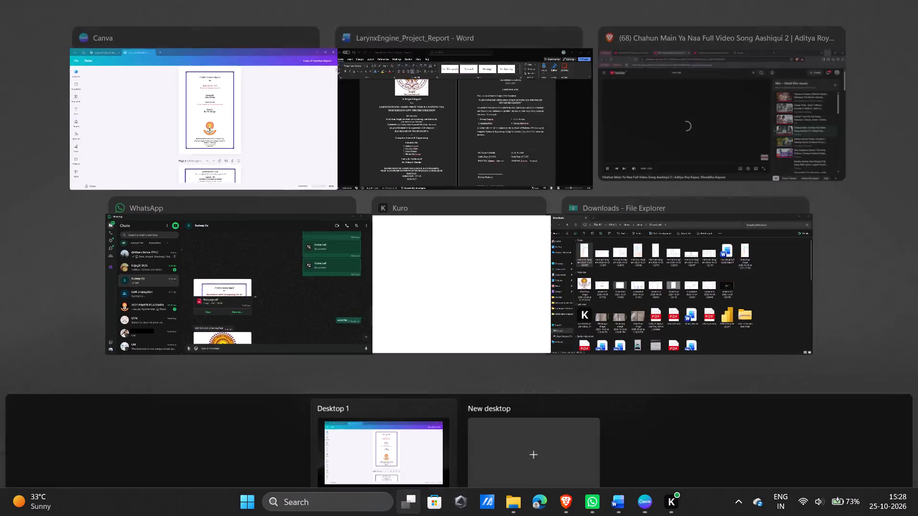
{"action": "left_click", "coordinate": [467, 174]}
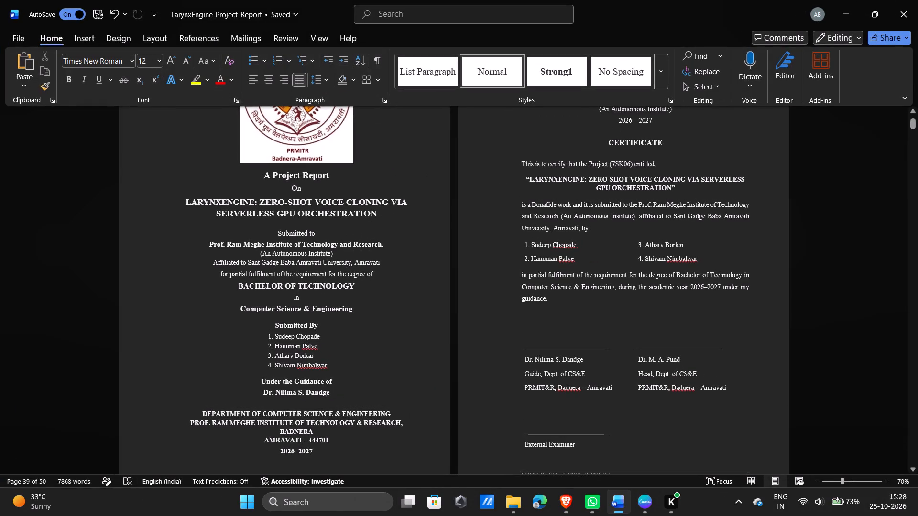
{"action": "left_click", "coordinate": [485, 137]}
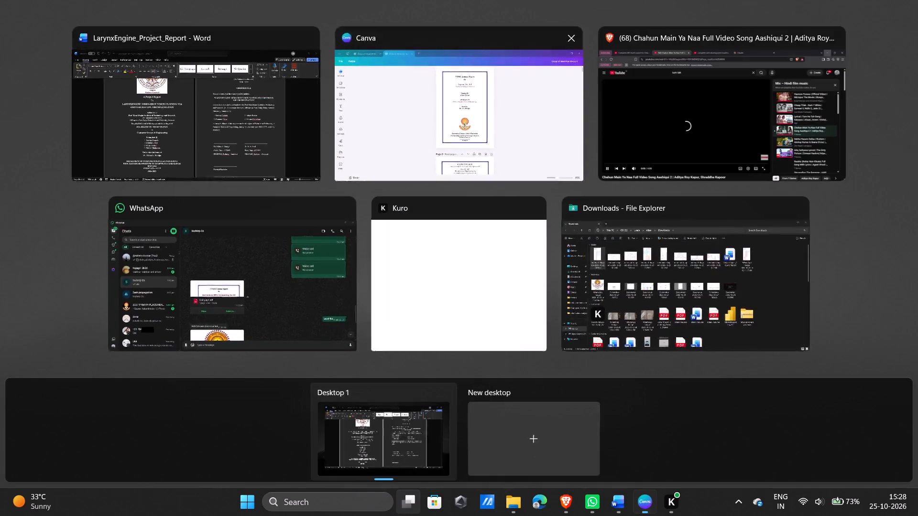
{"action": "left_click", "coordinate": [485, 137]}
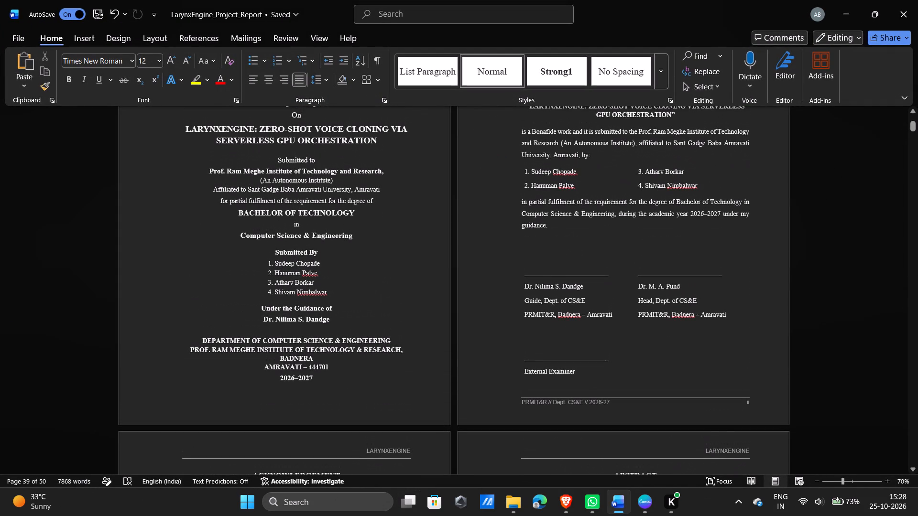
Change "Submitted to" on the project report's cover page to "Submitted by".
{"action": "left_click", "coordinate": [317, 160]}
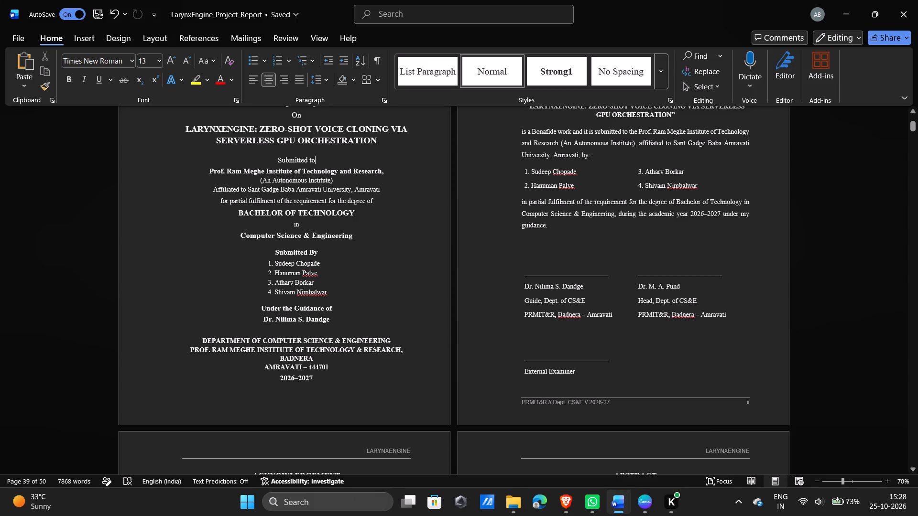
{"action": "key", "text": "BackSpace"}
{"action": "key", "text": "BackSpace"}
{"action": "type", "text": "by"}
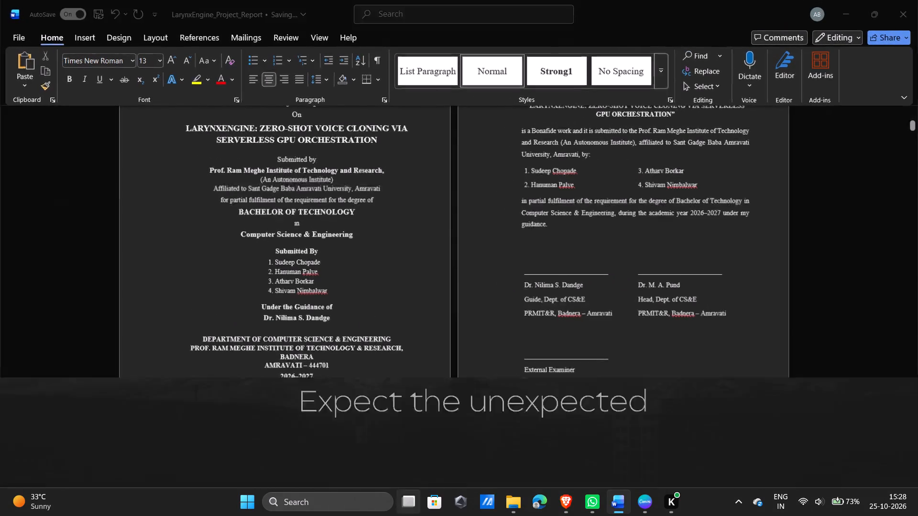
After checking the Canva title page, delete the Word cover's block from the "Submitted by" line above the institute name through "Computer Science & Engineering".
{"action": "left_click", "coordinate": [539, 108]}
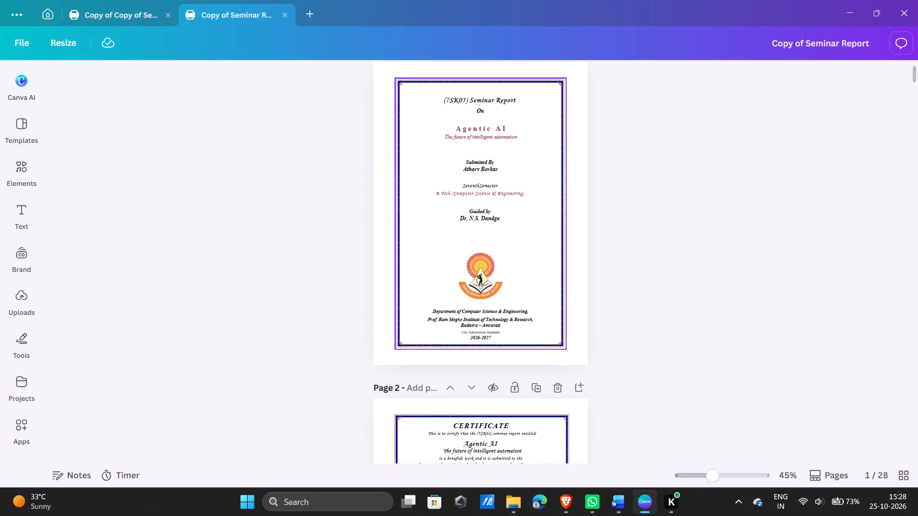
{"action": "left_click", "coordinate": [507, 168]}
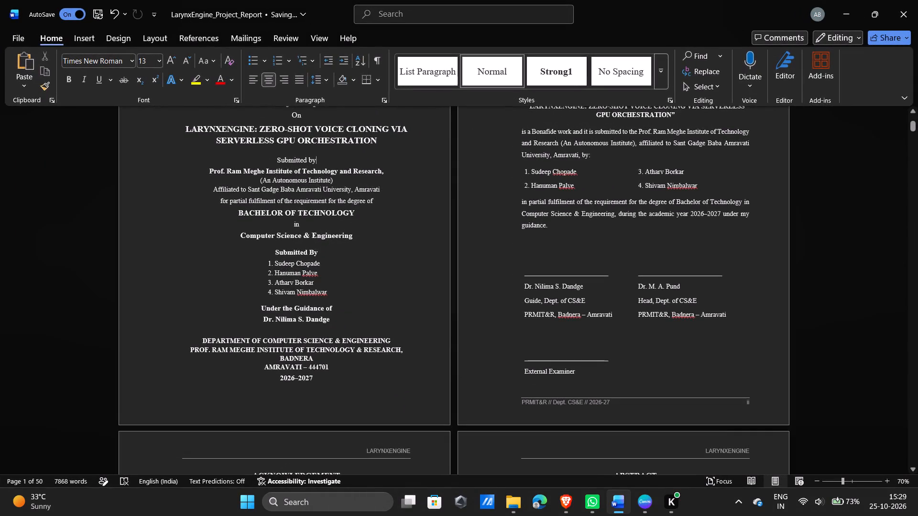
{"action": "left_click_drag", "start_coordinate": [360, 236], "coordinate": [234, 190]}
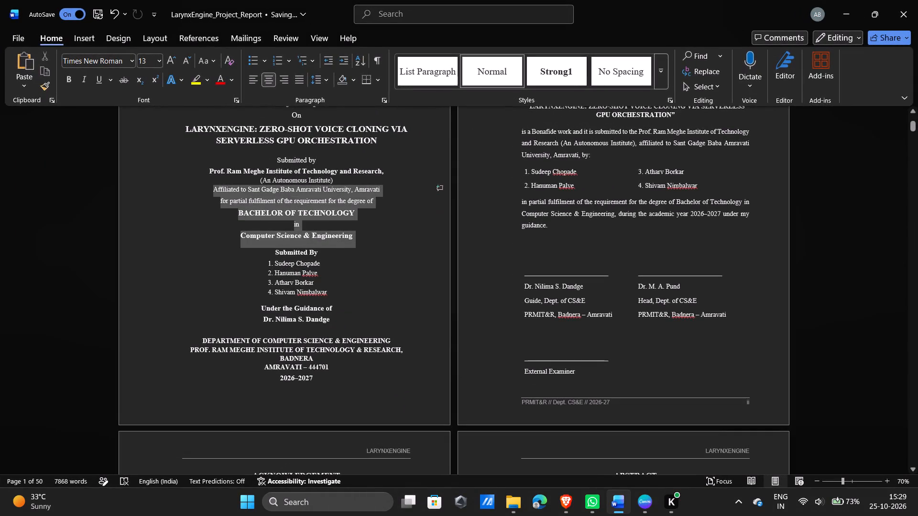
{"action": "left_click_drag", "start_coordinate": [234, 190], "coordinate": [217, 155]}
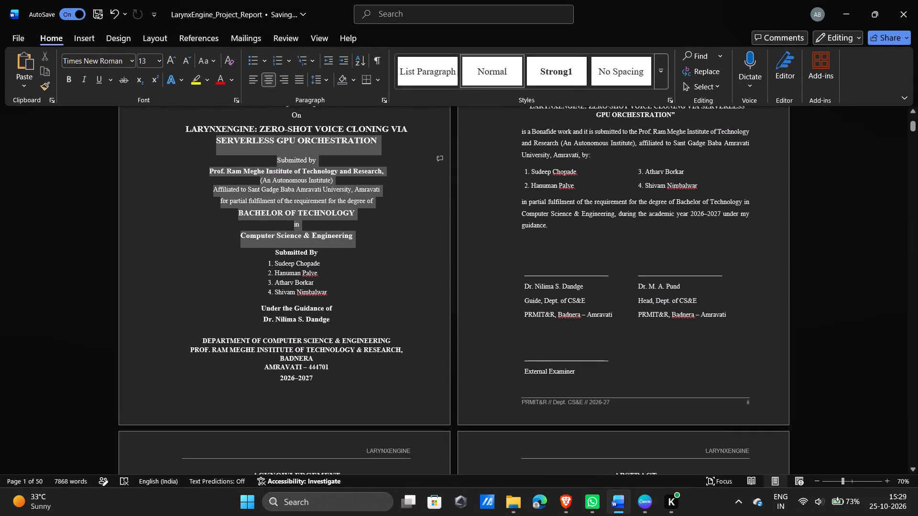
{"action": "left_click_drag", "start_coordinate": [217, 155], "coordinate": [216, 160]}
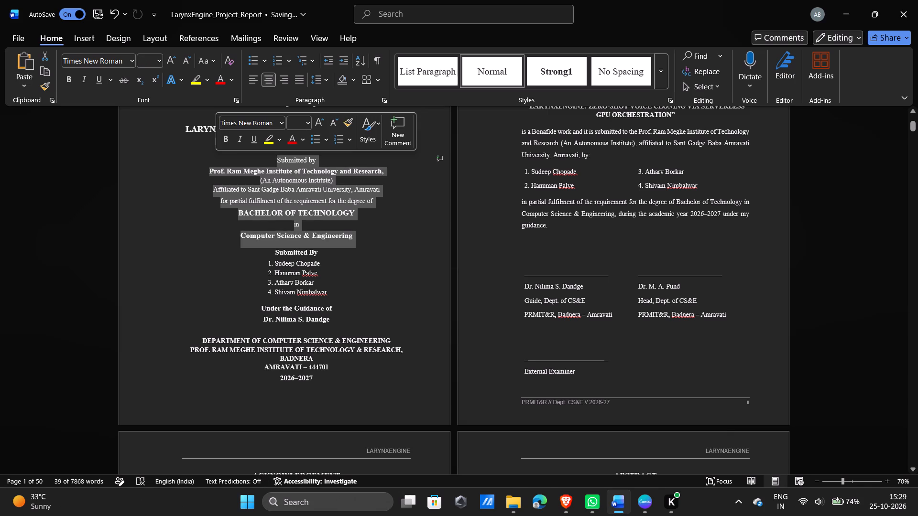
{"action": "key", "text": "BackSpace"}
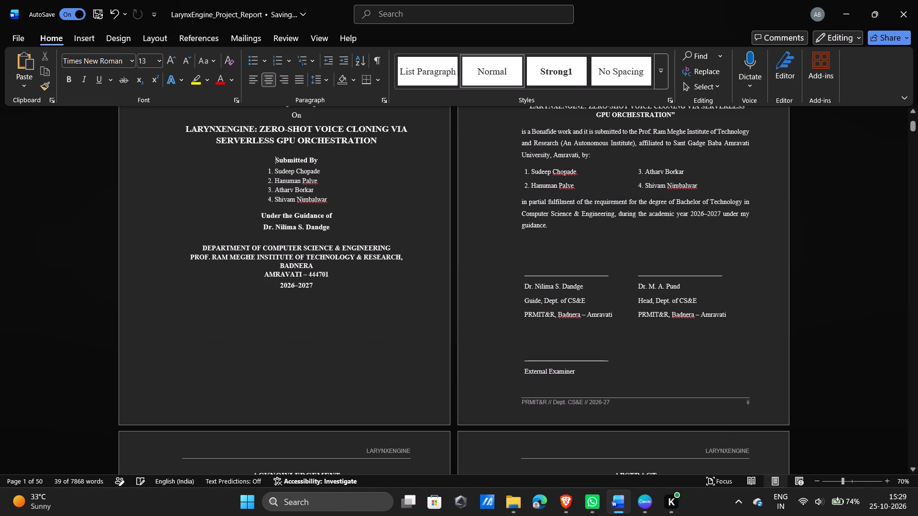
Following the Canva title page, move the Word cover's college logo between the guide's name and the department lines.
{"action": "scroll", "coordinate": [216, 160], "scroll_direction": "up", "scroll_amount": 1}
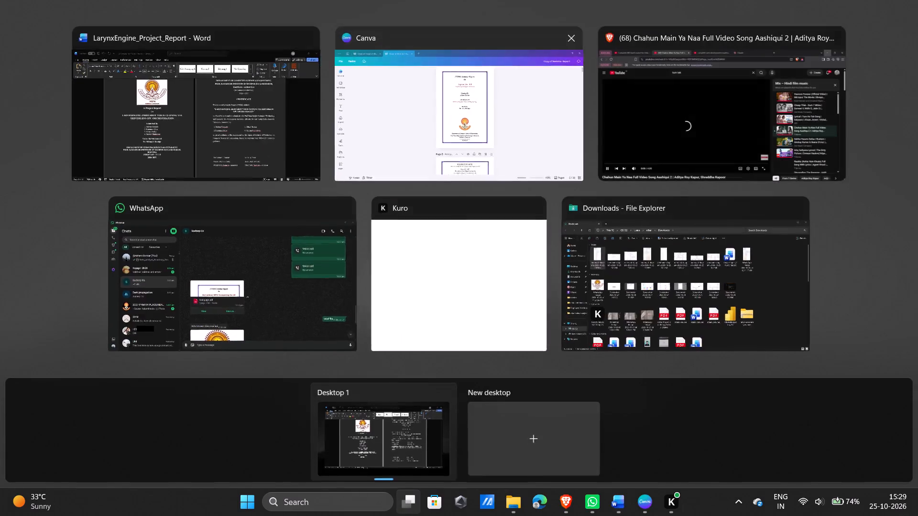
{"action": "left_click", "coordinate": [541, 82]}
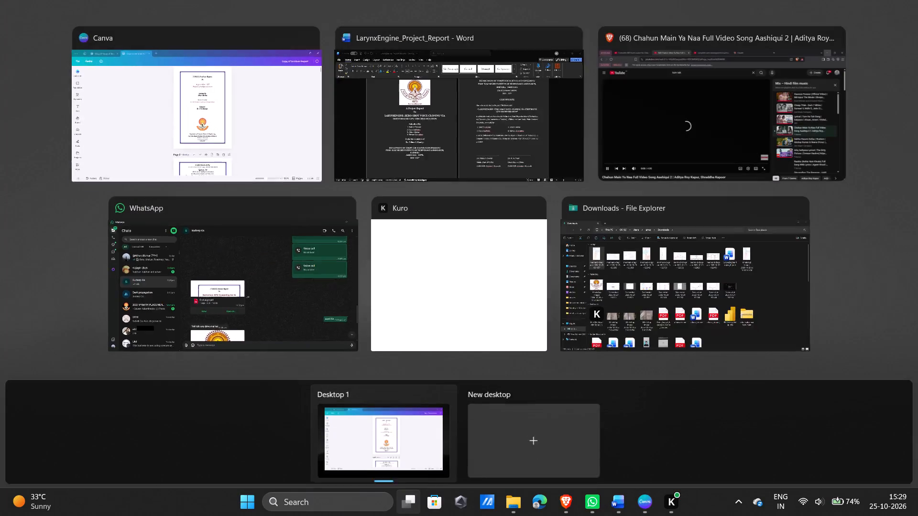
{"action": "left_click", "coordinate": [495, 125]}
{"action": "left_click_drag", "start_coordinate": [303, 140], "coordinate": [391, 257]}
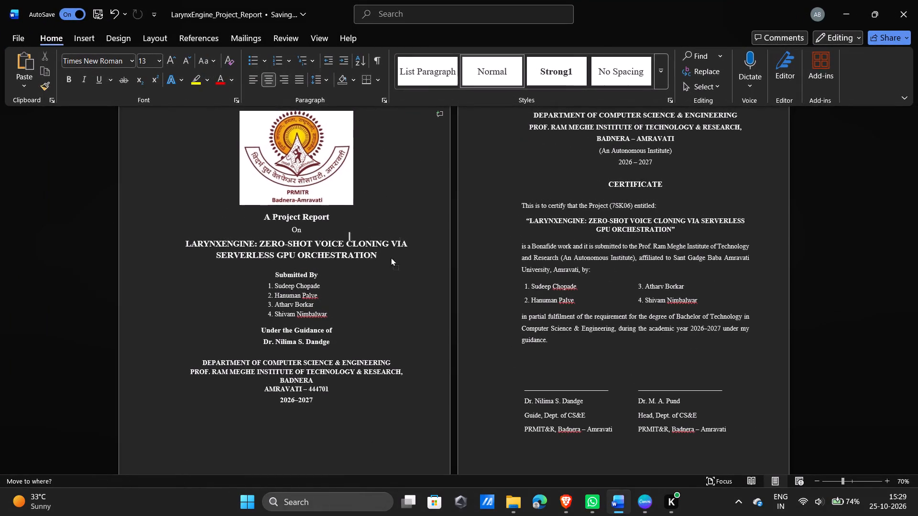
{"action": "left_click_drag", "start_coordinate": [391, 257], "coordinate": [352, 367]}
{"action": "left_click_drag", "start_coordinate": [352, 367], "coordinate": [350, 357]}
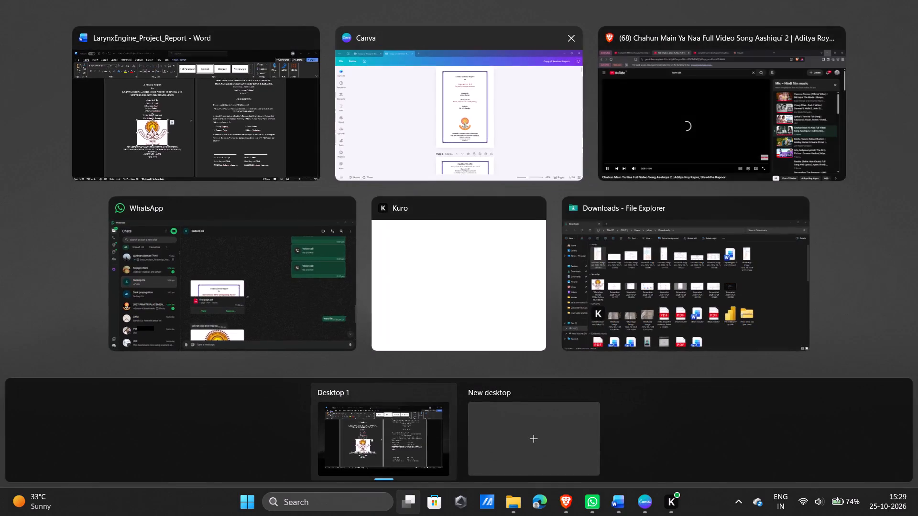
Arrange the windows side by side, with Canva in the right half and the Word project report in the left half.
{"action": "left_click", "coordinate": [518, 94]}
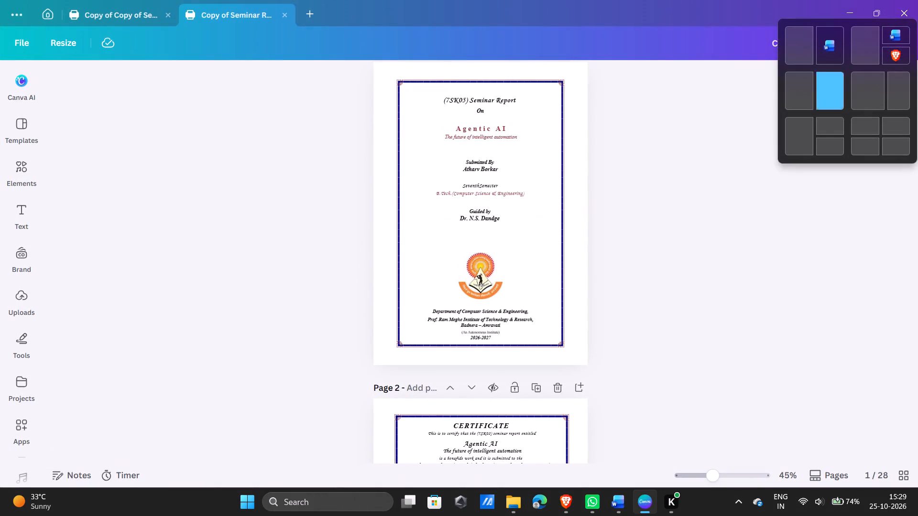
{"action": "left_click", "coordinate": [824, 86]}
{"action": "left_click", "coordinate": [195, 215]}
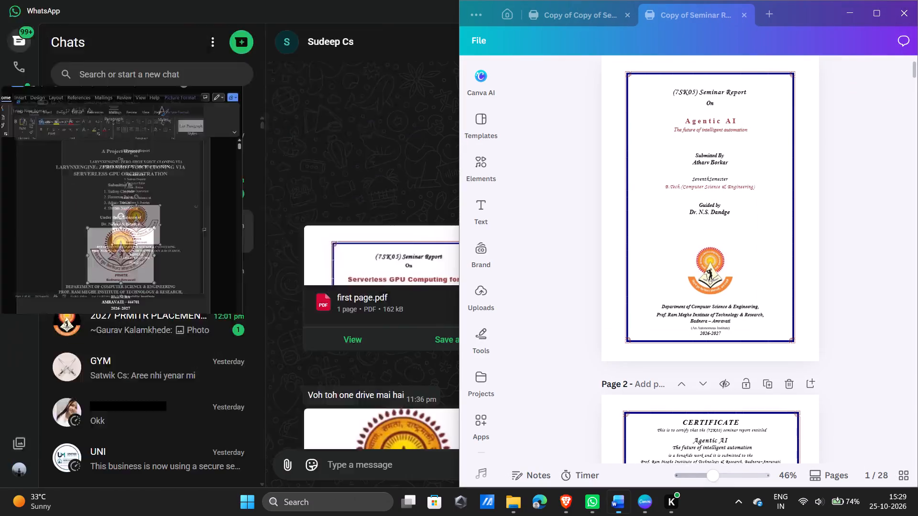
Replace the "Under the Guidance of" line on the project report's cover page with "Guided by".
{"action": "left_click", "coordinate": [340, 240]}
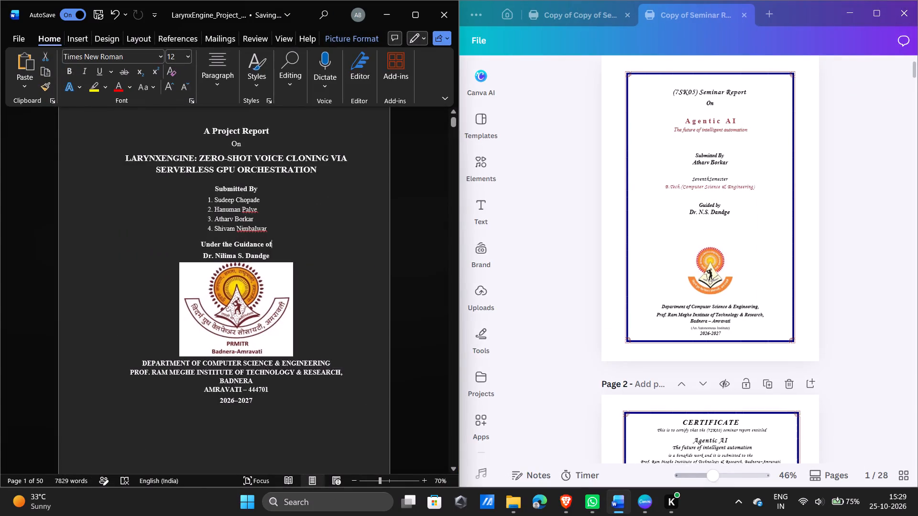
{"action": "scroll", "coordinate": [325, 278], "scroll_direction": "up", "scroll_amount": 2}
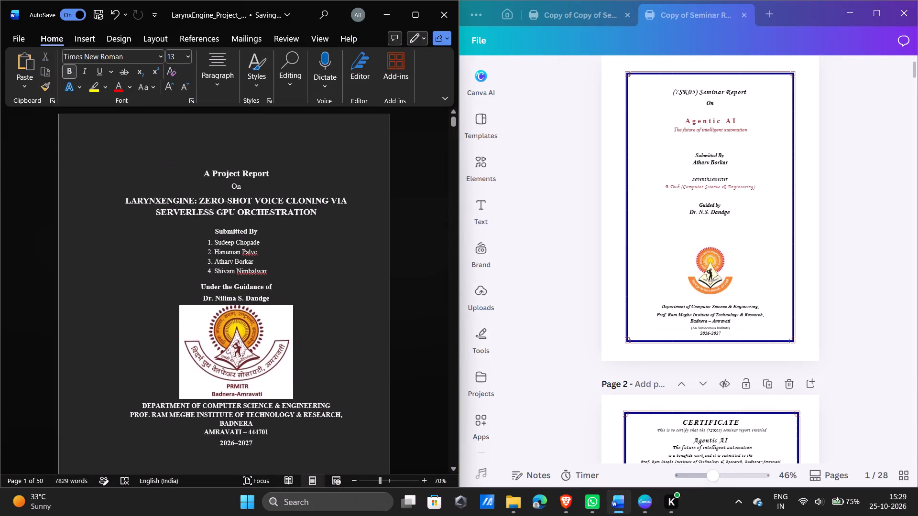
{"action": "scroll", "coordinate": [325, 278], "scroll_direction": "up", "scroll_amount": 3}
{"action": "scroll", "coordinate": [325, 278], "scroll_direction": "down", "scroll_amount": 1}
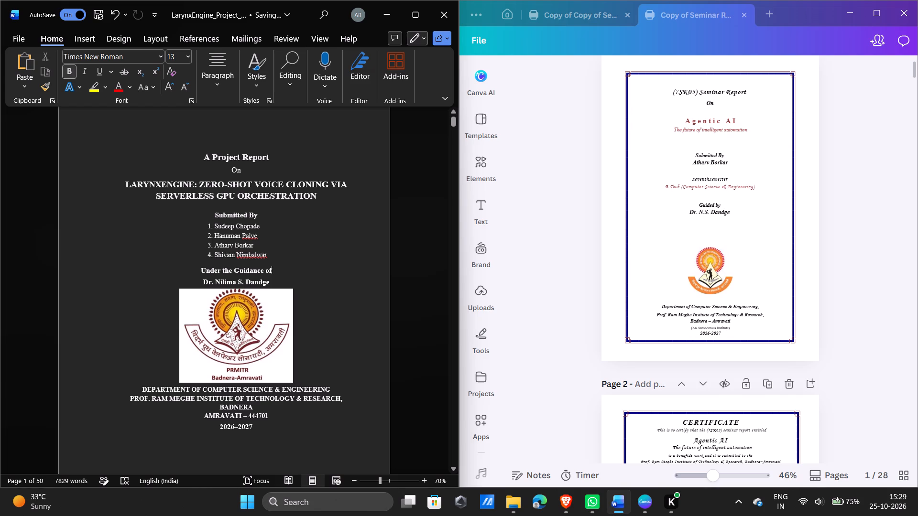
{"action": "key", "text": "BackSpace"}
{"action": "key", "text": "BackSpace"}
{"action": "key", "text": "BackSpace"}
{"action": "key", "text": "BackSpace"}
{"action": "key", "text": "BackSpace"}
{"action": "key", "text": "BackSpace"}
{"action": "key", "text": "BackSpace"}
{"action": "key", "text": "BackSpace"}
{"action": "key", "text": "BackSpace"}
{"action": "key", "text": "BackSpace"}
{"action": "key", "text": "BackSpace"}
{"action": "key", "text": "BackSpace"}
{"action": "key", "text": "BackSpace"}
{"action": "key", "text": "BackSpace"}
{"action": "key", "text": "BackSpace"}
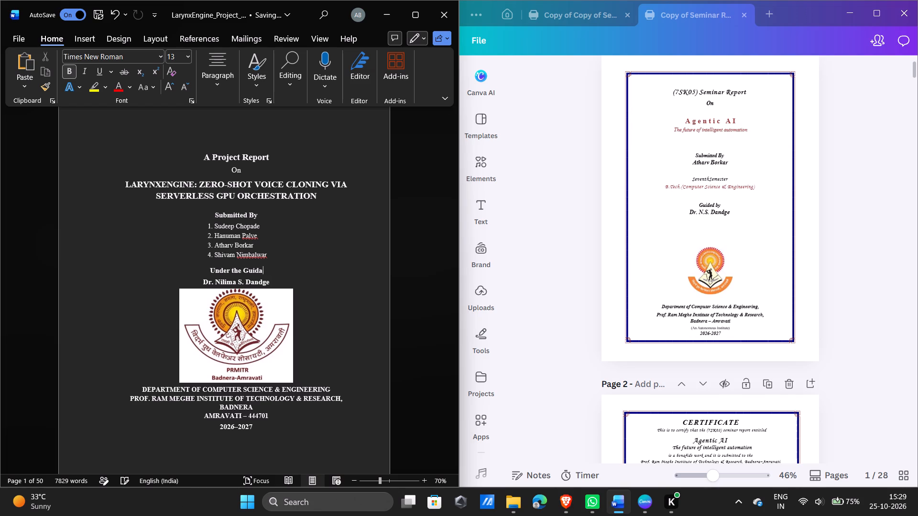
{"action": "key", "text": "BackSpace"}
{"action": "key", "text": "BackSpace"}
{"action": "key", "text": "BackSpace"}
{"action": "key", "text": "BackSpace"}
{"action": "key", "text": "BackSpace"}
{"action": "key", "text": "BackSpace"}
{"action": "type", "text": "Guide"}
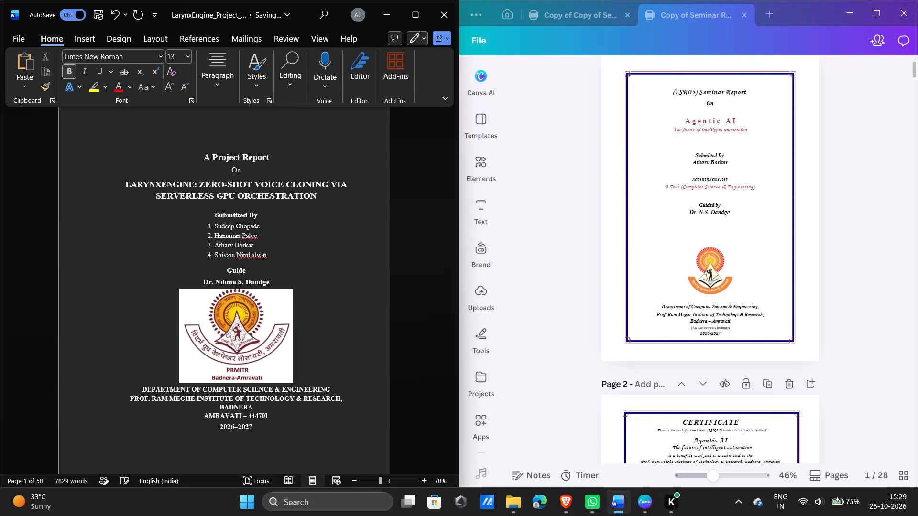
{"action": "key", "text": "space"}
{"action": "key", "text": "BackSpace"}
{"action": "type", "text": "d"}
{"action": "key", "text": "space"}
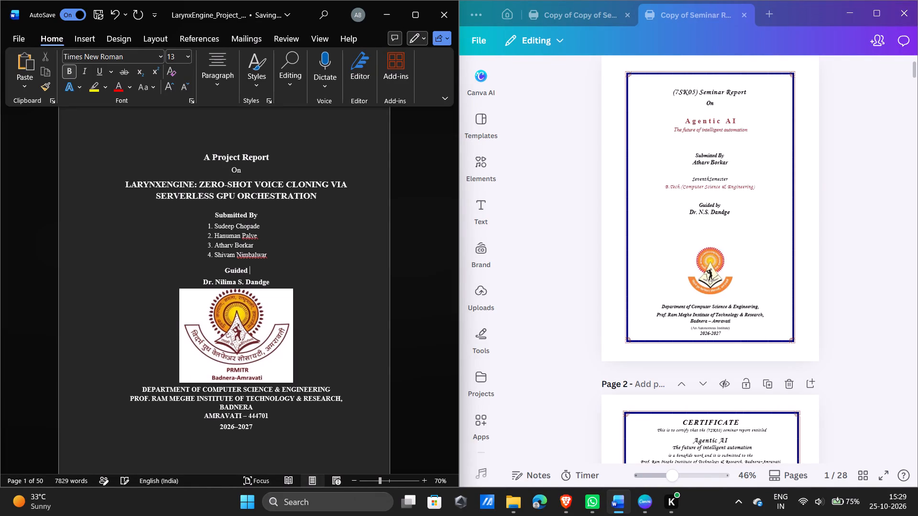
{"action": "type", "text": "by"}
Space out the cover's college logo with two blank lines below the guide's name and two above the department line.
{"action": "left_click", "coordinate": [273, 284]}
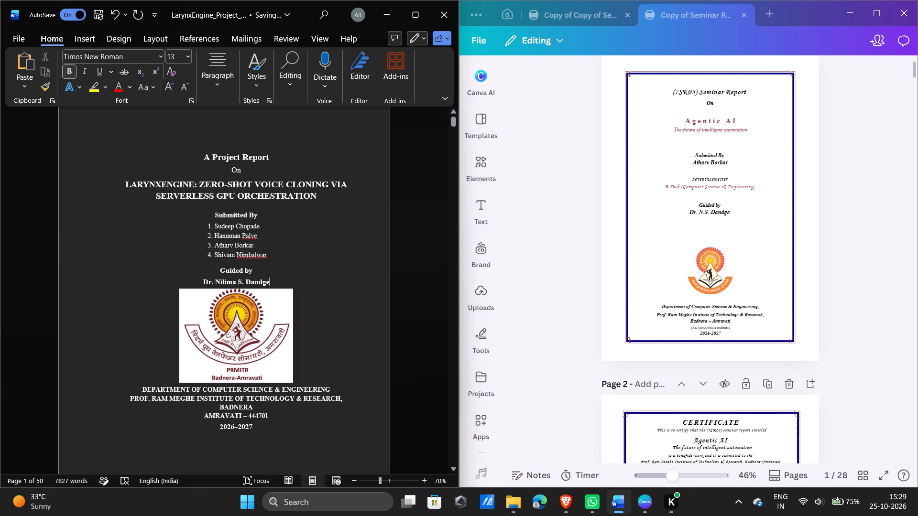
{"action": "key", "text": "Return"}
{"action": "key", "text": "Return"}
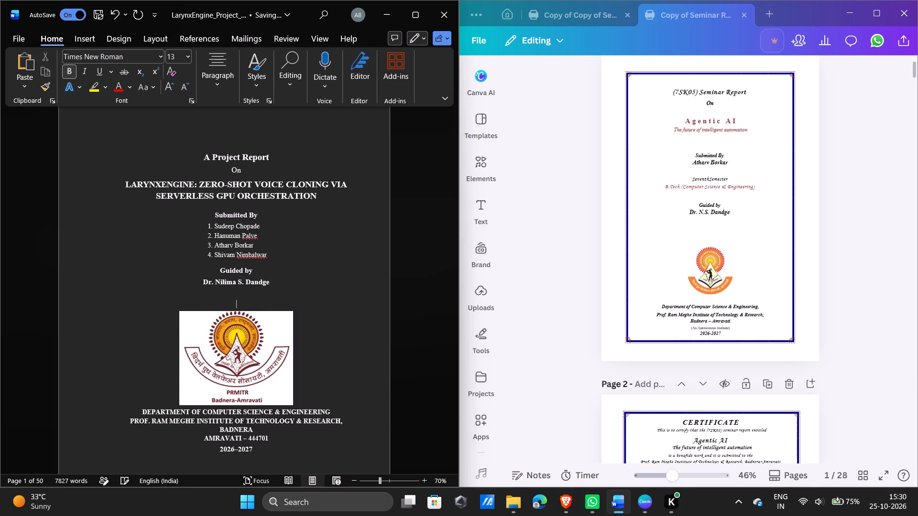
{"action": "left_click", "coordinate": [328, 394]}
{"action": "key", "text": "Return"}
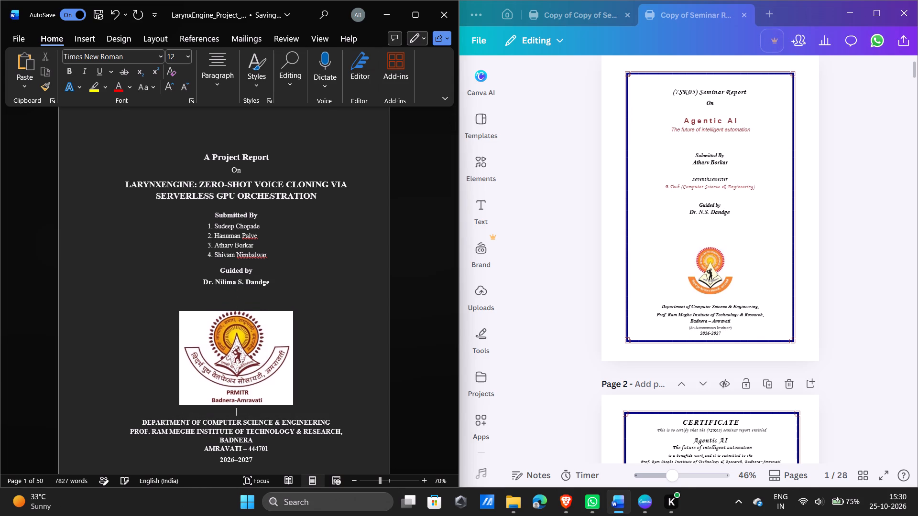
{"action": "scroll", "coordinate": [328, 394], "scroll_direction": "down", "scroll_amount": 1}
{"action": "key", "text": "Return"}
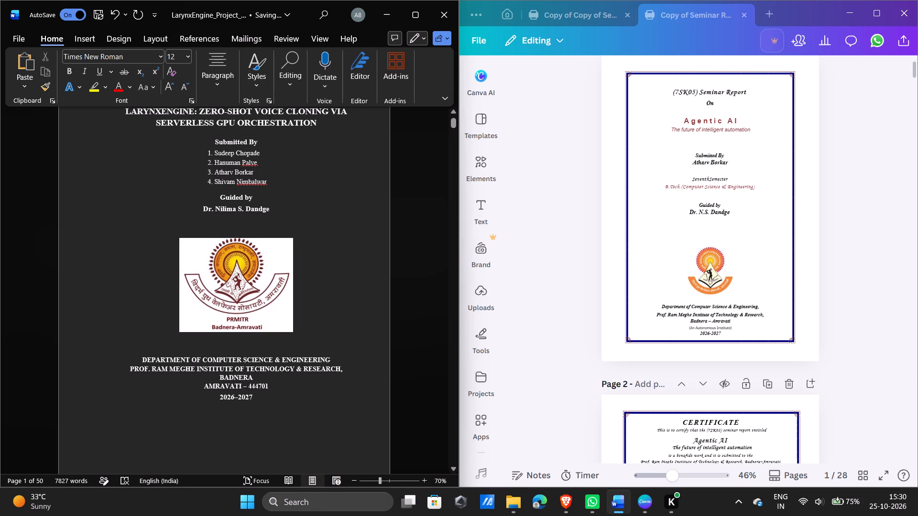
On the Word cover page, join the AMRAVATI line to BADNERA so the line reads "BADNERA - AMRAVATI – 444701".
{"action": "left_click", "coordinate": [205, 390]}
{"action": "key", "text": "BackSpace"}
{"action": "key", "text": "BackSpace"}
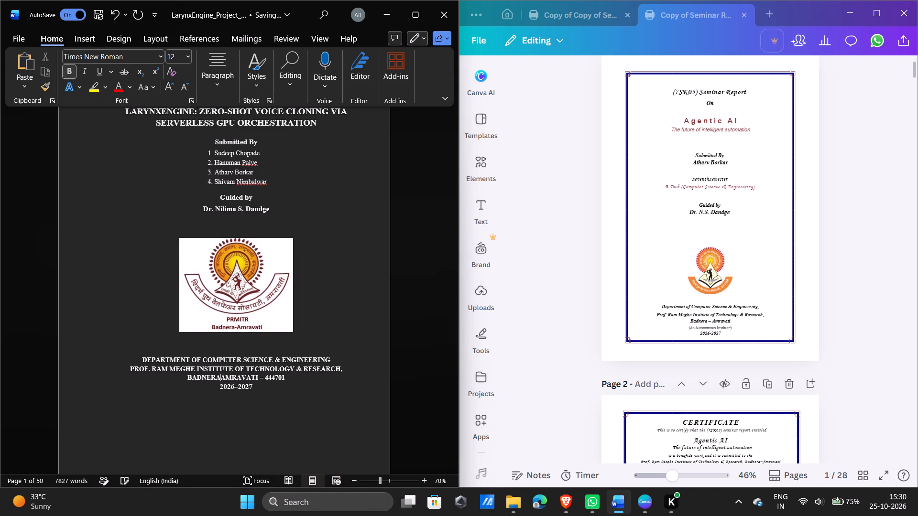
{"action": "key", "text": "minus"}
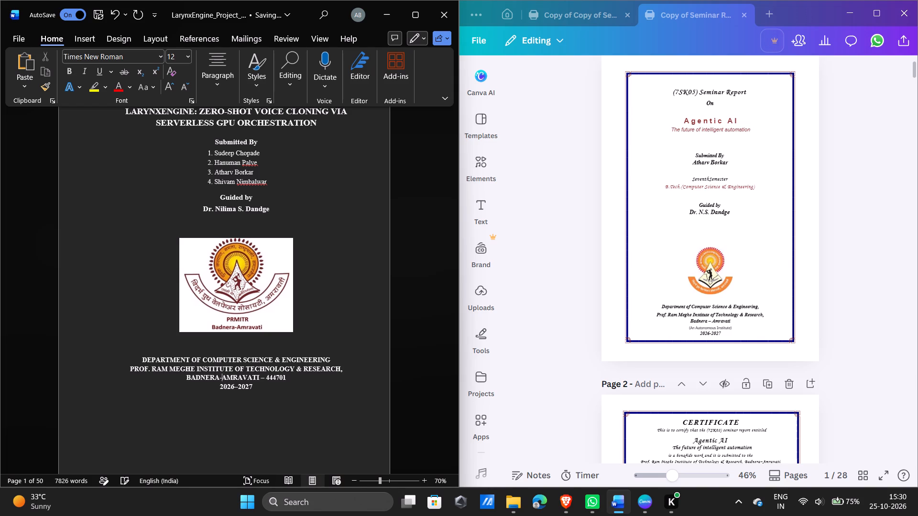
{"action": "key", "text": "space"}
{"action": "key", "text": "Left"}
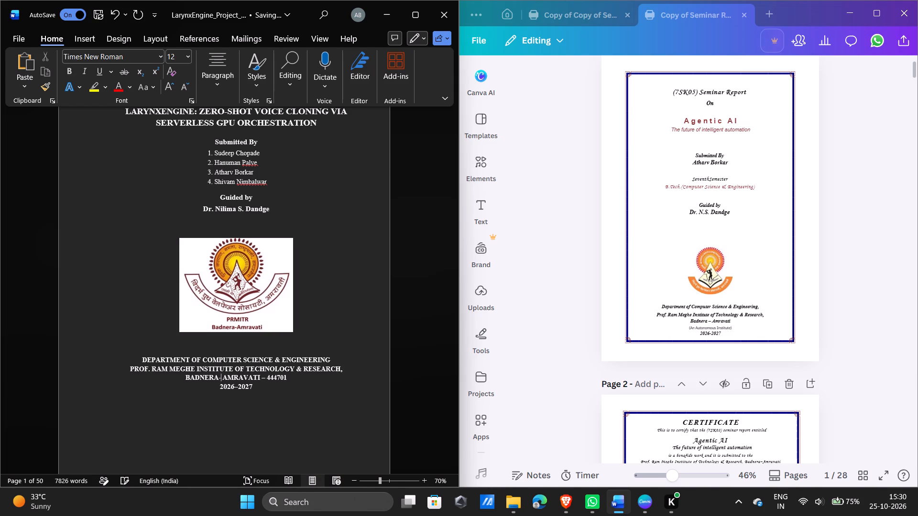
{"action": "key", "text": "Left"}
{"action": "key", "text": "space"}
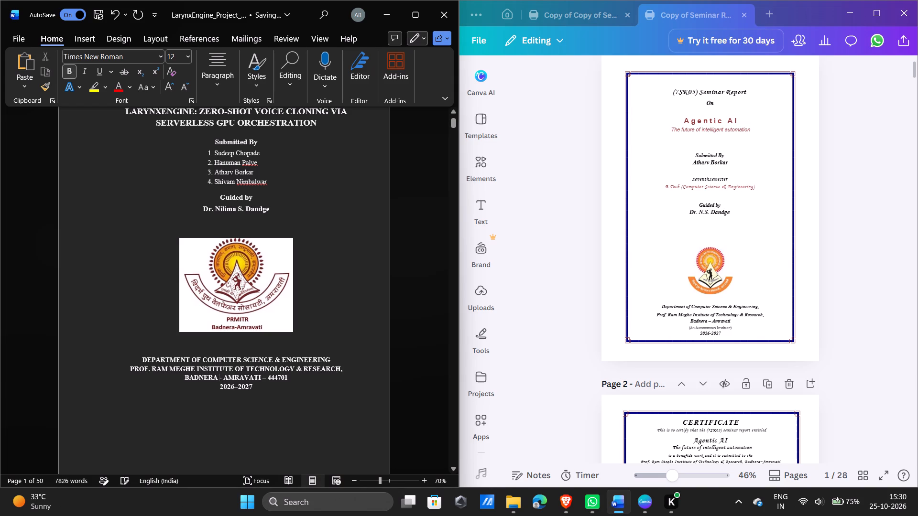
Add the line "(An Autonomous Institute)" between the BADNERA - AMRAVATI line and the year line.
{"action": "left_click", "coordinate": [290, 379]}
{"action": "key", "text": "Return"}
{"action": "type", "text": "()"}
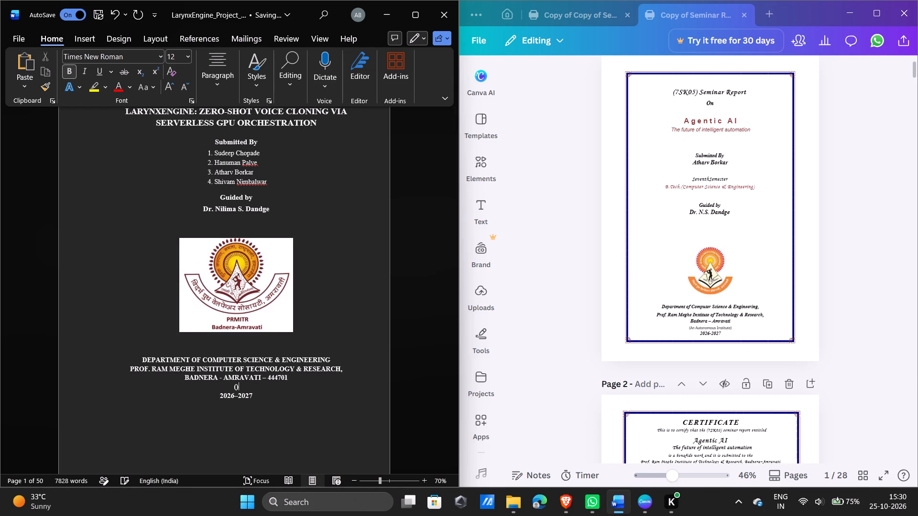
{"action": "key", "text": "Left"}
{"action": "type", "text": "SN Autonomous"}
{"action": "key", "text": "space"}
{"action": "key", "text": "Left"}
{"action": "key", "text": "Left"}
{"action": "key", "text": "Left"}
{"action": "key", "text": "Left"}
{"action": "key", "text": "Left"}
{"action": "key", "text": "Left"}
{"action": "key", "text": "Left"}
{"action": "key", "text": "Left"}
{"action": "key", "text": "Left"}
{"action": "key", "text": "Left"}
{"action": "key", "text": "Left"}
{"action": "key", "text": "Left"}
{"action": "key", "text": "BackSpace"}
{"action": "key", "text": "BackSpace"}
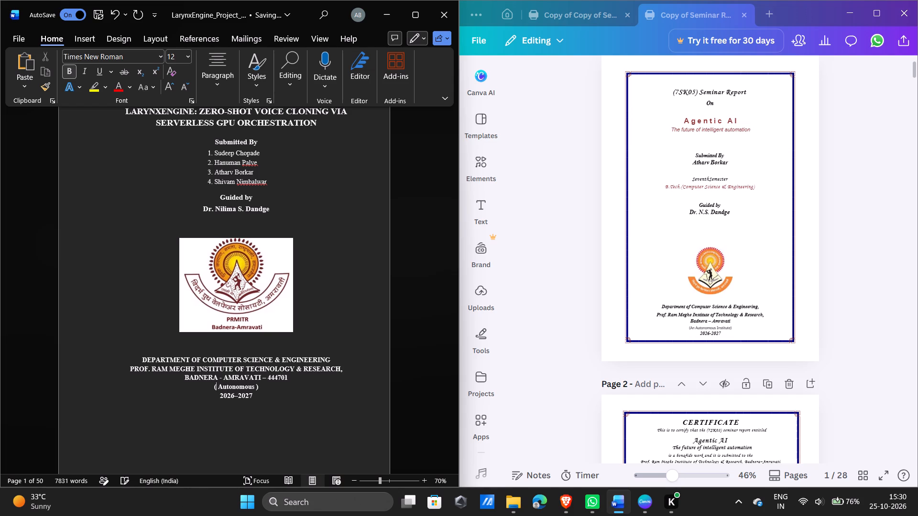
{"action": "type", "text": "An"}
{"action": "key", "text": "Right"}
{"action": "key", "text": "Right"}
{"action": "key", "text": "Right"}
{"action": "key", "text": "Right"}
{"action": "key", "text": "Right"}
{"action": "key", "text": "Right"}
{"action": "key", "text": "Right"}
{"action": "key", "text": "Right"}
{"action": "key", "text": "Right"}
{"action": "key", "text": "Right"}
{"action": "key", "text": "Right"}
{"action": "key", "text": "space"}
{"action": "key", "text": "shift+i"}
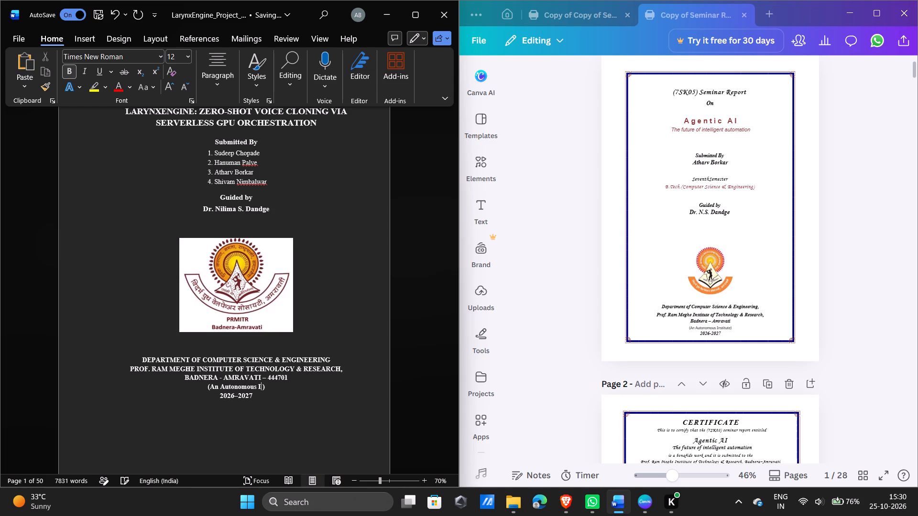
{"action": "type", "text": "nstitute"}
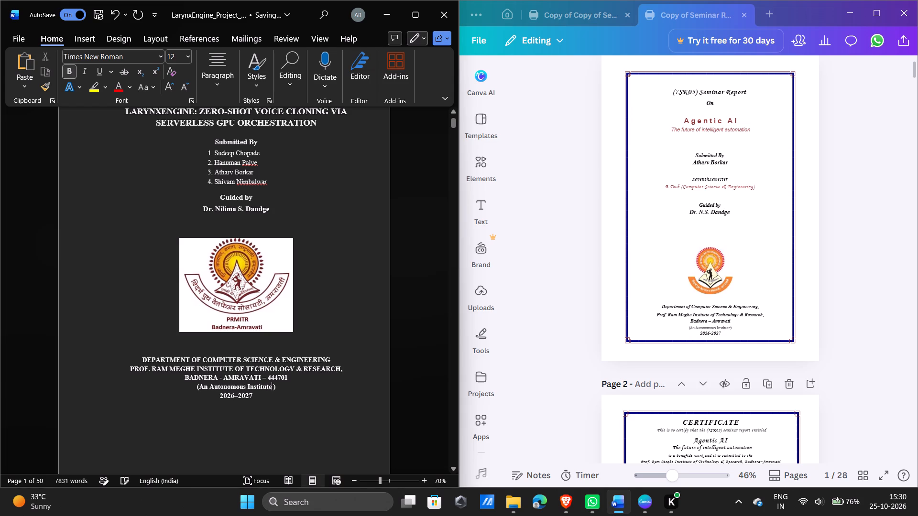
{"action": "key", "text": "Right"}
{"action": "key", "text": "BackSpace"}
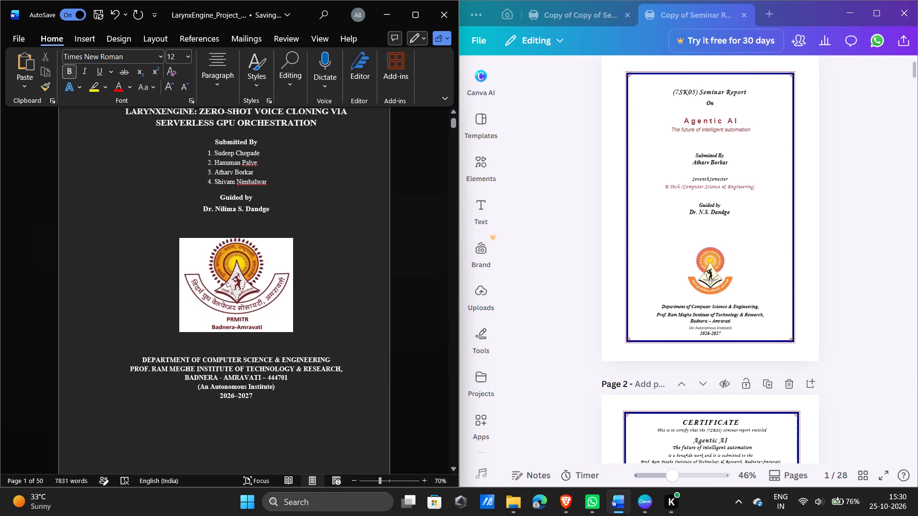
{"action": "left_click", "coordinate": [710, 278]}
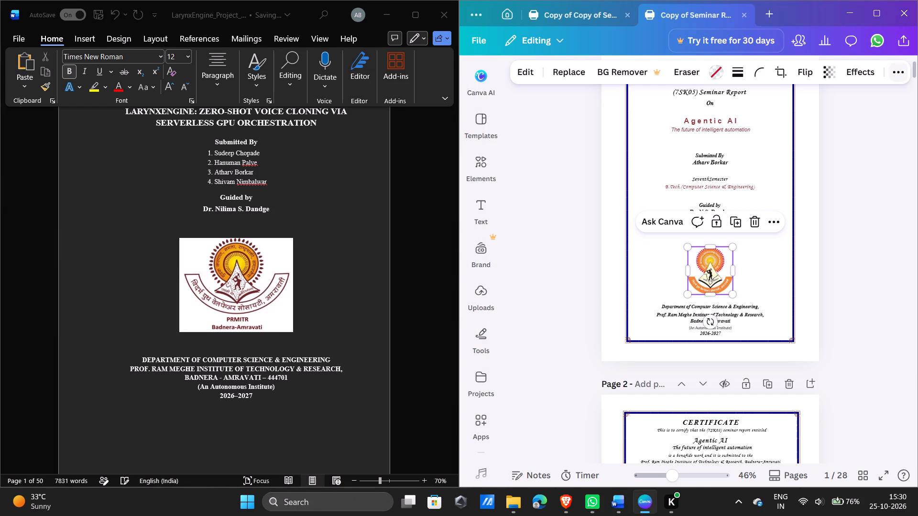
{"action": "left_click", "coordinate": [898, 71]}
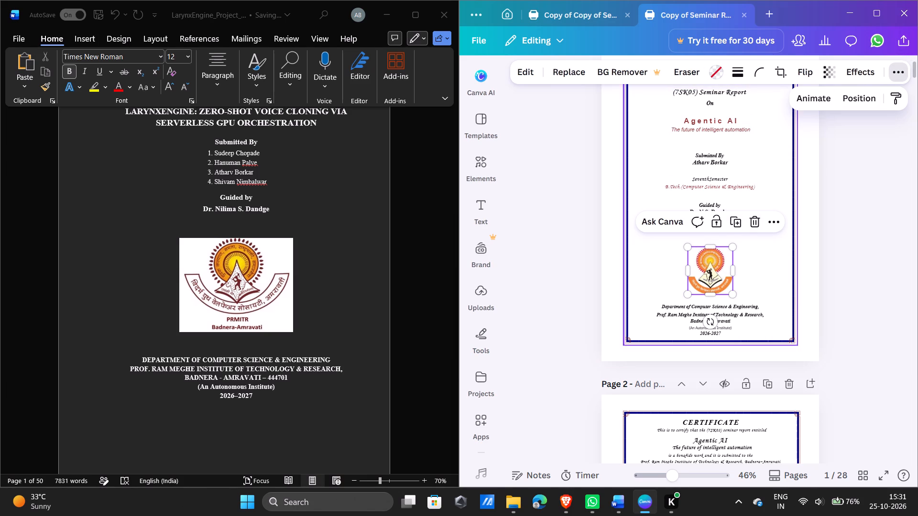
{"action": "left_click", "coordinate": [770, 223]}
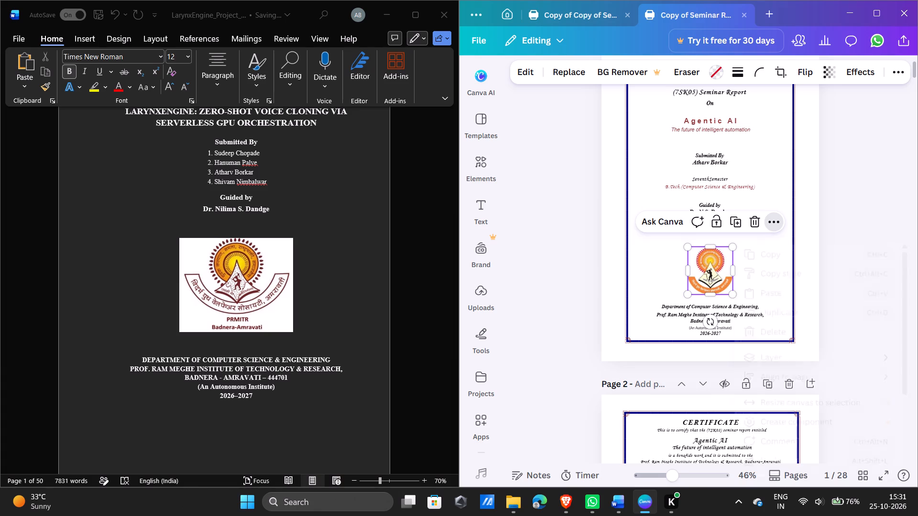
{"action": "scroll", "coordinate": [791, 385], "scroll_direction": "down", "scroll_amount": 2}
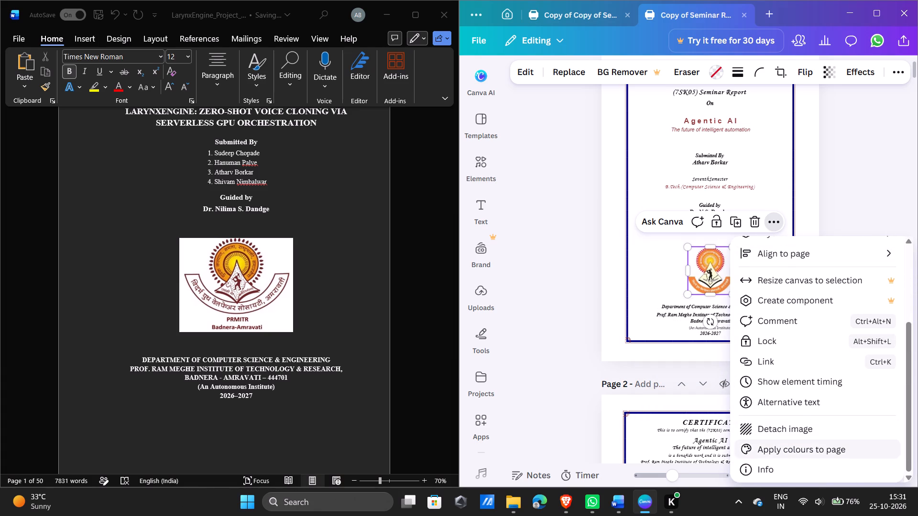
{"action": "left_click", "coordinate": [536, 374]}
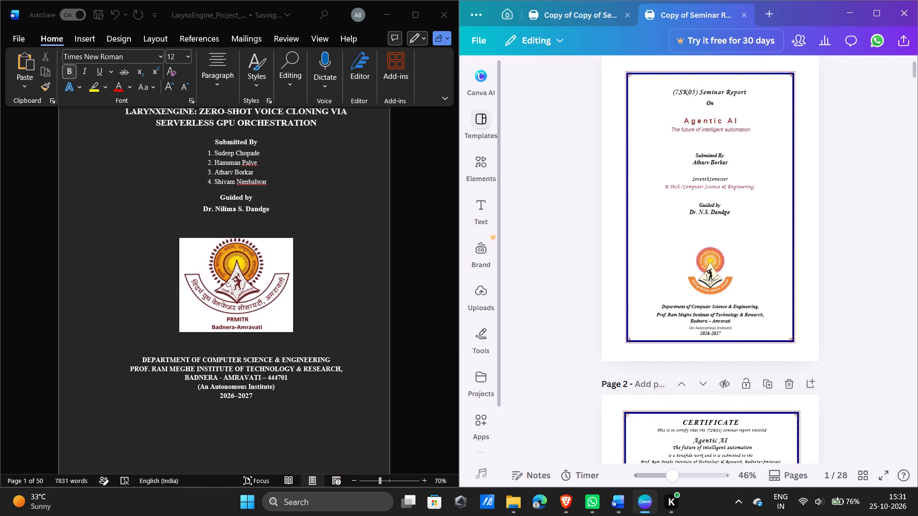
Detach the college logo from its frame on the Agentic AI cover page in Canva and place it across the page's lower half.
{"action": "right_click", "coordinate": [714, 290]}
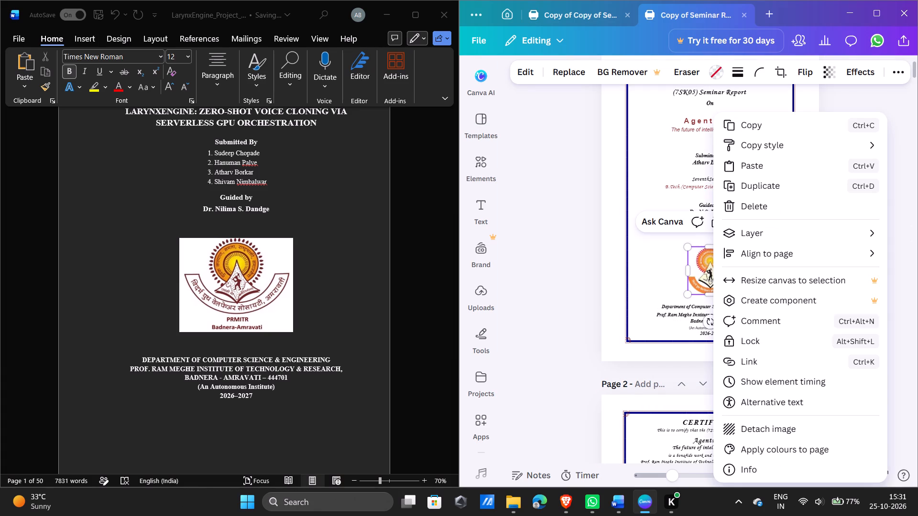
{"action": "scroll", "coordinate": [761, 389], "scroll_direction": "down", "scroll_amount": 1}
{"action": "left_click", "coordinate": [765, 425]}
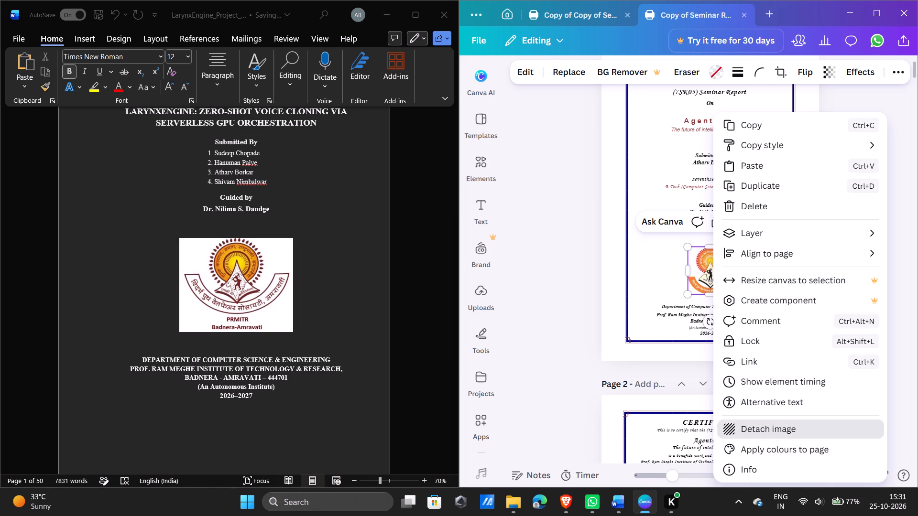
{"action": "left_click_drag", "start_coordinate": [737, 153], "coordinate": [657, 238]}
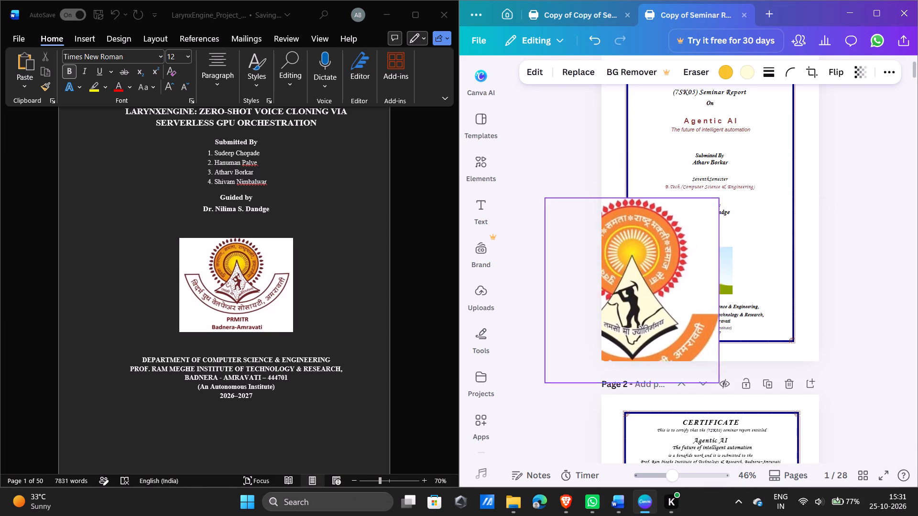
{"action": "left_click_drag", "start_coordinate": [657, 238], "coordinate": [737, 205]}
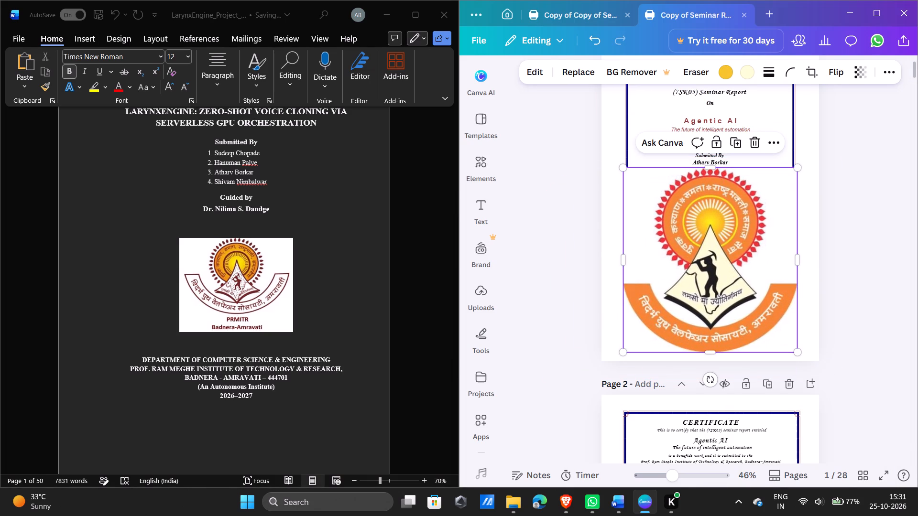
Open the selection download settings for the detached logo as a PNG and try to change its export size.
{"action": "left_click", "coordinate": [773, 145]}
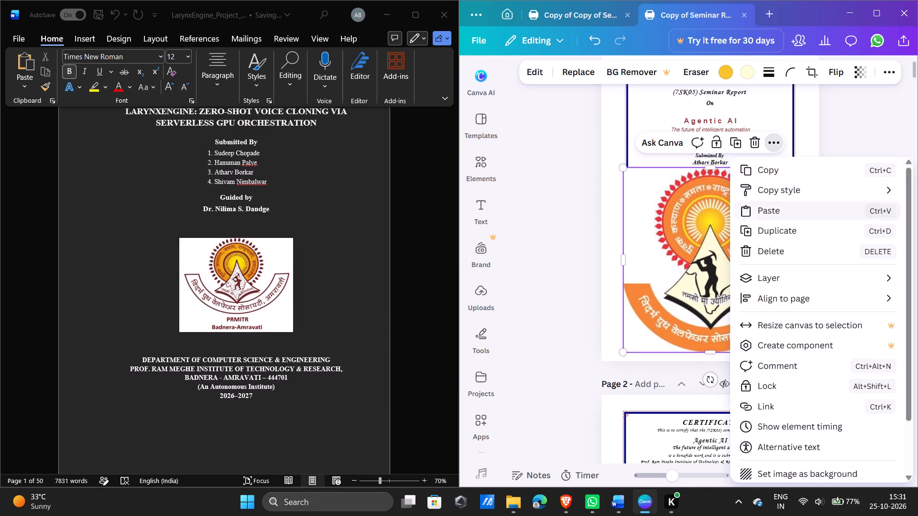
{"action": "scroll", "coordinate": [772, 352], "scroll_direction": "down", "scroll_amount": 2}
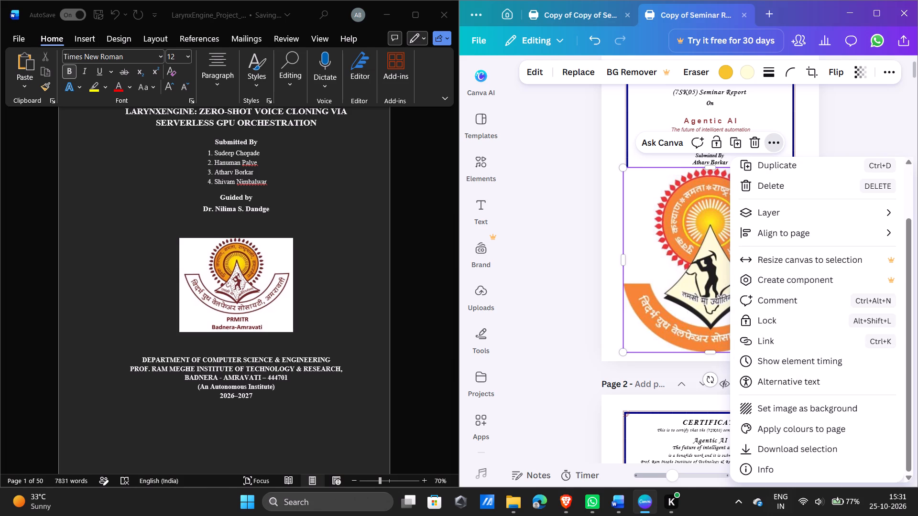
{"action": "left_click", "coordinate": [804, 456]}
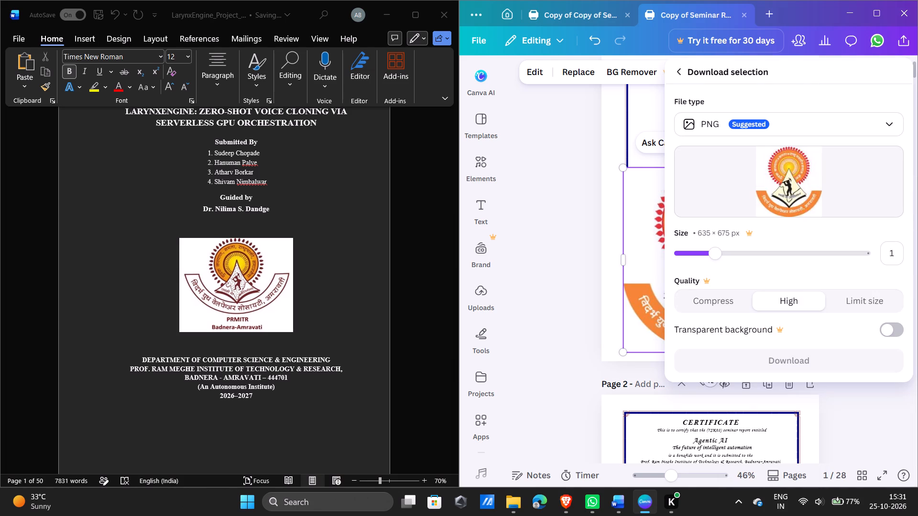
{"action": "left_click", "coordinate": [835, 250]}
{"action": "left_click", "coordinate": [709, 249]}
Switch to Brave, look through the YouTube mix playlist, search YouTube for "akela" and return to Canva.
{"action": "left_click", "coordinate": [564, 505]}
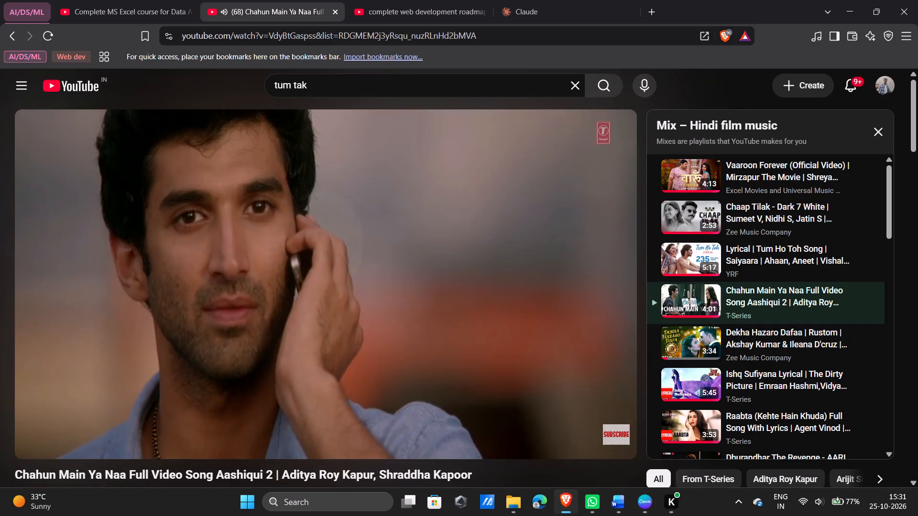
{"action": "scroll", "coordinate": [674, 343], "scroll_direction": "down", "scroll_amount": 2}
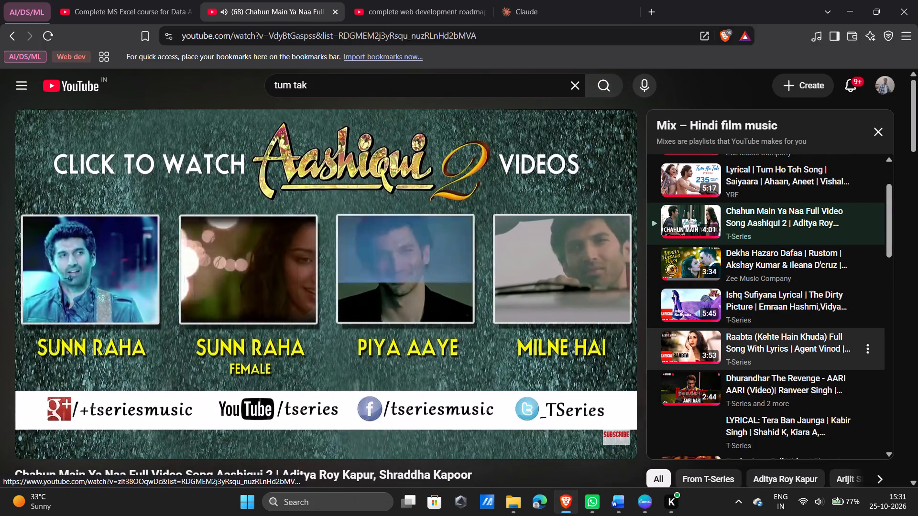
{"action": "scroll", "coordinate": [674, 343], "scroll_direction": "down", "scroll_amount": 5}
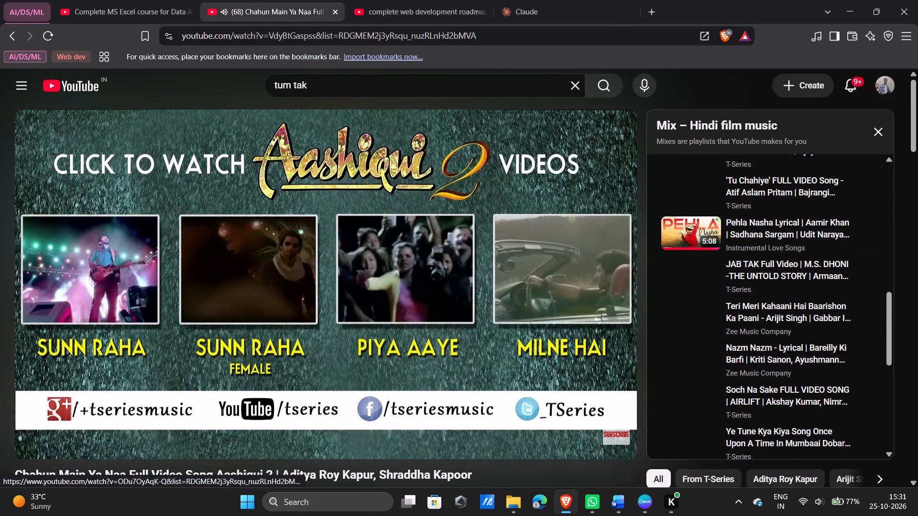
{"action": "scroll", "coordinate": [620, 264], "scroll_direction": "down", "scroll_amount": 5}
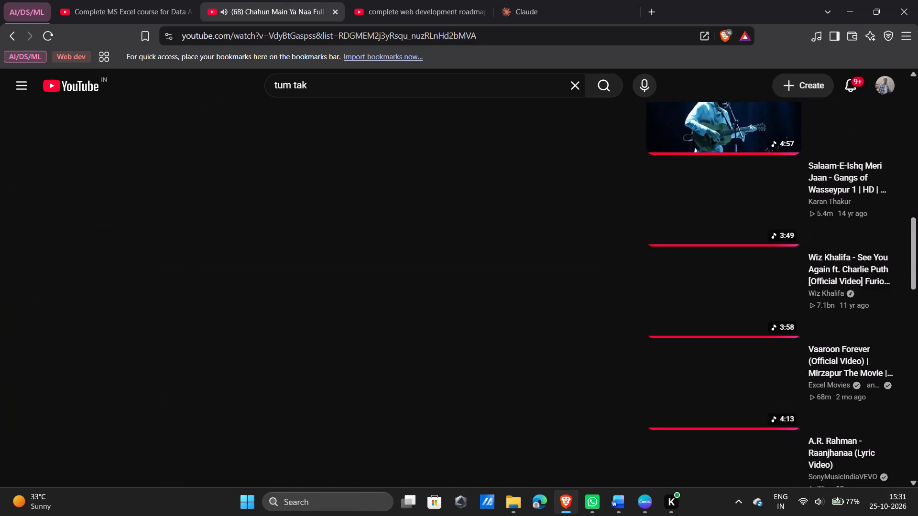
{"action": "scroll", "coordinate": [620, 264], "scroll_direction": "up", "scroll_amount": 6}
{"action": "triple_click", "coordinate": [431, 87]}
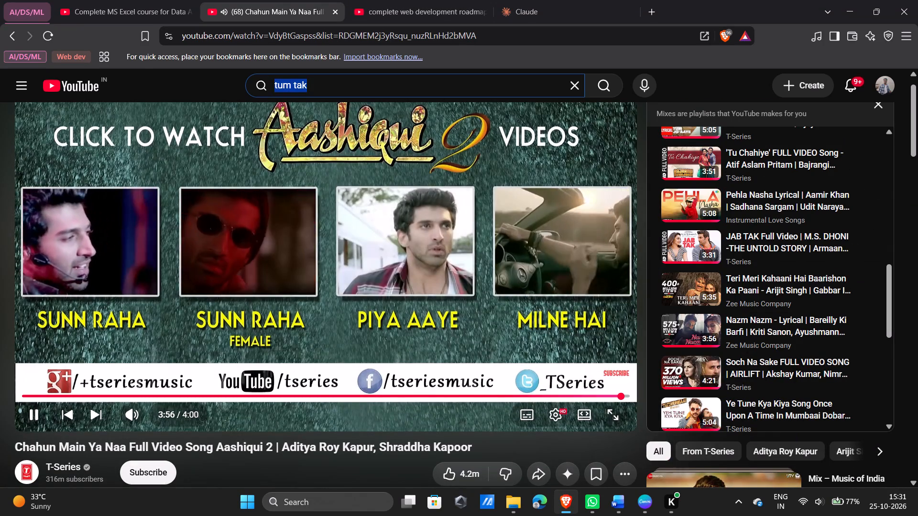
{"action": "key", "text": "BackSpace"}
{"action": "type", "text": "akela"}
{"action": "key", "text": "Return"}
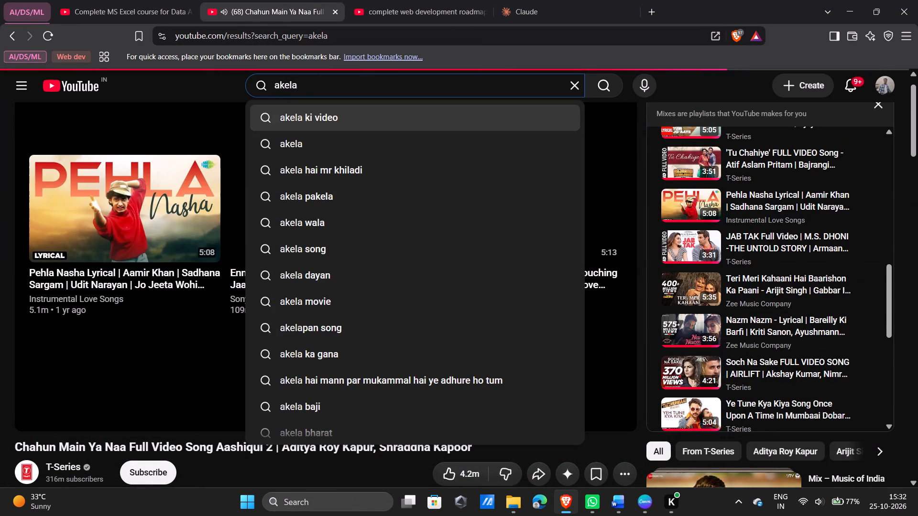
{"action": "left_click", "coordinate": [852, 0]}
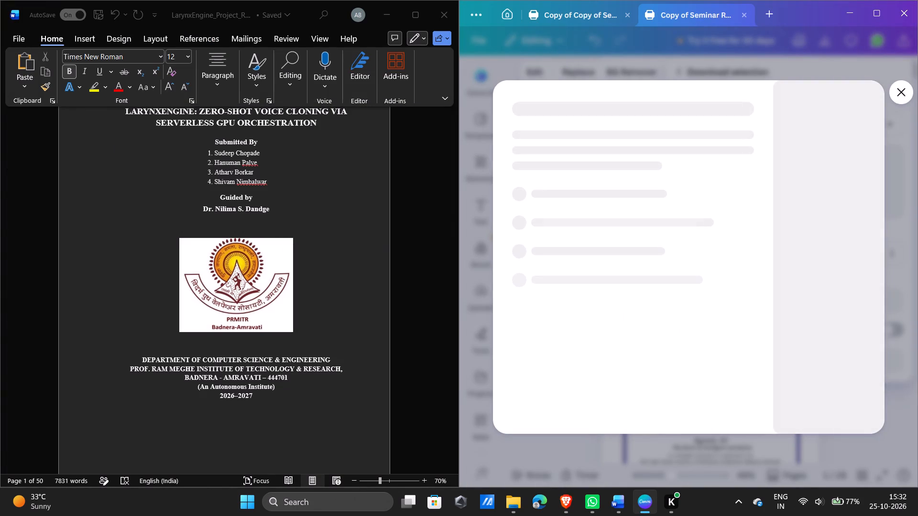
Switch to Brave, play the "Akela (Audio)" song from the YouTube results and return to Canva.
{"action": "left_click", "coordinate": [563, 492]}
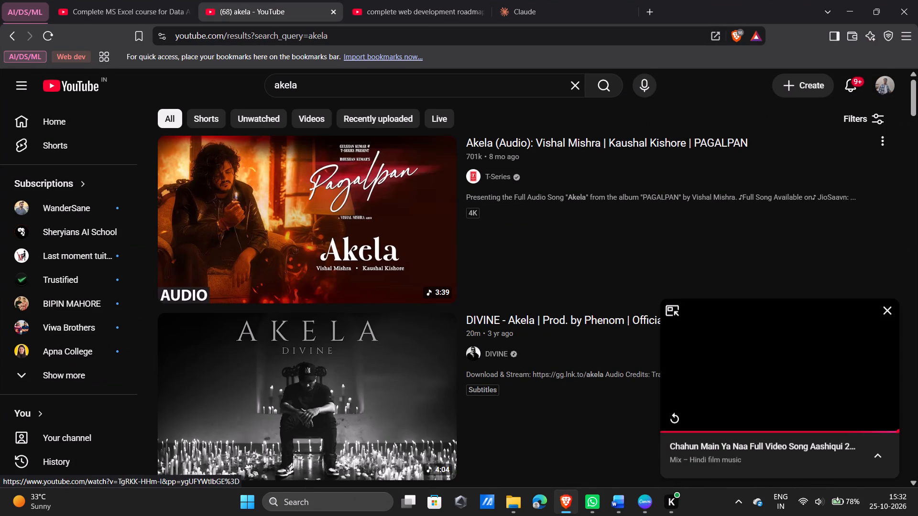
{"action": "left_click", "coordinate": [338, 271]}
{"action": "left_click", "coordinate": [856, 0]}
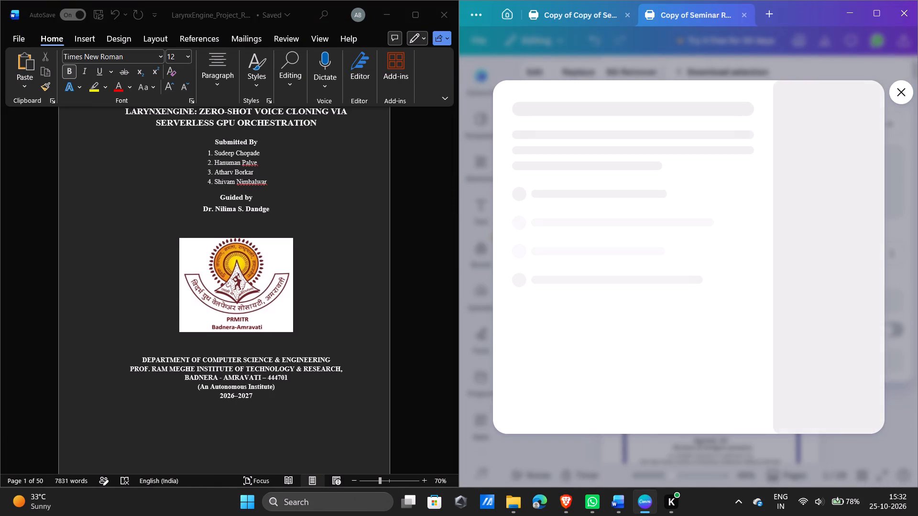
Dismiss the loading dialog and download only the detached college logo from the Agentic AI cover page as a PNG.
{"action": "left_click", "coordinate": [901, 87]}
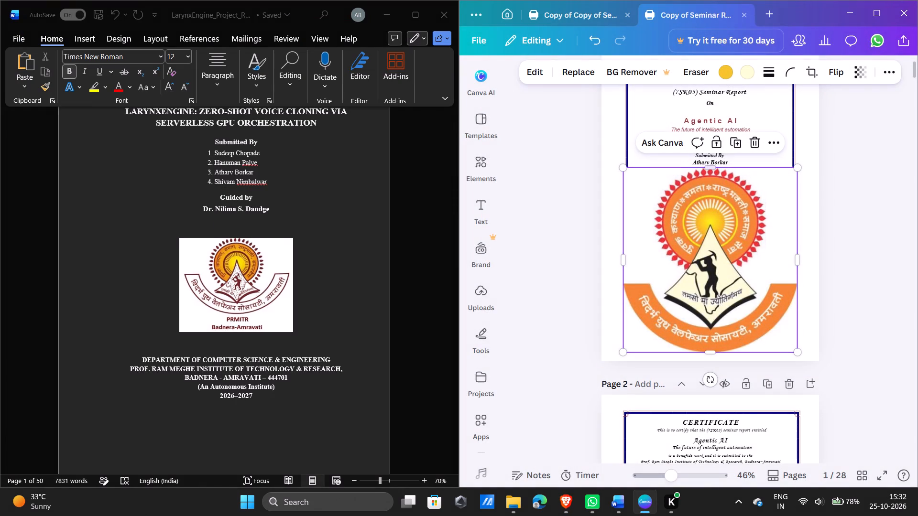
{"action": "left_click", "coordinate": [716, 188]}
{"action": "right_click", "coordinate": [716, 188]}
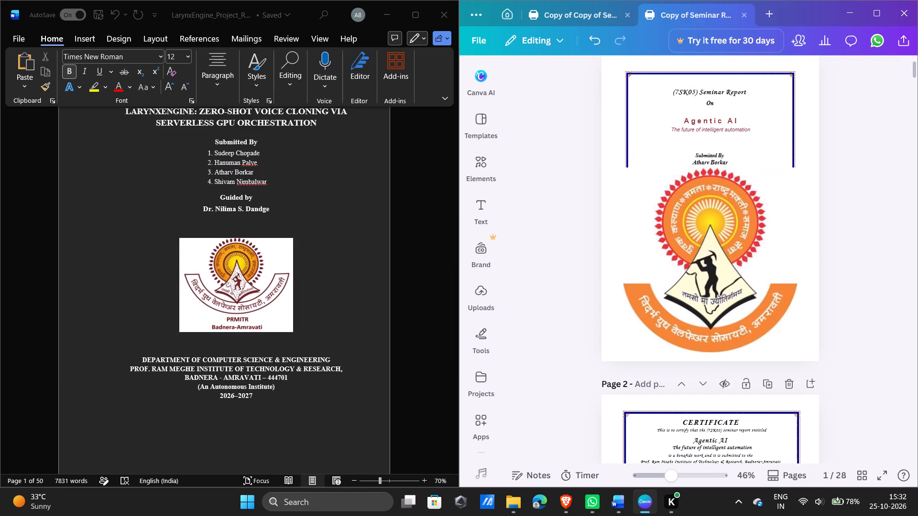
{"action": "left_click", "coordinate": [721, 219]}
{"action": "right_click", "coordinate": [721, 219]}
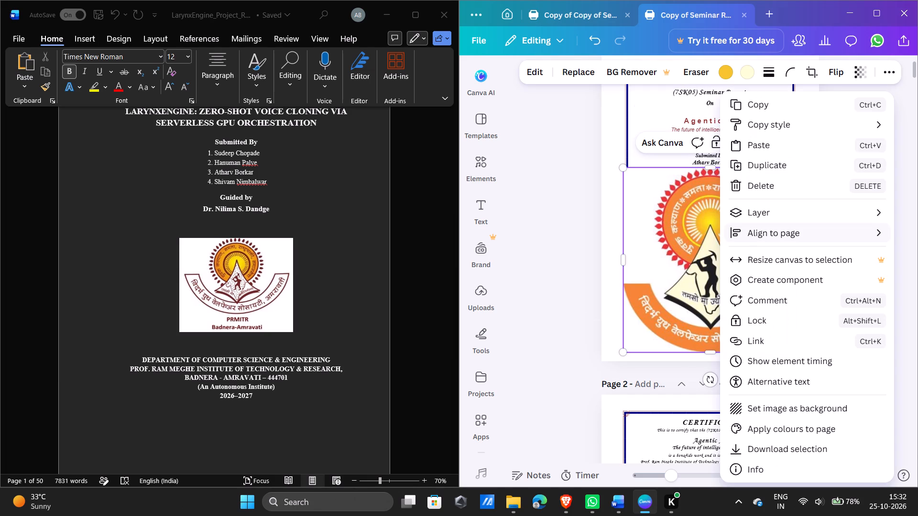
{"action": "left_click", "coordinate": [792, 447]}
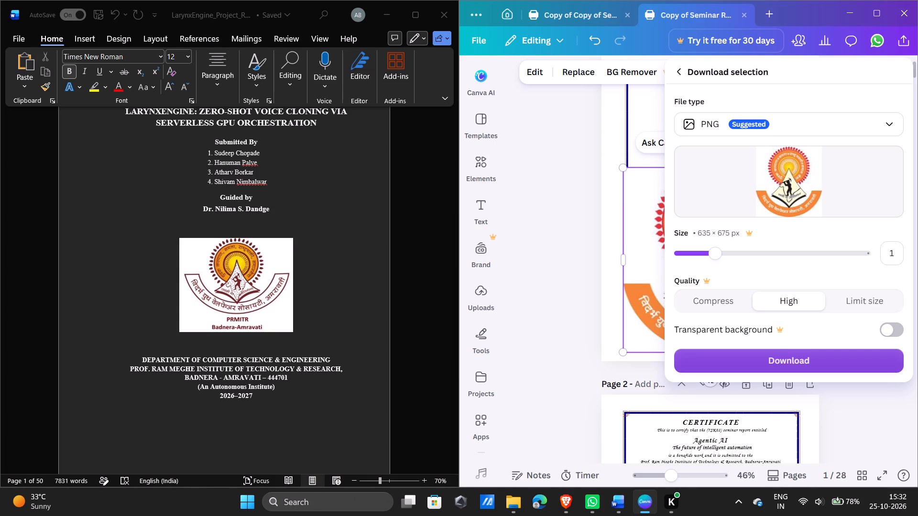
{"action": "left_click", "coordinate": [780, 359]}
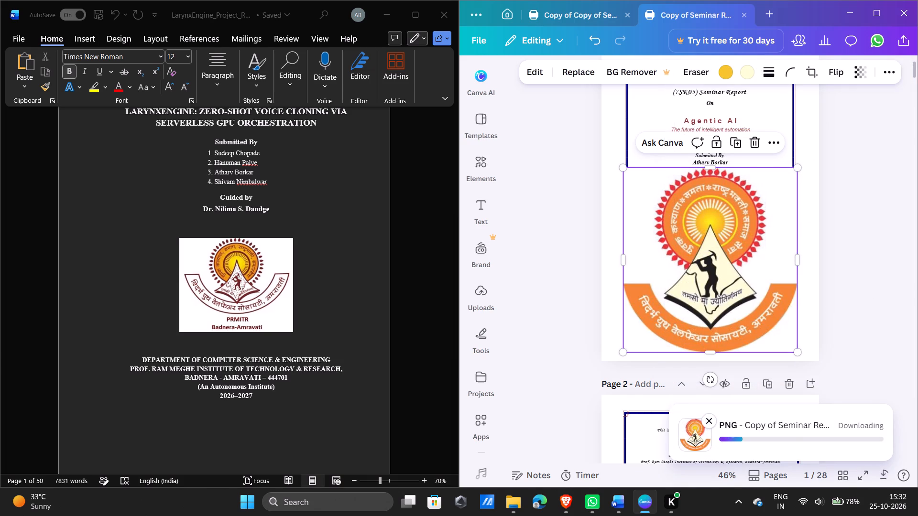
Delete the old PRMITR logo from the LarynxEngine cover page in Word.
{"action": "left_click", "coordinate": [199, 275]}
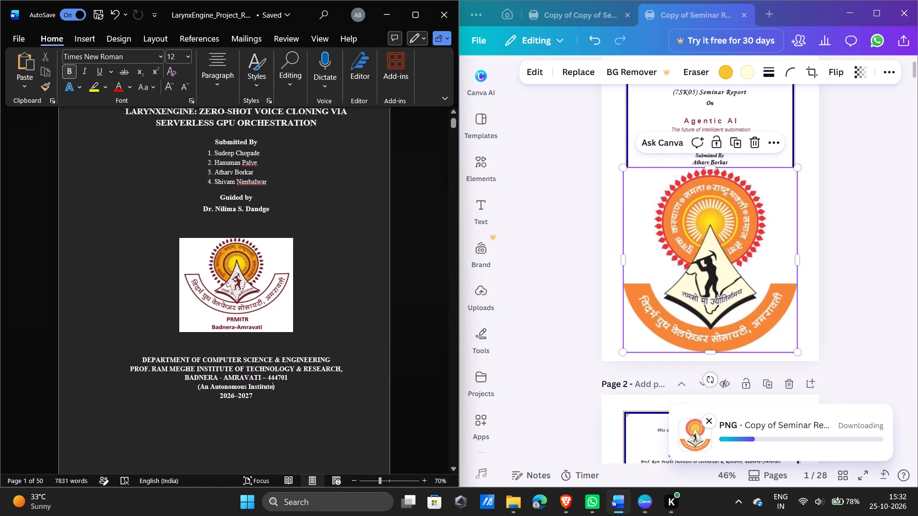
{"action": "left_click", "coordinate": [199, 275]}
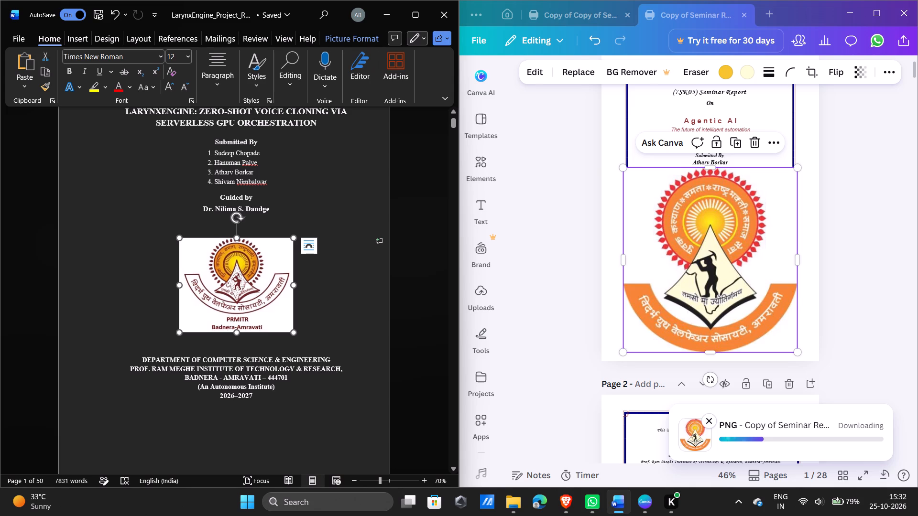
{"action": "key", "text": "Delete"}
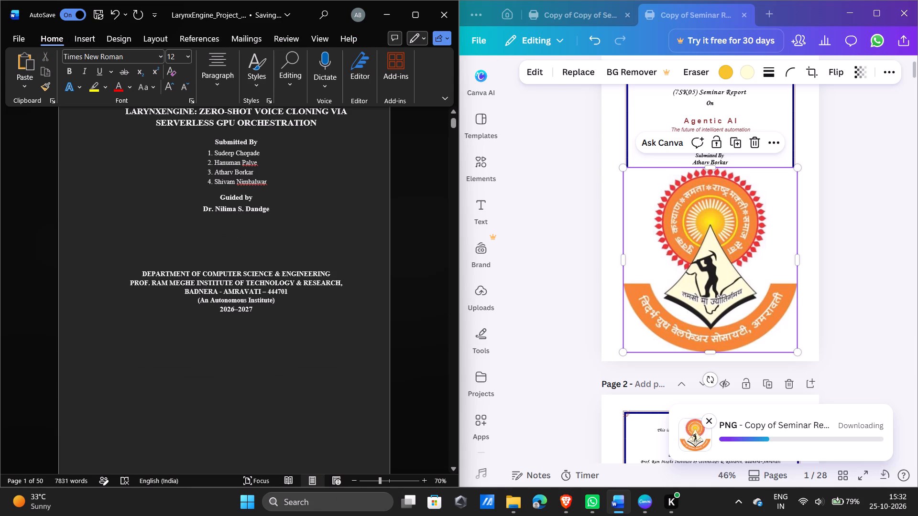
{"action": "scroll", "coordinate": [215, 253], "scroll_direction": "up", "scroll_amount": 2}
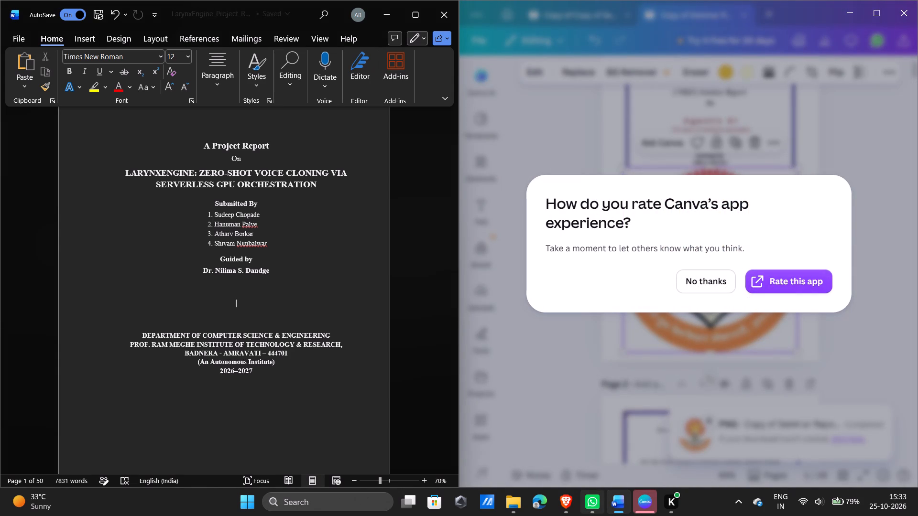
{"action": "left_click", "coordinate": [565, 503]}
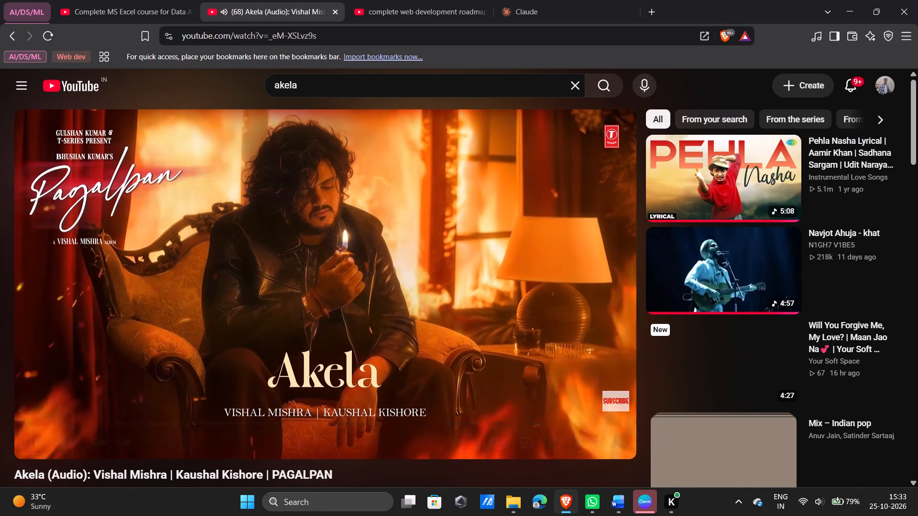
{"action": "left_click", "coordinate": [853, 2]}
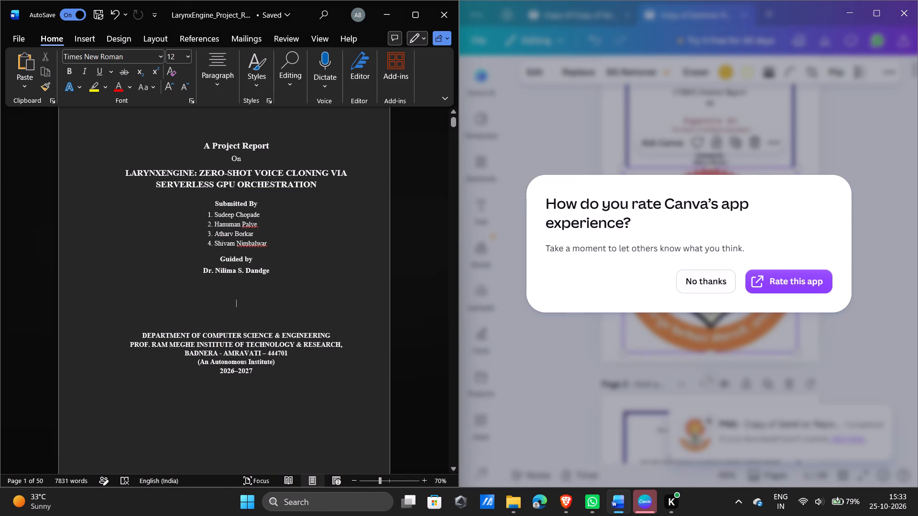
Decline the Canva rating request and save the logo PNG to Downloads as "Copy of Seminar Report".
{"action": "left_click", "coordinate": [703, 279]}
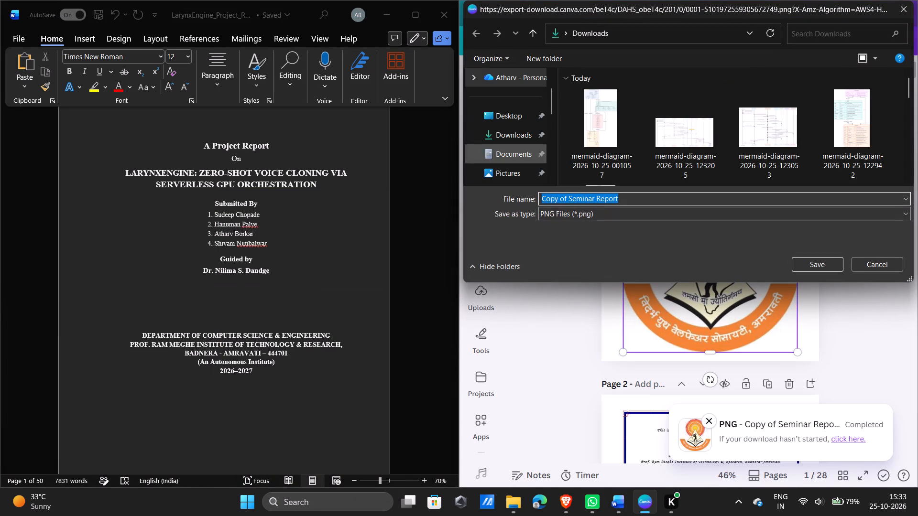
{"action": "left_click", "coordinate": [817, 266]}
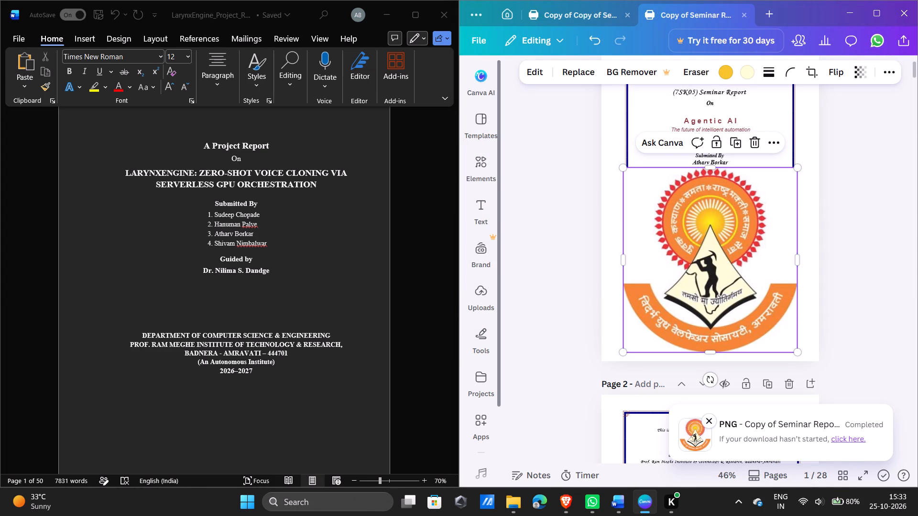
Copy the "Copy of Seminar Report" image from Downloads and paste it below the guide's name on the Word cover page.
{"action": "left_click", "coordinate": [516, 502]}
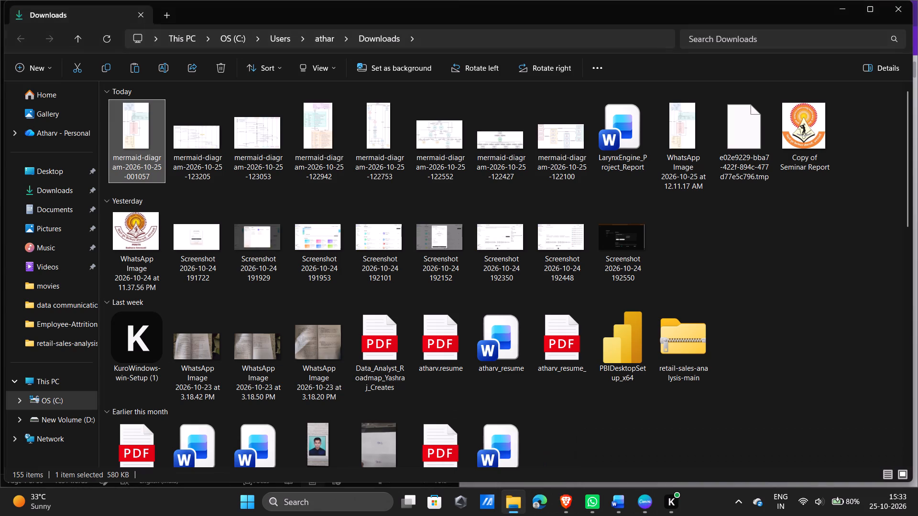
{"action": "left_click", "coordinate": [99, 43]}
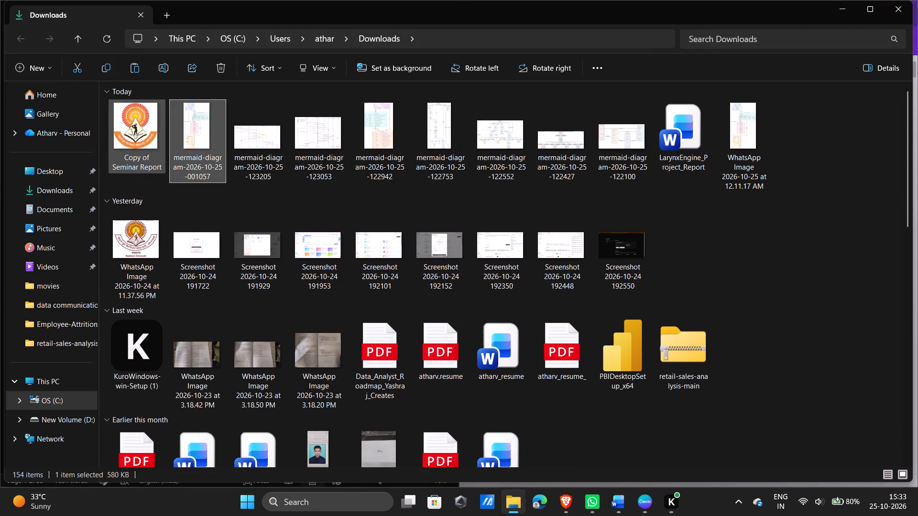
{"action": "left_click", "coordinate": [136, 137]}
{"action": "left_click", "coordinate": [109, 67]}
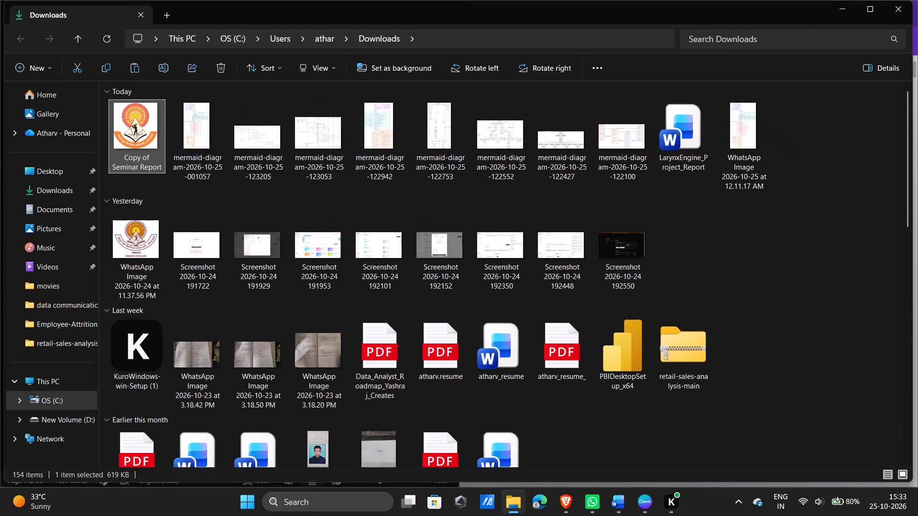
{"action": "left_click", "coordinate": [845, 4]}
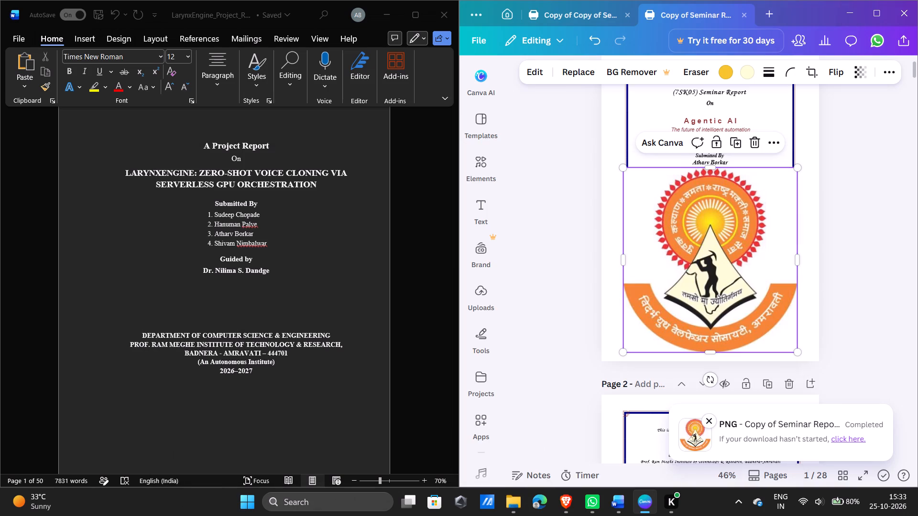
{"action": "left_click", "coordinate": [243, 295]}
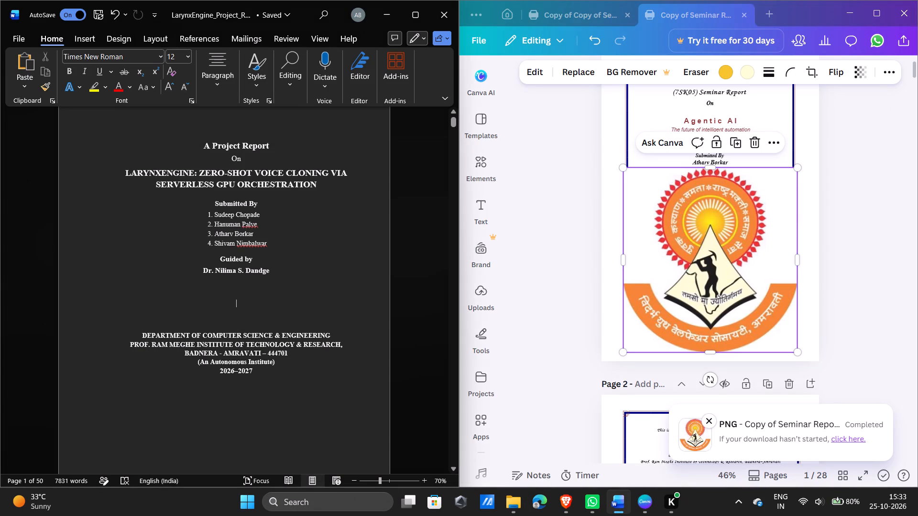
{"action": "key", "text": "ctrl+v"}
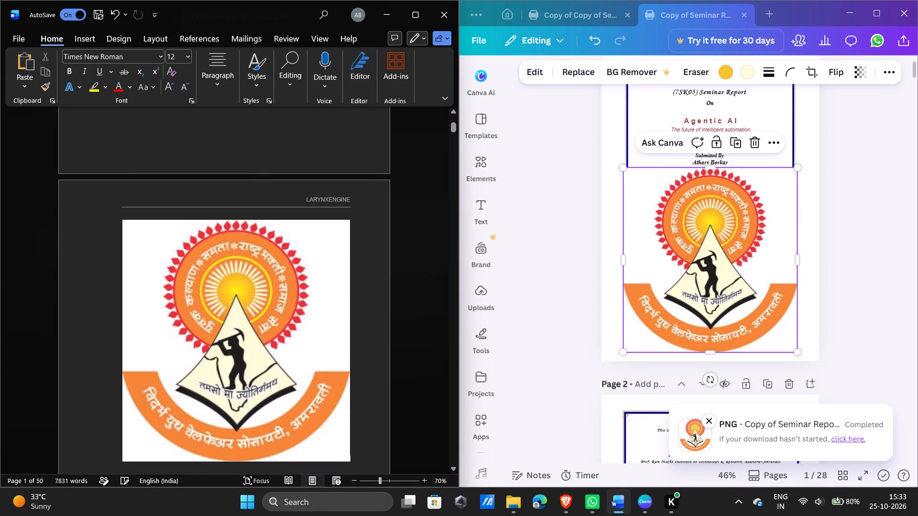
Shrink the pasted logo proportionally until the whole cover, including the 2026–2027 line, fits on the first page.
{"action": "left_click", "coordinate": [283, 360]}
{"action": "left_click_drag", "start_coordinate": [350, 462], "coordinate": [306, 251]}
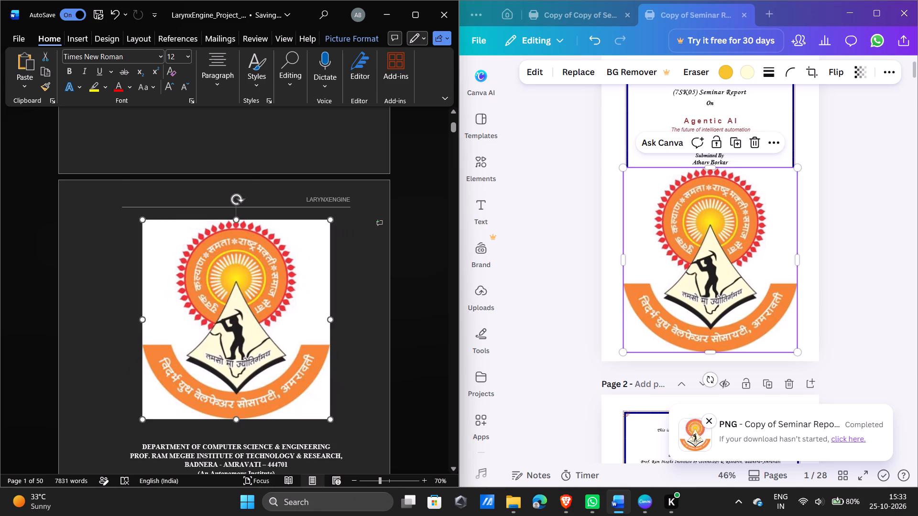
{"action": "left_click_drag", "start_coordinate": [306, 251], "coordinate": [250, 235]}
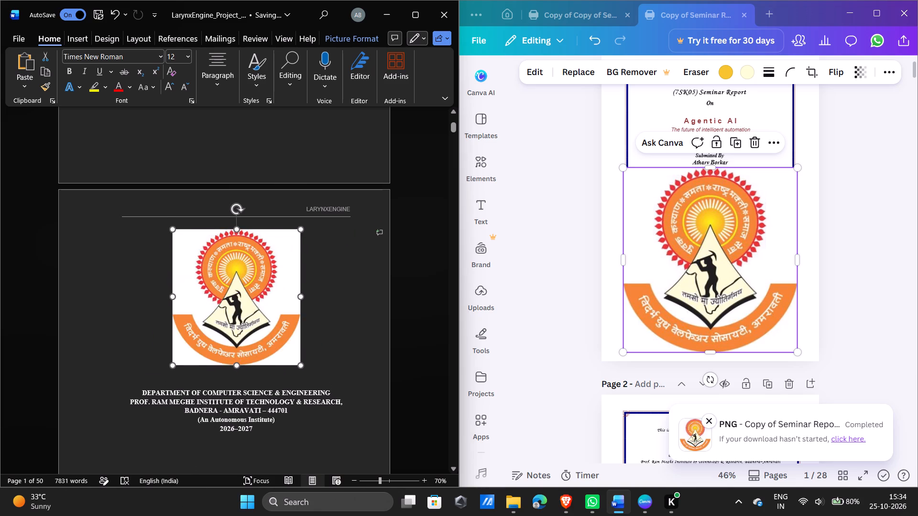
{"action": "left_click_drag", "start_coordinate": [250, 235], "coordinate": [263, 268]}
{"action": "scroll", "coordinate": [251, 254], "scroll_direction": "up", "scroll_amount": 1}
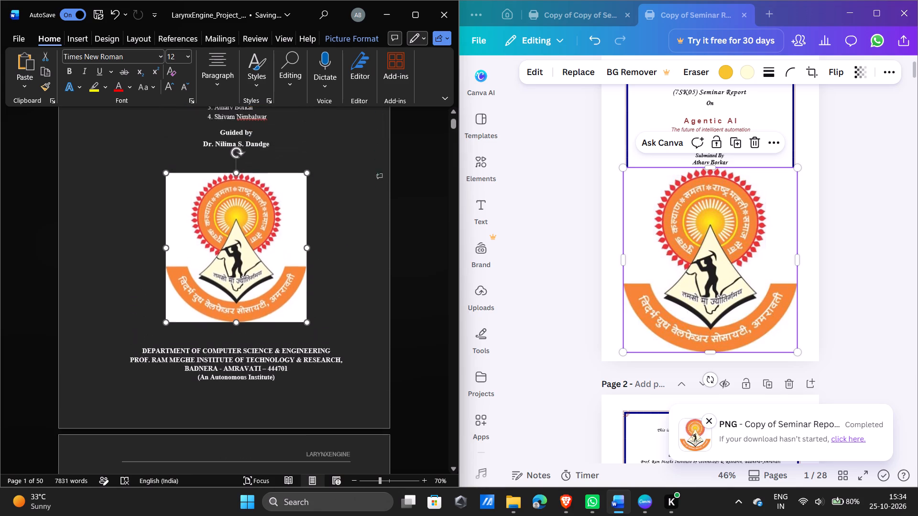
{"action": "scroll", "coordinate": [251, 254], "scroll_direction": "up", "scroll_amount": 1}
{"action": "left_click", "coordinate": [338, 301]}
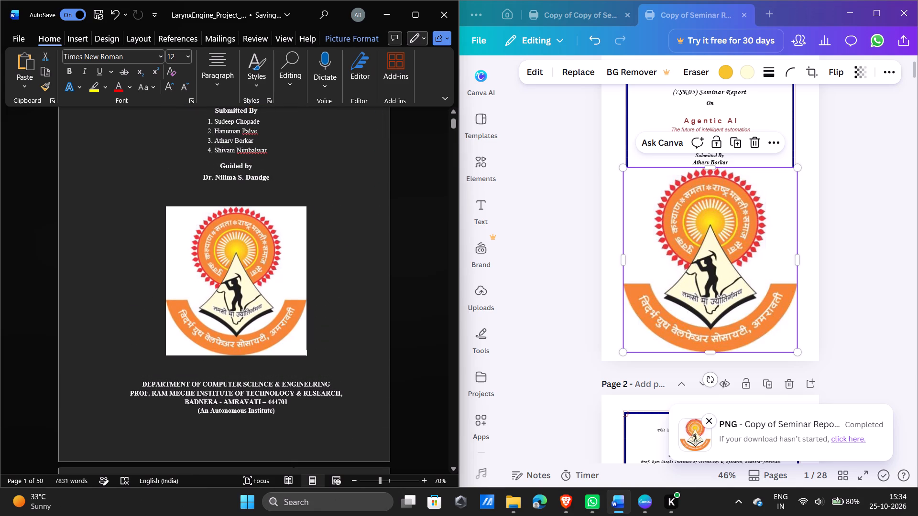
{"action": "left_click", "coordinate": [272, 305]}
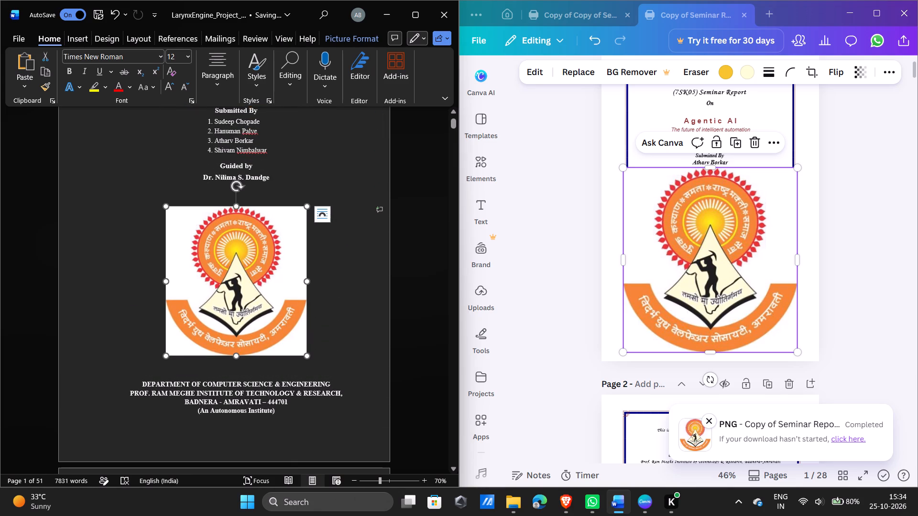
{"action": "left_click_drag", "start_coordinate": [308, 357], "coordinate": [246, 274]}
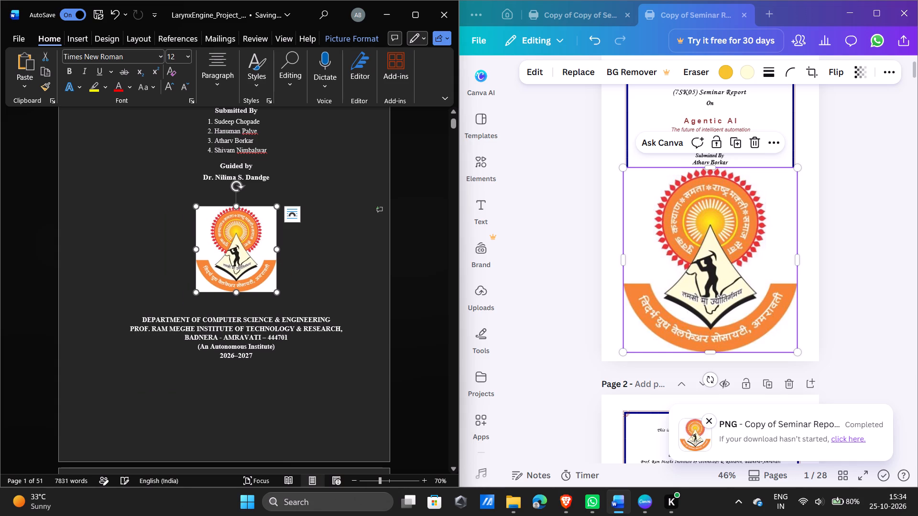
{"action": "scroll", "coordinate": [298, 241], "scroll_direction": "up", "scroll_amount": 1}
{"action": "scroll", "coordinate": [298, 241], "scroll_direction": "down", "scroll_amount": 1}
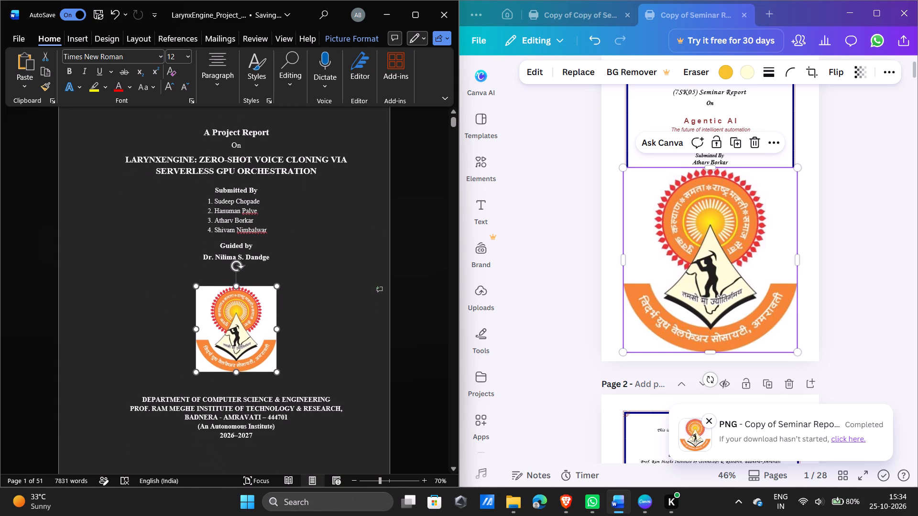
{"action": "left_click", "coordinate": [403, 258]}
Undo the logo changes on the Agentic AI cover page in Canva, back to the small framed logo.
{"action": "left_click", "coordinate": [737, 235]}
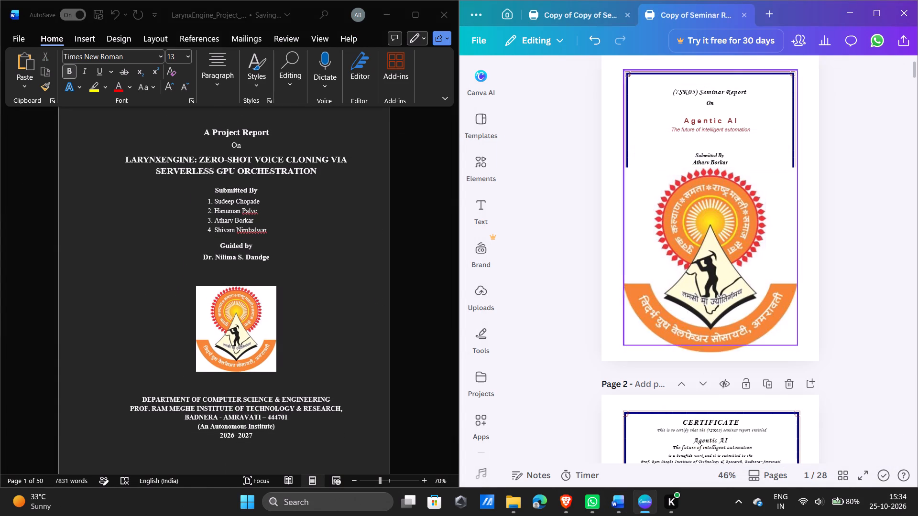
{"action": "triple_click", "coordinate": [598, 40]}
{"action": "left_click", "coordinate": [598, 40]}
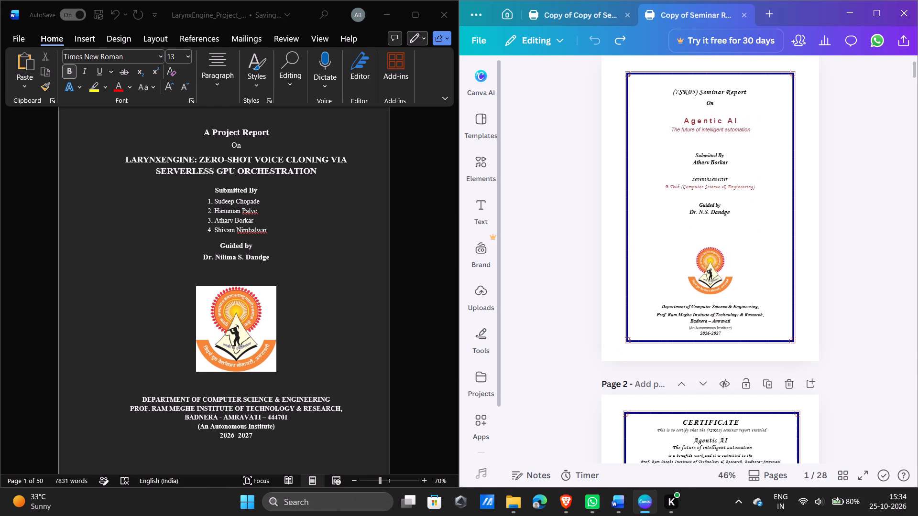
Insert a blank line between "On" and the LarynxEngine title on the Word cover page.
{"action": "scroll", "coordinate": [235, 375], "scroll_direction": "down", "scroll_amount": 1}
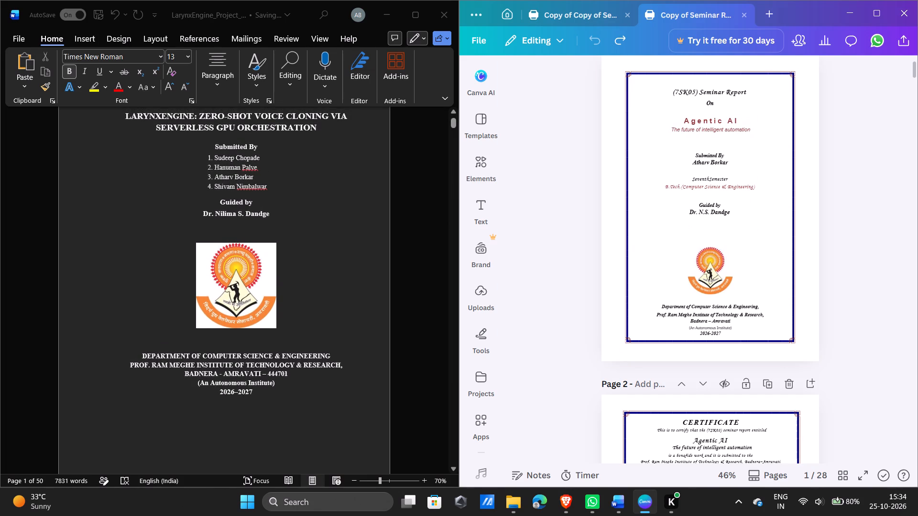
{"action": "scroll", "coordinate": [288, 236], "scroll_direction": "up", "scroll_amount": 1}
{"action": "scroll", "coordinate": [282, 191], "scroll_direction": "up", "scroll_amount": 1}
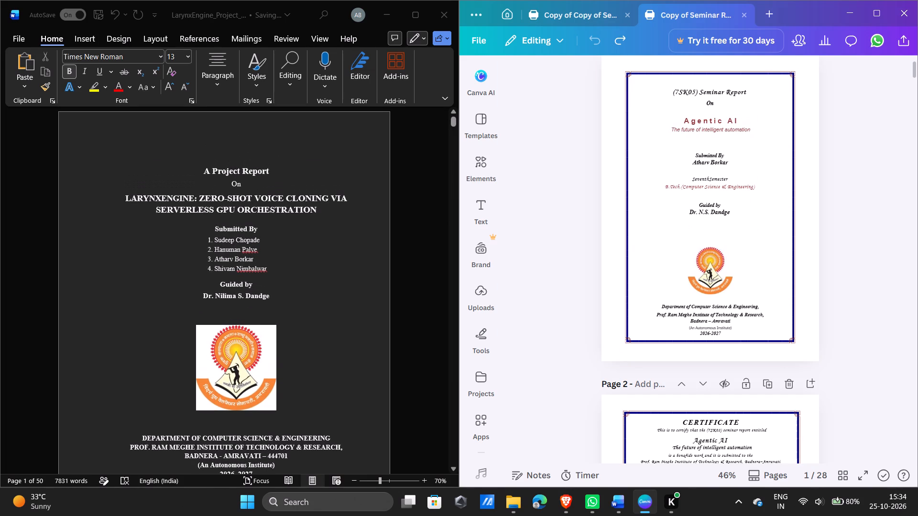
{"action": "left_click_drag", "start_coordinate": [279, 183], "coordinate": [274, 186]}
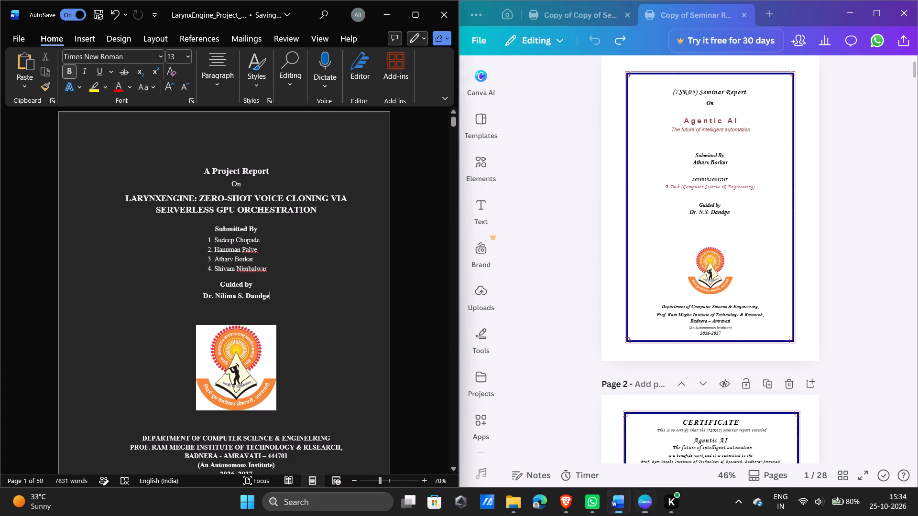
{"action": "left_click_drag", "start_coordinate": [274, 186], "coordinate": [273, 186]}
{"action": "left_click", "coordinate": [248, 183]}
{"action": "key", "text": "Return"}
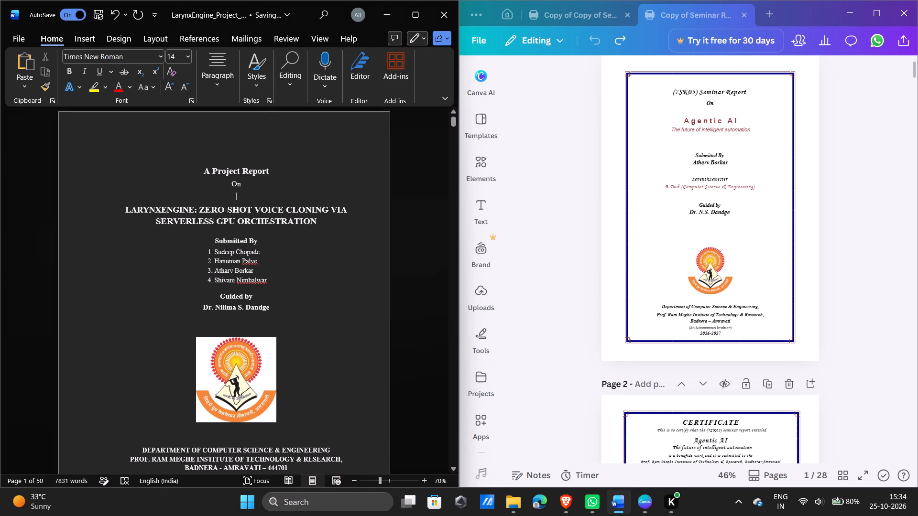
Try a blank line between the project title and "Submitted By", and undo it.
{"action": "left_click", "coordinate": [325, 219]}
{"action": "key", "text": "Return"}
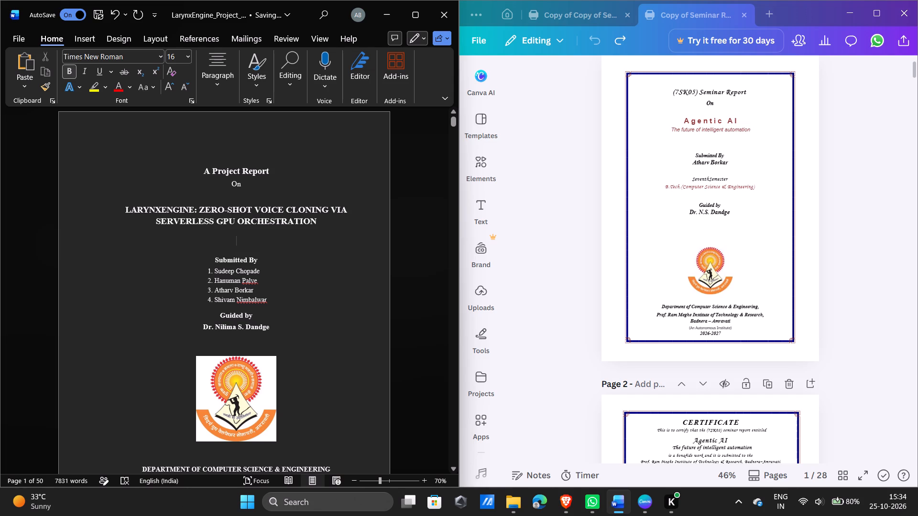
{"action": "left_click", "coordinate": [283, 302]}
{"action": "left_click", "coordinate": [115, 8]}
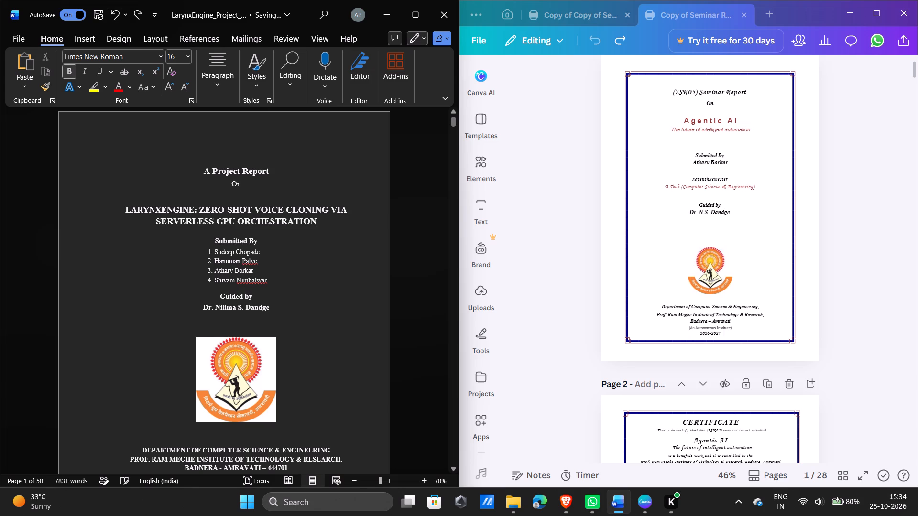
Insert a blank line between the last student name and "Guided by" on the cover page.
{"action": "left_click", "coordinate": [278, 281]}
{"action": "key", "text": "Return"}
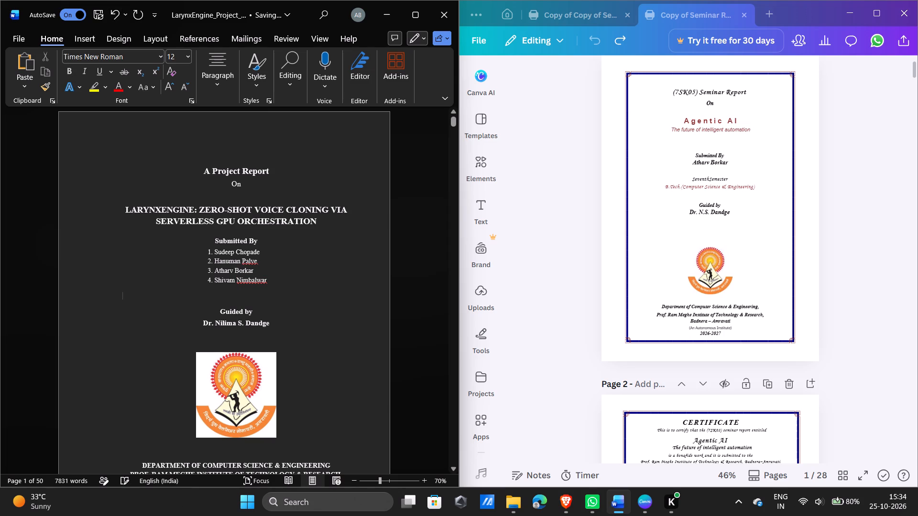
{"action": "scroll", "coordinate": [264, 305], "scroll_direction": "down", "scroll_amount": 2}
{"action": "scroll", "coordinate": [264, 305], "scroll_direction": "up", "scroll_amount": 1}
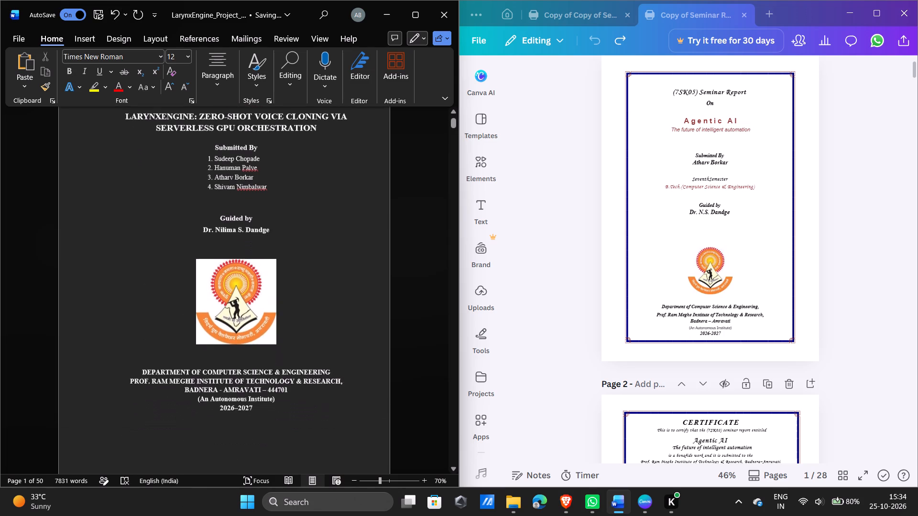
{"action": "scroll", "coordinate": [264, 305], "scroll_direction": "up", "scroll_amount": 3}
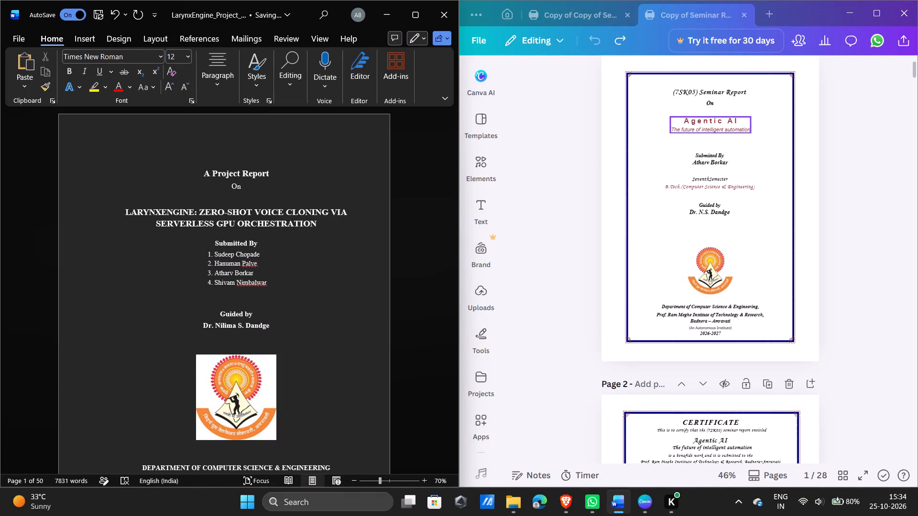
In Canva, inspect the font used for the "(7SK05) Seminar Report" heading on the cover.
{"action": "left_click", "coordinate": [733, 91]}
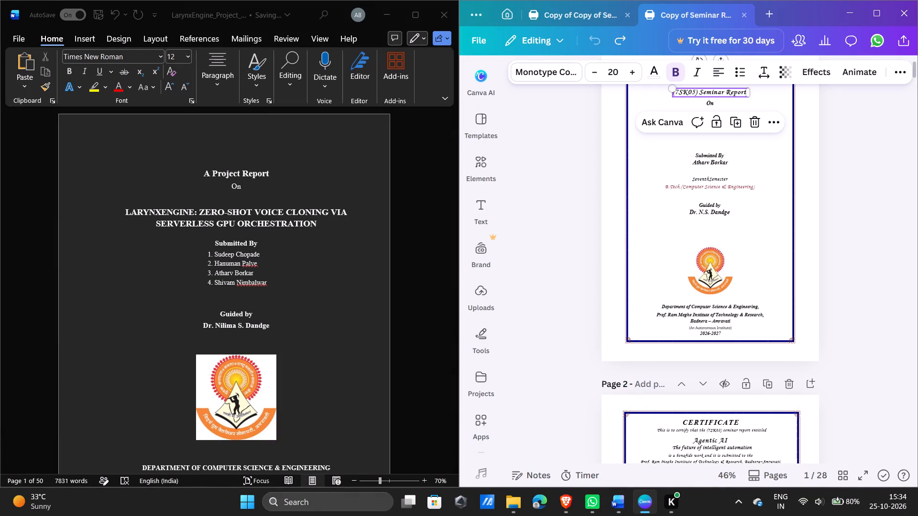
{"action": "left_click", "coordinate": [562, 70]}
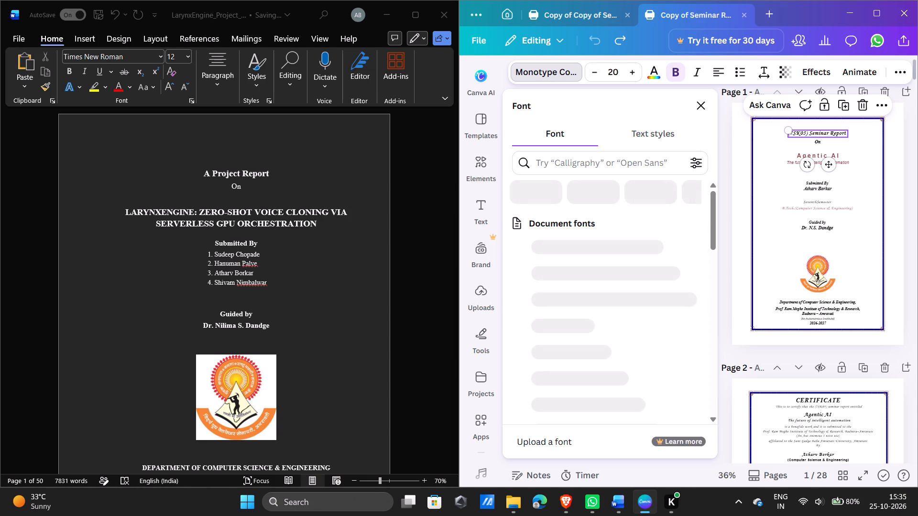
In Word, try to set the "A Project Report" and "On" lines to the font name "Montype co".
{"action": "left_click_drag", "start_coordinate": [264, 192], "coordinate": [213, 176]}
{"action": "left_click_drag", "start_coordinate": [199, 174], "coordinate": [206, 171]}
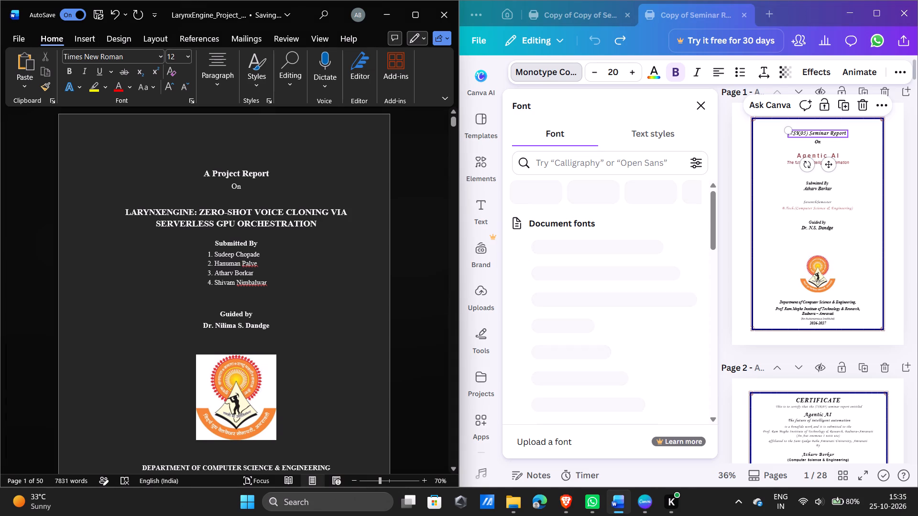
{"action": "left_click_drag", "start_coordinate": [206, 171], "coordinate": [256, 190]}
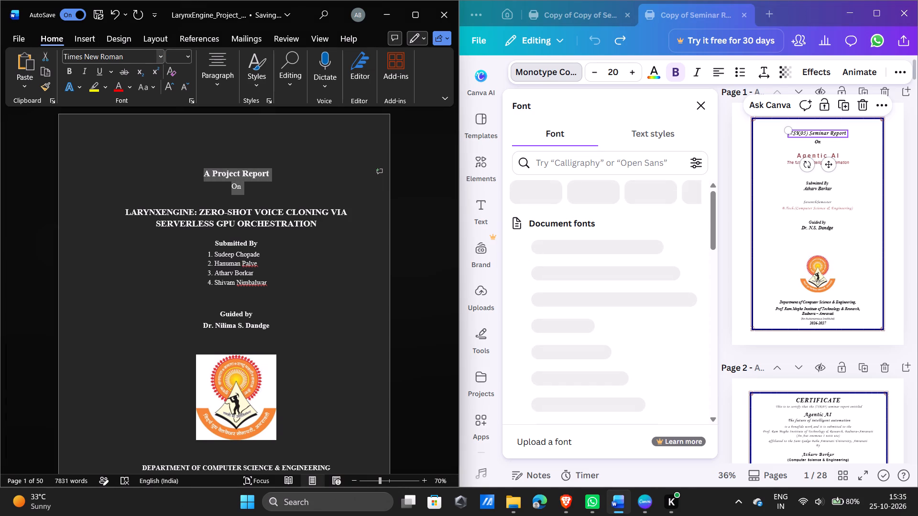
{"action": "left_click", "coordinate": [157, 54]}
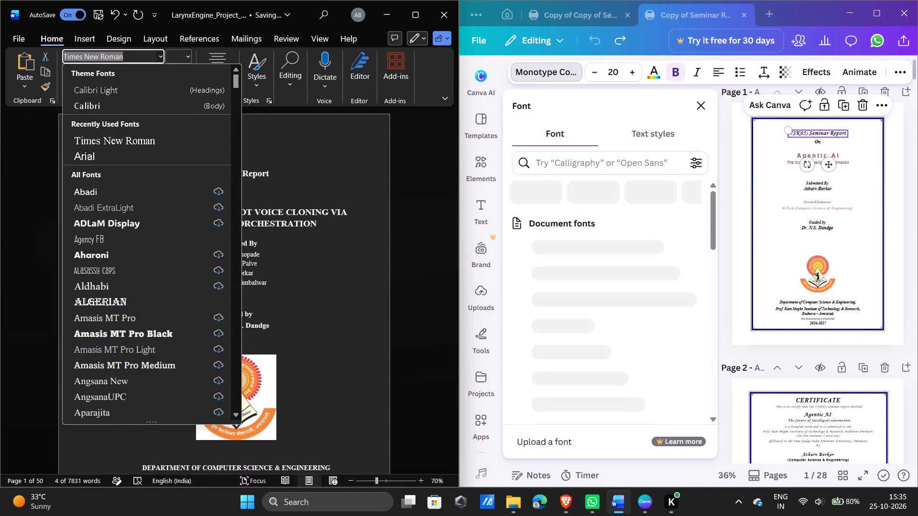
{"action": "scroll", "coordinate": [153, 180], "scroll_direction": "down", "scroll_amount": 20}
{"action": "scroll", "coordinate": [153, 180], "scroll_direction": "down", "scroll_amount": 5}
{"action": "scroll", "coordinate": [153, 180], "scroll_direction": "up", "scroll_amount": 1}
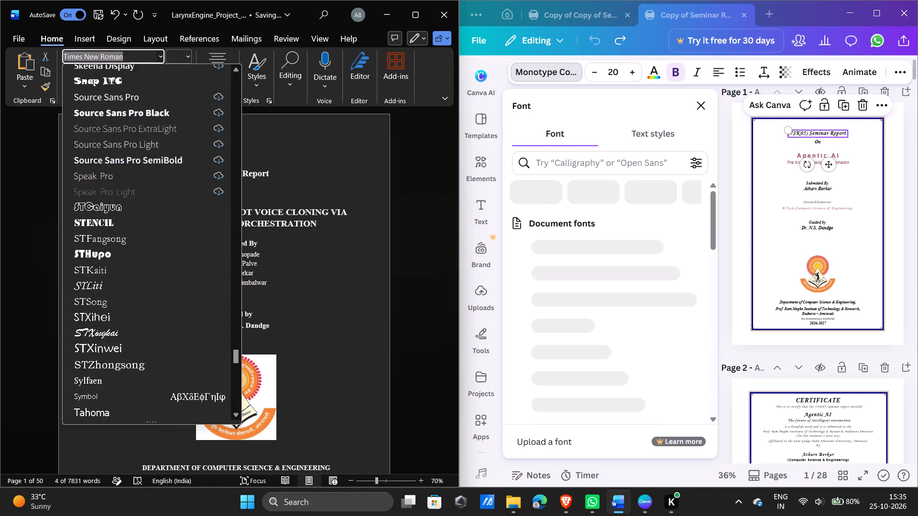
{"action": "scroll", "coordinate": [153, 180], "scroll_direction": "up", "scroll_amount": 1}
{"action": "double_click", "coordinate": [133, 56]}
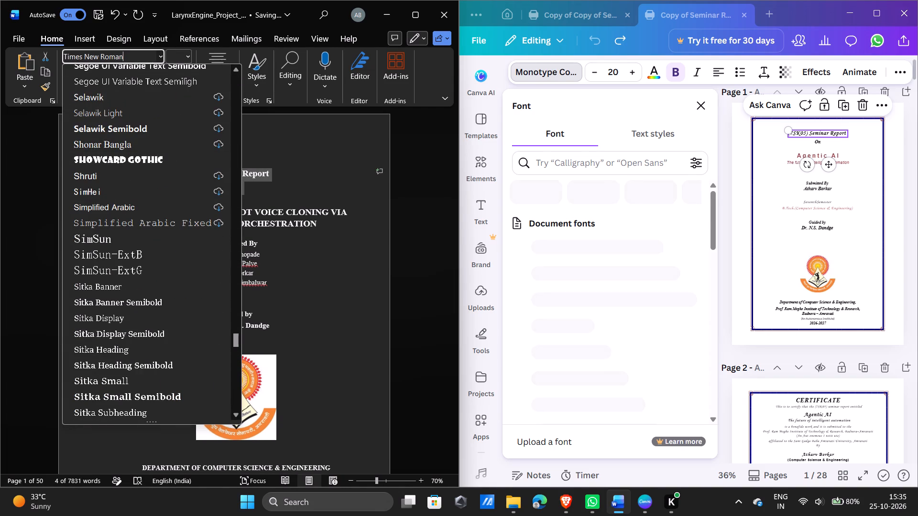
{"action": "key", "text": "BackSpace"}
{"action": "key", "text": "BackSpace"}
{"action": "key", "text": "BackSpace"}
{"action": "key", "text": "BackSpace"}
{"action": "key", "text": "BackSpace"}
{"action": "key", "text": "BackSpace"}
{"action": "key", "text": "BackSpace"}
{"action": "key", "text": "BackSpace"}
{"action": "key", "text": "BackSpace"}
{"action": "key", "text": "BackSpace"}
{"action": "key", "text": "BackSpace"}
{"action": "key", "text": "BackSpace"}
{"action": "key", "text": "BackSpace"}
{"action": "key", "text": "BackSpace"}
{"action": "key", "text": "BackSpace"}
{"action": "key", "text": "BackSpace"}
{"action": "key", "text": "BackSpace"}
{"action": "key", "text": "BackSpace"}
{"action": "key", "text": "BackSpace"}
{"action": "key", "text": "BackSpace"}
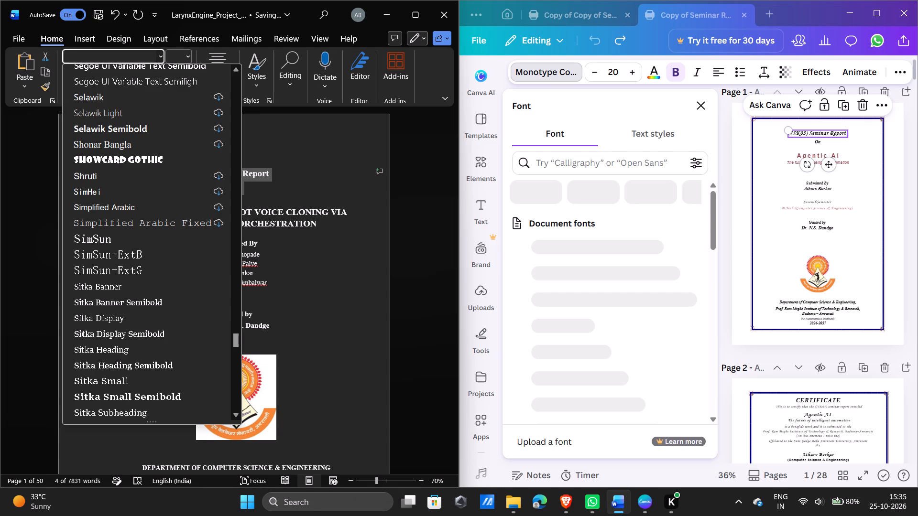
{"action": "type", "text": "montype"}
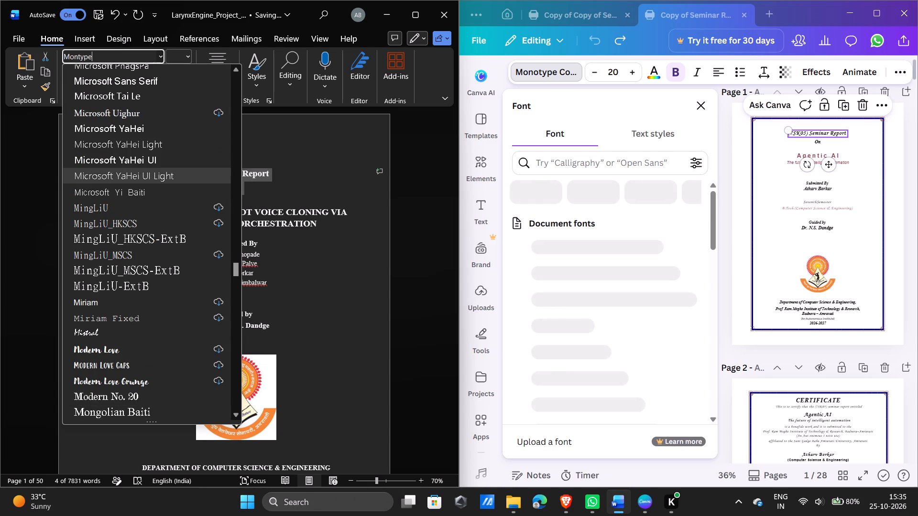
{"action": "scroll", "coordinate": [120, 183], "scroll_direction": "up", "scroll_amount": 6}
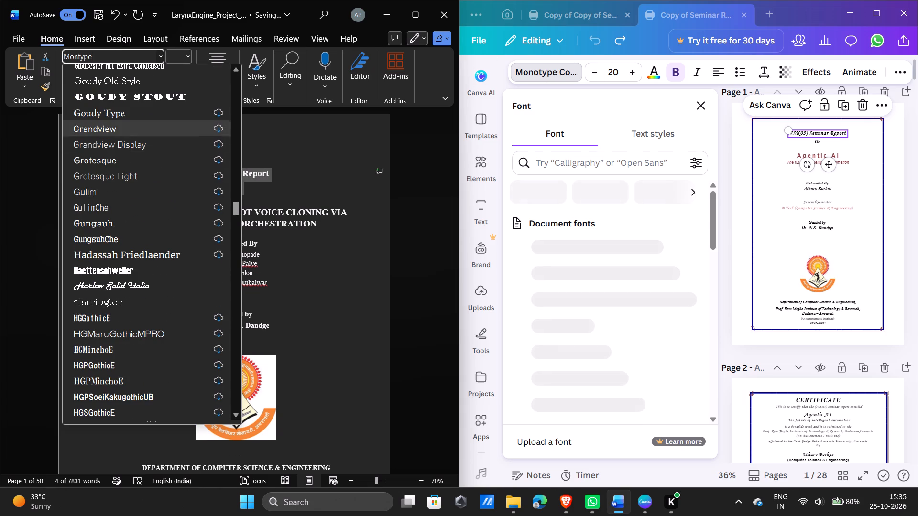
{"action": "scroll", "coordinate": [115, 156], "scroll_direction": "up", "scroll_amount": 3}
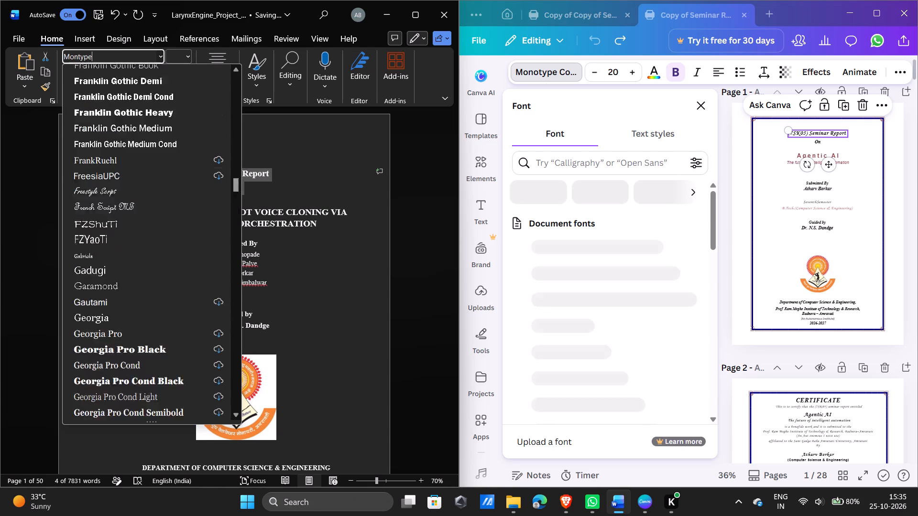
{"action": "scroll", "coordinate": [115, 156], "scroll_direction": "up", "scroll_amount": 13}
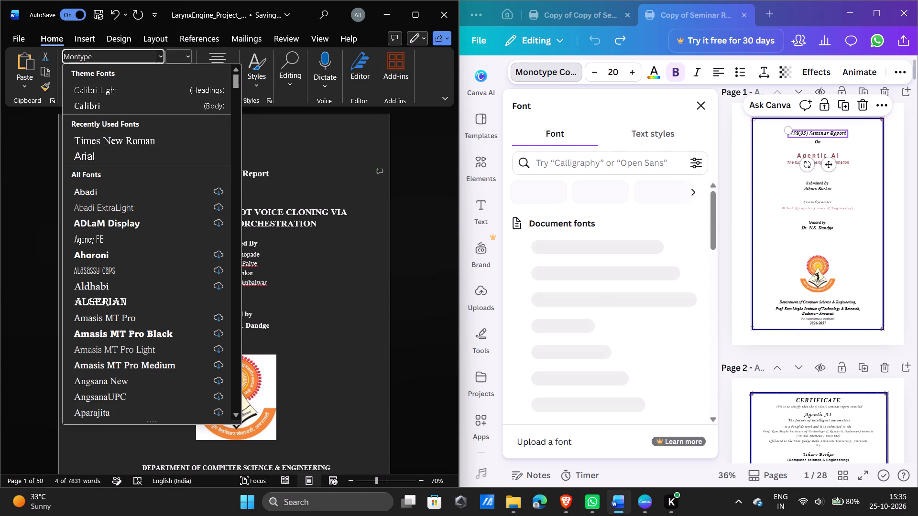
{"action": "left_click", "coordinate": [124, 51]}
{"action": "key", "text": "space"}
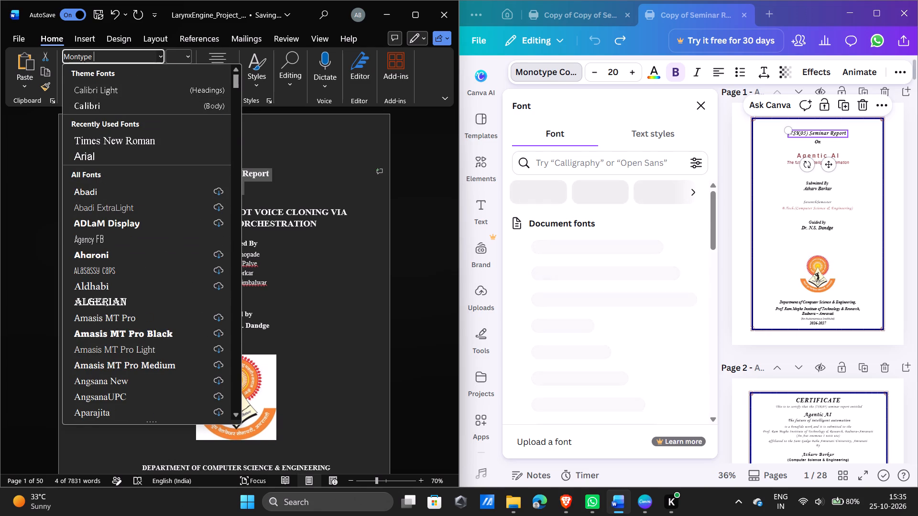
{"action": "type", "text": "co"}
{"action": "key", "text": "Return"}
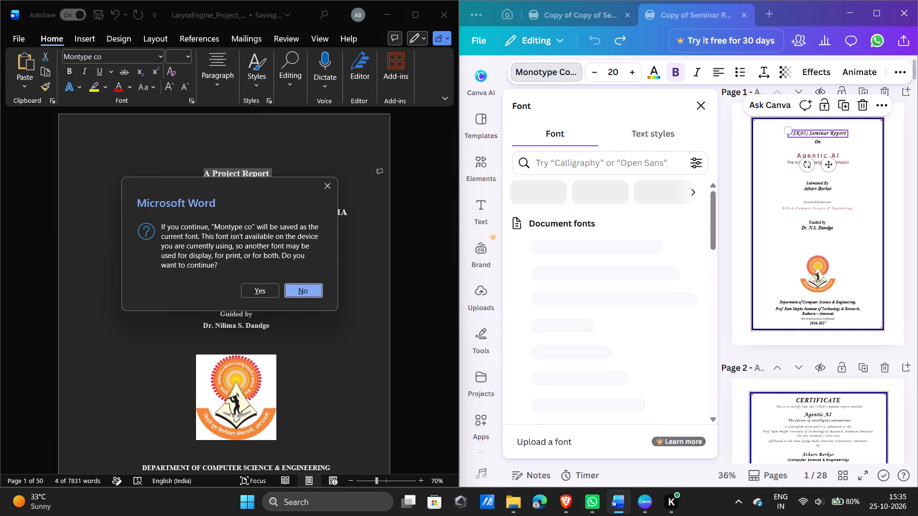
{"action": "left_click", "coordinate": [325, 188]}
Dismiss the unavailable font name and search Word's font list for the Monotype font used on the Canva cover.
{"action": "left_click", "coordinate": [162, 54]}
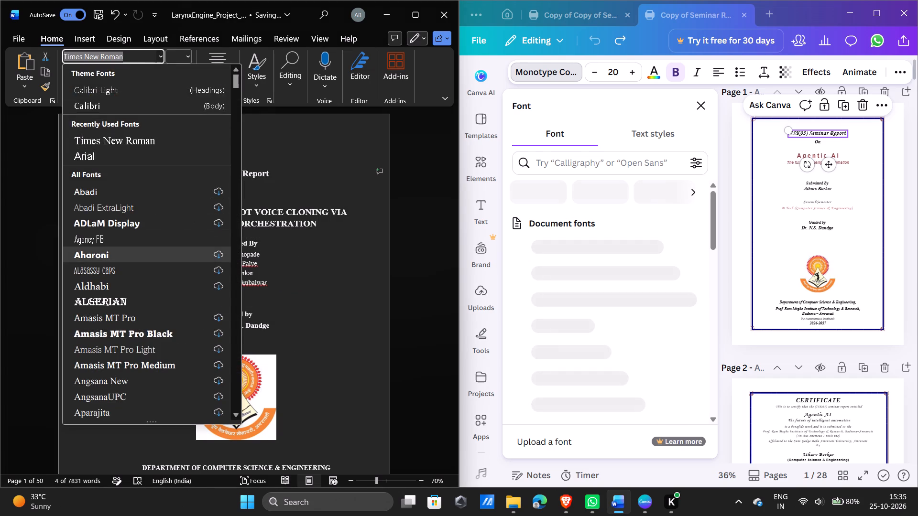
{"action": "scroll", "coordinate": [133, 249], "scroll_direction": "down", "scroll_amount": 11}
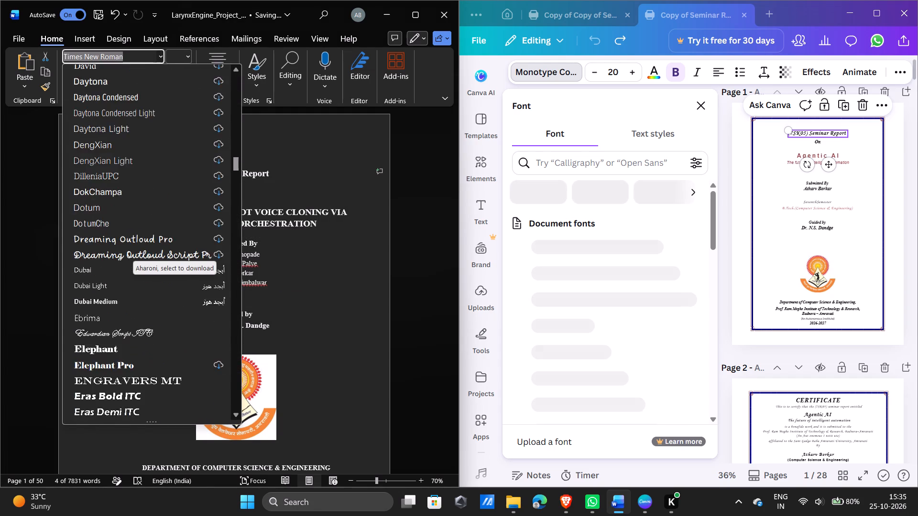
{"action": "scroll", "coordinate": [133, 249], "scroll_direction": "down", "scroll_amount": 8}
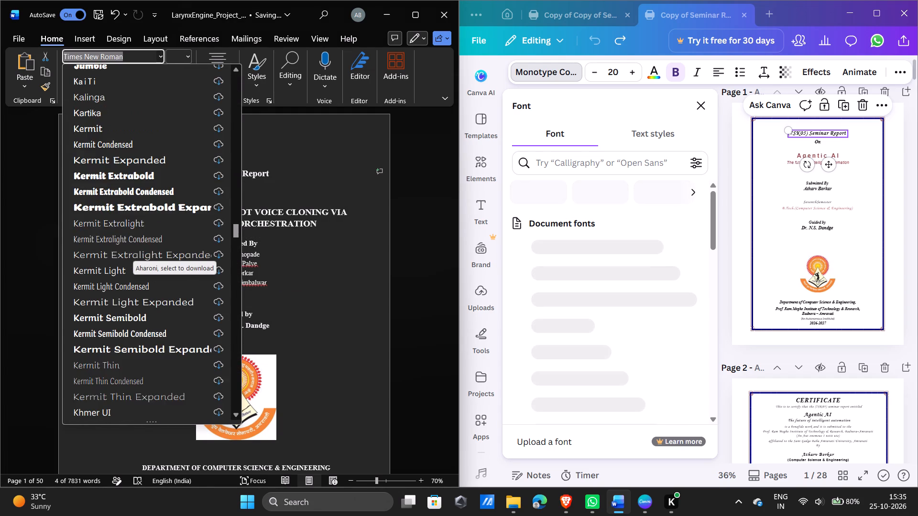
{"action": "scroll", "coordinate": [133, 249], "scroll_direction": "down", "scroll_amount": 2}
{"action": "scroll", "coordinate": [133, 249], "scroll_direction": "up", "scroll_amount": 1}
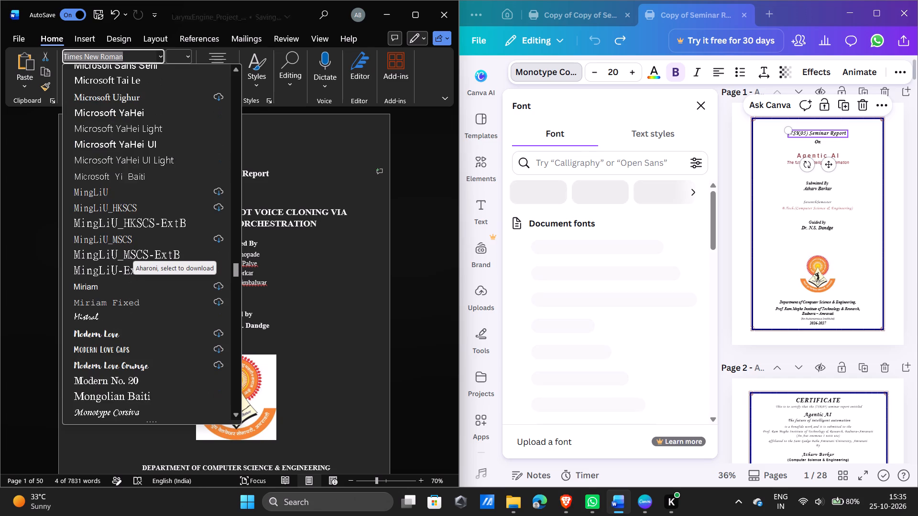
{"action": "scroll", "coordinate": [133, 249], "scroll_direction": "up", "scroll_amount": 3}
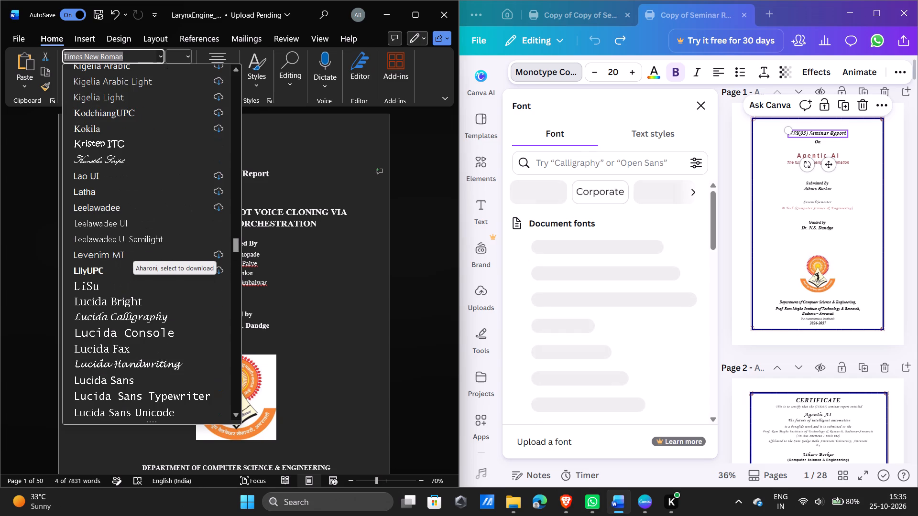
{"action": "scroll", "coordinate": [133, 249], "scroll_direction": "down", "scroll_amount": 3}
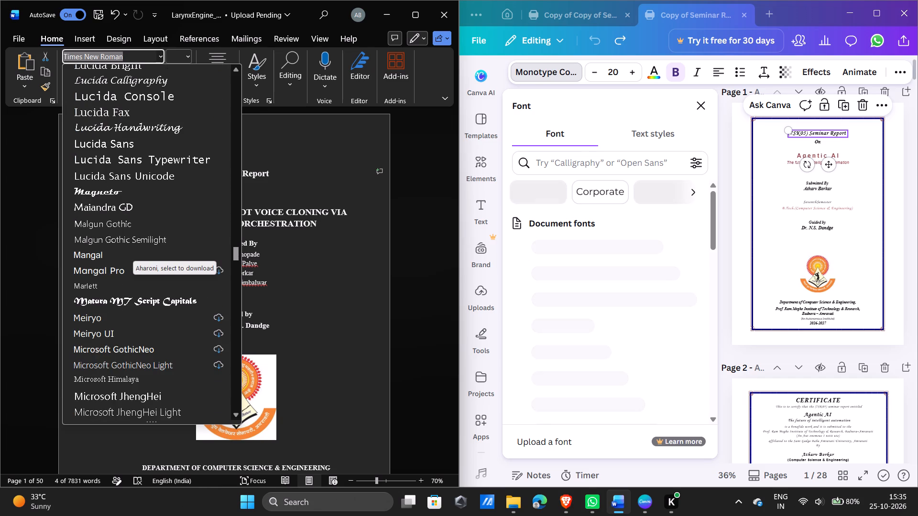
{"action": "scroll", "coordinate": [133, 249], "scroll_direction": "down", "scroll_amount": 4}
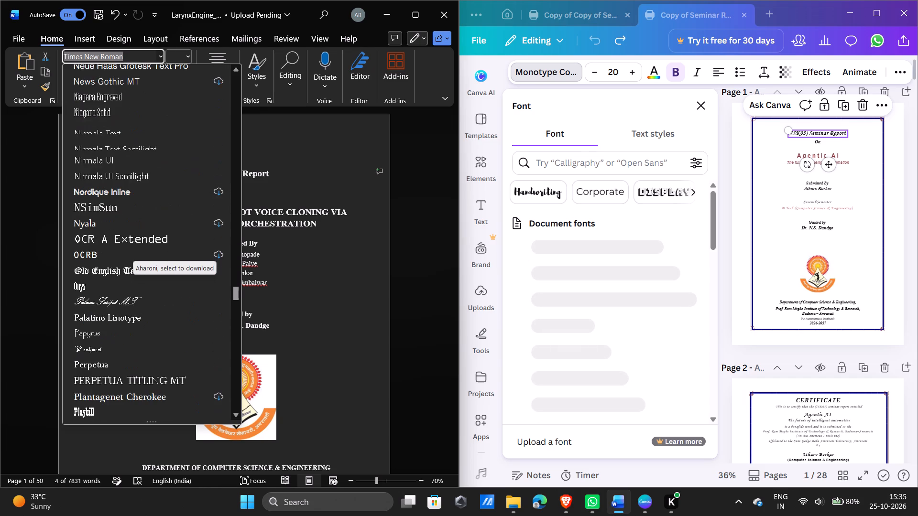
{"action": "scroll", "coordinate": [133, 249], "scroll_direction": "up", "scroll_amount": 3}
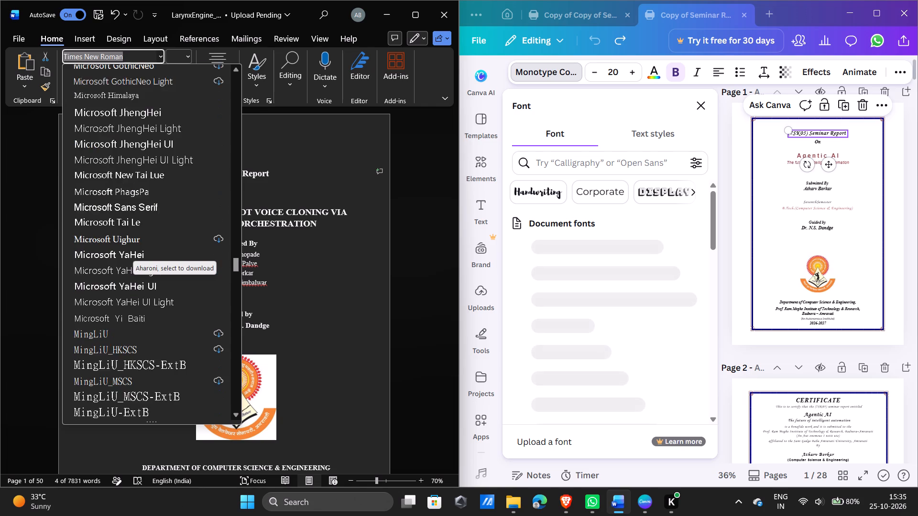
{"action": "scroll", "coordinate": [133, 249], "scroll_direction": "up", "scroll_amount": 2}
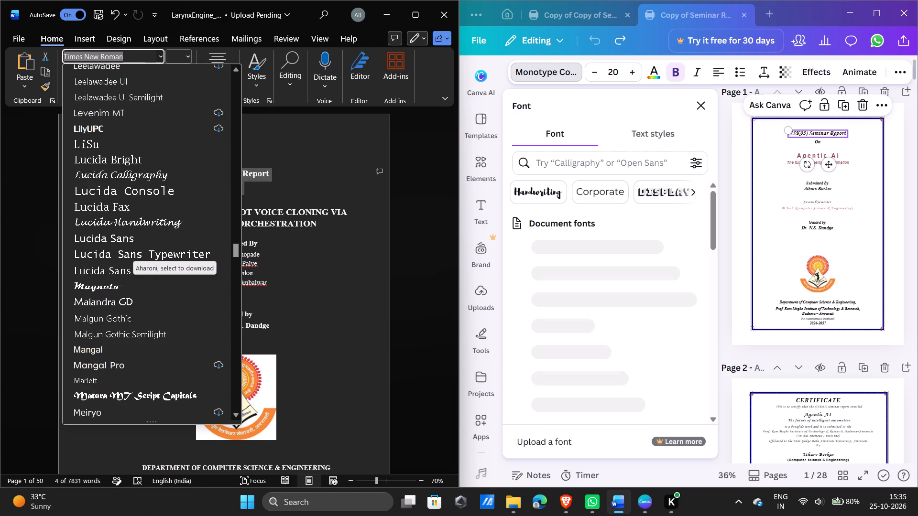
{"action": "left_click", "coordinate": [410, 256]}
{"action": "left_click", "coordinate": [410, 256]}
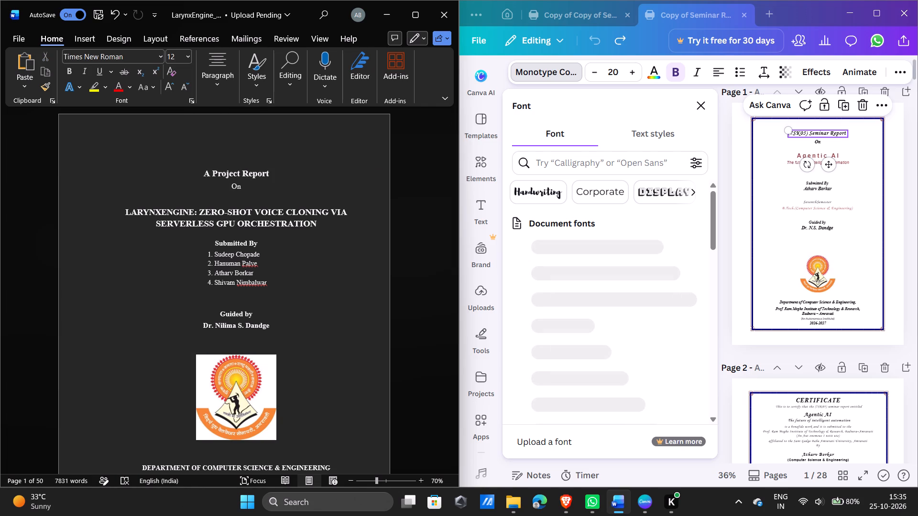
Close the font list in Canva and deselect the "(7SK05) Seminar Report" heading.
{"action": "left_click", "coordinate": [704, 112]}
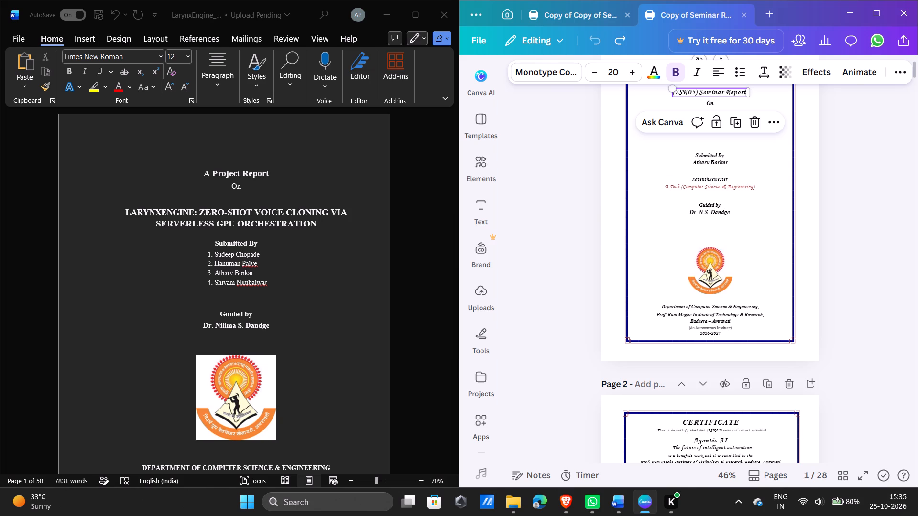
{"action": "left_click", "coordinate": [246, 283]}
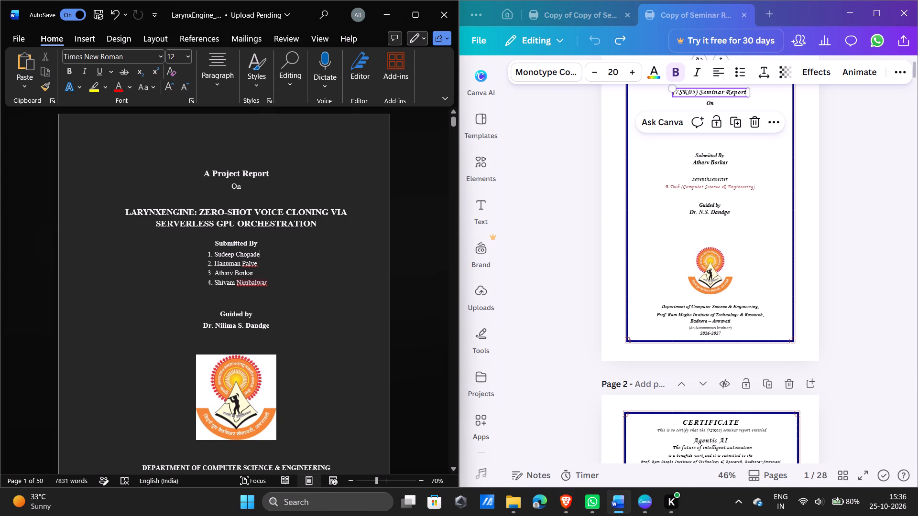
{"action": "left_click", "coordinate": [265, 282]}
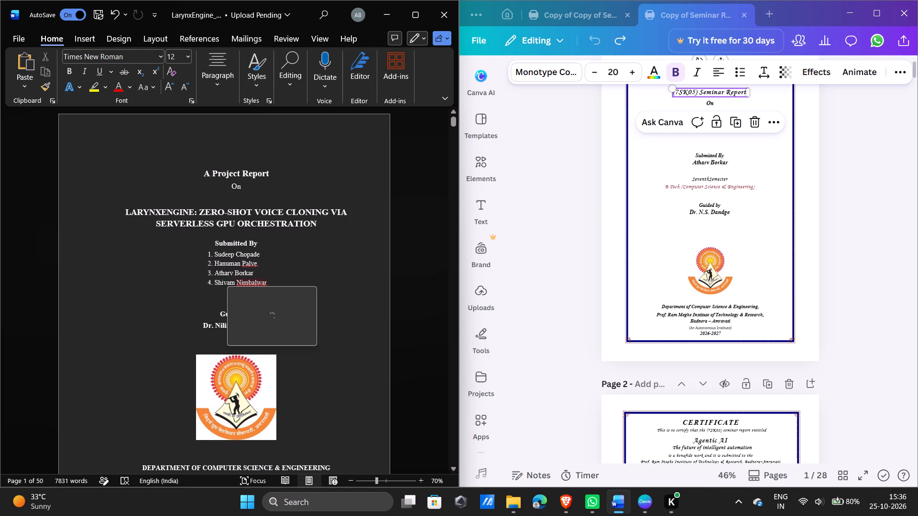
{"action": "left_click", "coordinate": [428, 245]}
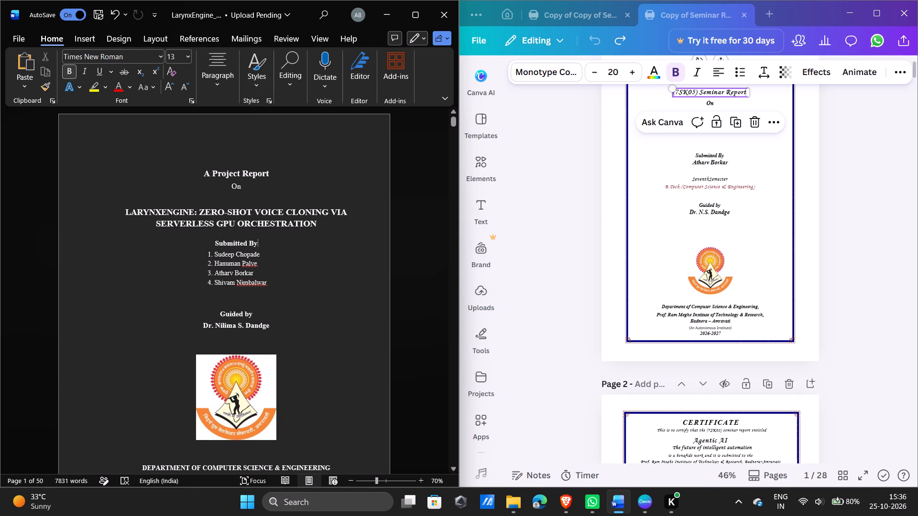
{"action": "left_click", "coordinate": [866, 122]}
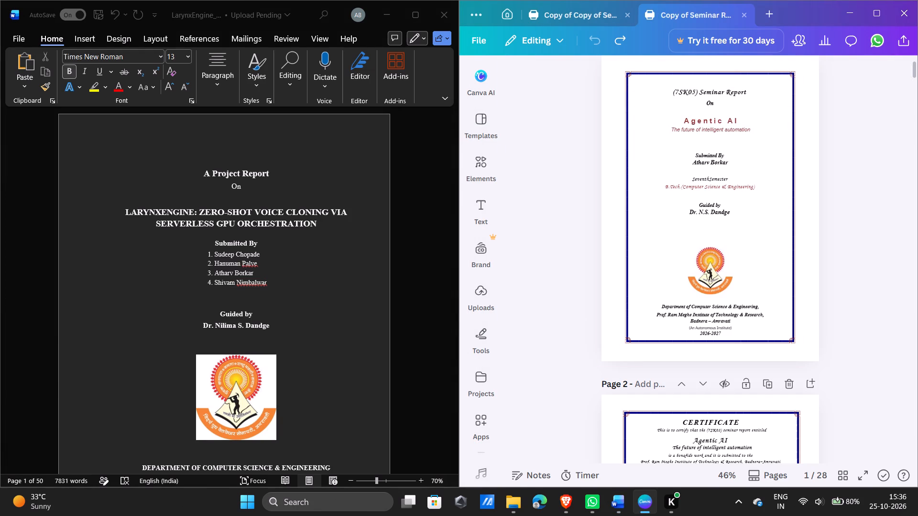
Compare the cover and certificate pages of the Word report with those of the Canva seminar report.
{"action": "scroll", "coordinate": [319, 255], "scroll_direction": "down", "scroll_amount": 1}
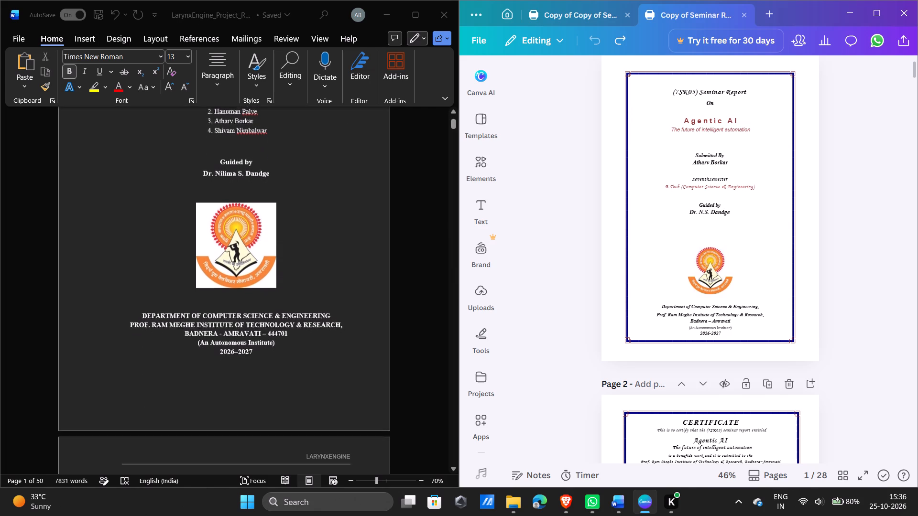
{"action": "scroll", "coordinate": [319, 255], "scroll_direction": "up", "scroll_amount": 2}
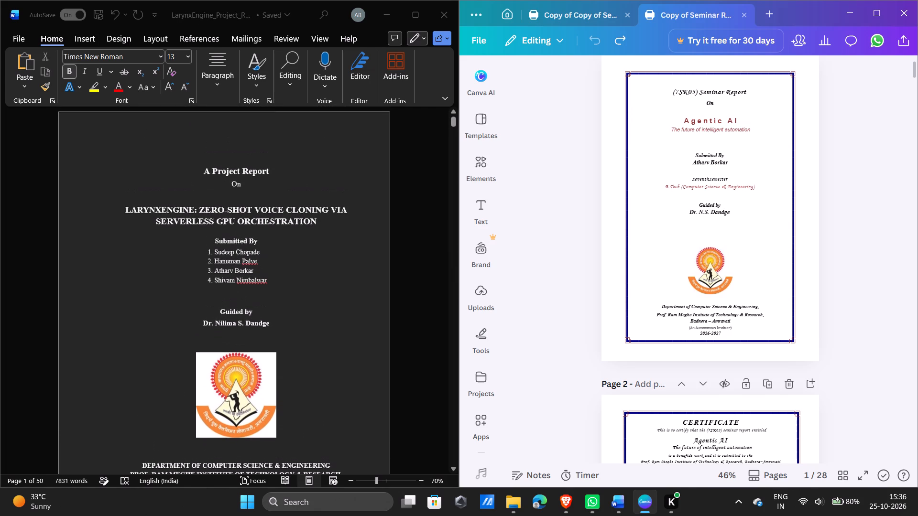
{"action": "scroll", "coordinate": [319, 255], "scroll_direction": "up", "scroll_amount": 1}
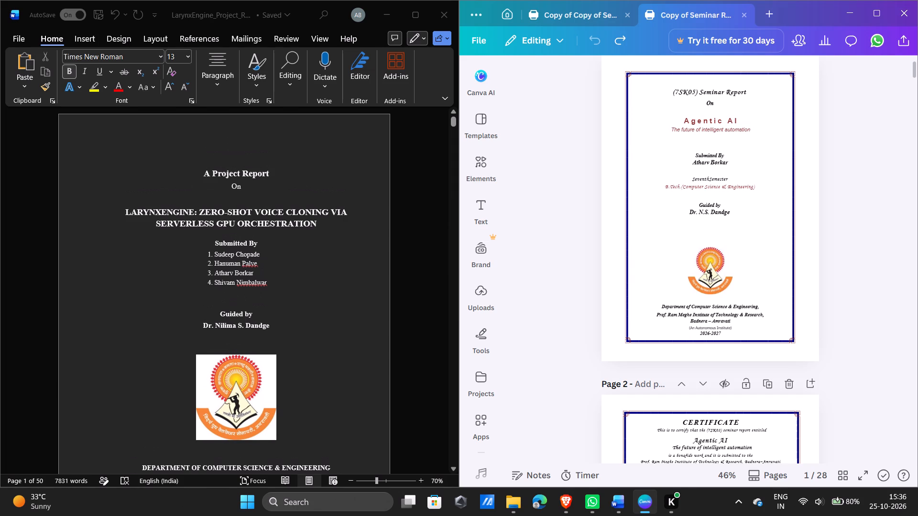
{"action": "scroll", "coordinate": [319, 255], "scroll_direction": "up", "scroll_amount": 1}
{"action": "scroll", "coordinate": [262, 289], "scroll_direction": "down", "scroll_amount": 3}
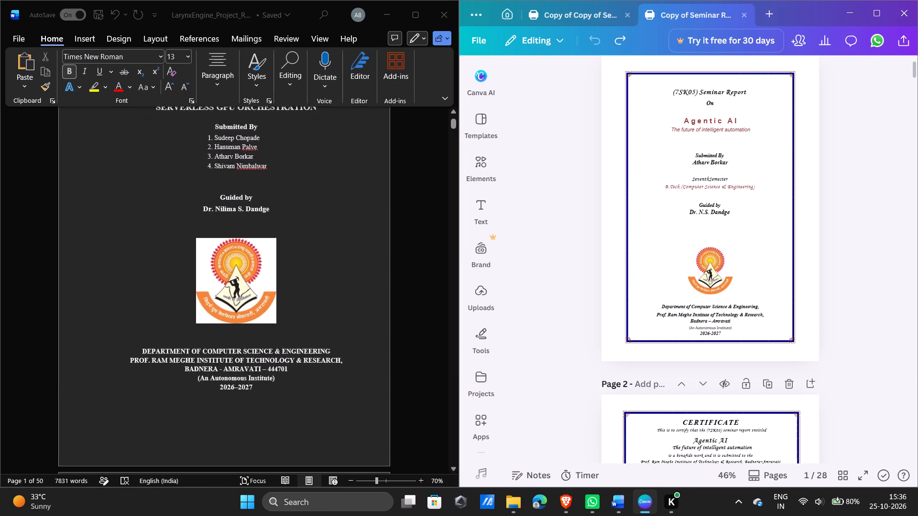
{"action": "scroll", "coordinate": [262, 289], "scroll_direction": "down", "scroll_amount": 3}
{"action": "scroll", "coordinate": [771, 227], "scroll_direction": "down", "scroll_amount": 5}
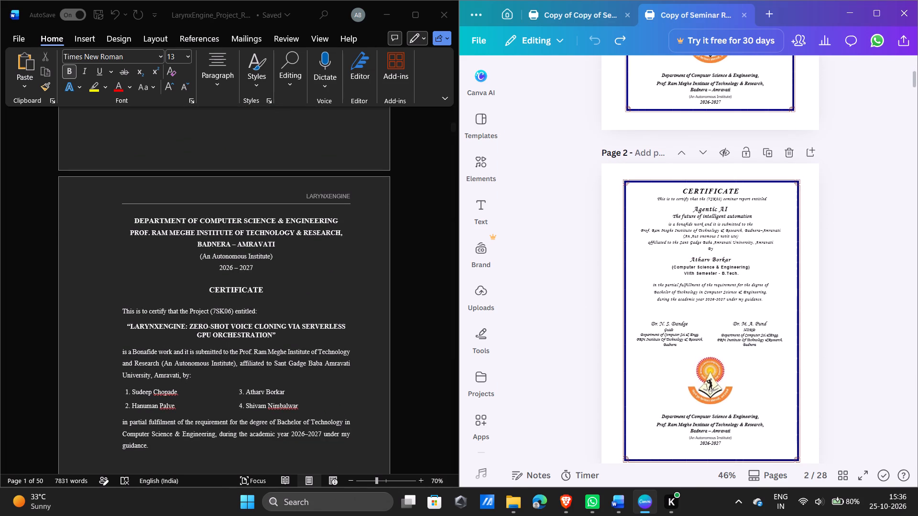
{"action": "scroll", "coordinate": [208, 288], "scroll_direction": "down", "scroll_amount": 1, "text": "ctrl"}
{"action": "scroll", "coordinate": [208, 288], "scroll_direction": "up", "scroll_amount": 1, "text": "ctrl"}
{"action": "scroll", "coordinate": [208, 288], "scroll_direction": "down", "scroll_amount": 2, "text": "ctrl"}
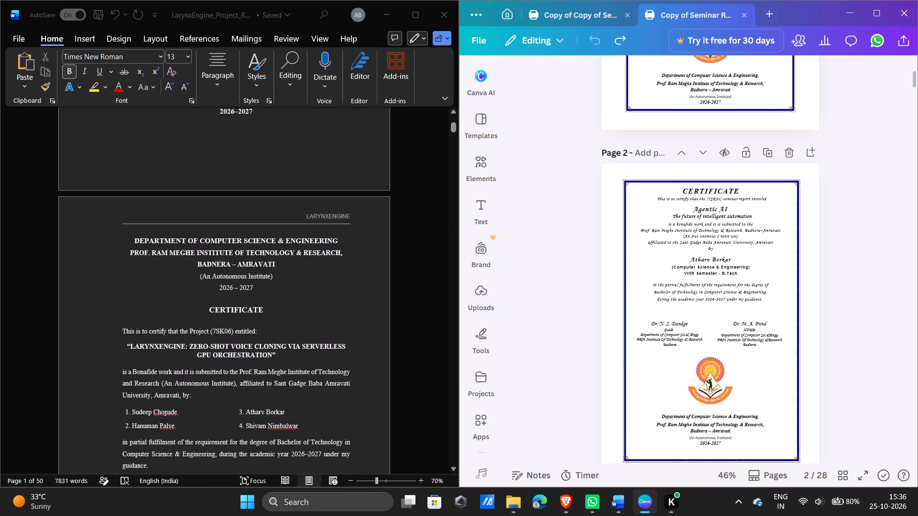
Review the Word report's front pages, from the cover and certificate through the acknowledgement and abstract.
{"action": "scroll", "coordinate": [208, 288], "scroll_direction": "up", "scroll_amount": 1}
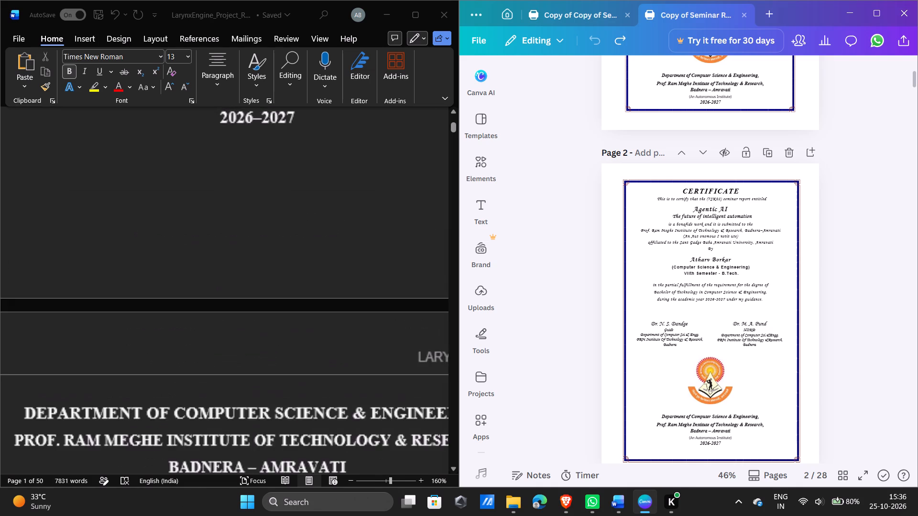
{"action": "scroll", "coordinate": [208, 288], "scroll_direction": "up", "scroll_amount": 1}
{"action": "scroll", "coordinate": [208, 288], "scroll_direction": "down", "scroll_amount": 6, "text": "ctrl"}
{"action": "scroll", "coordinate": [208, 288], "scroll_direction": "up", "scroll_amount": 2}
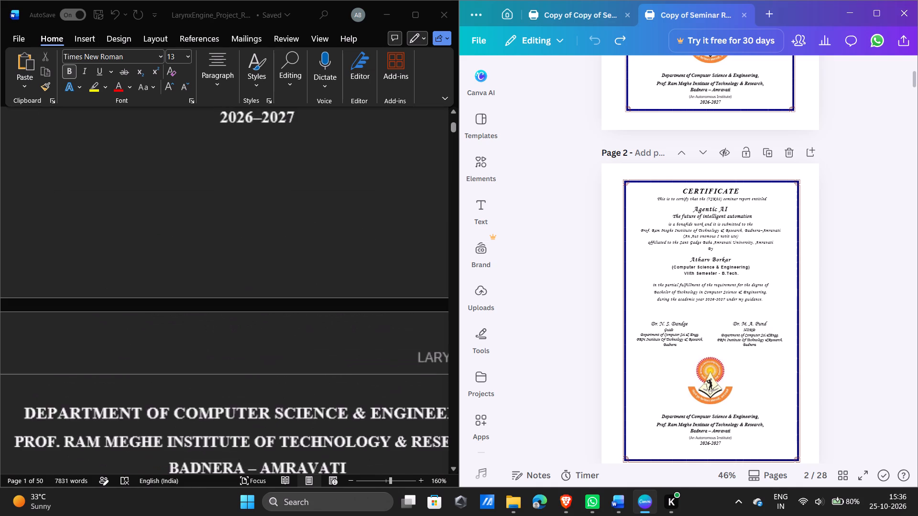
{"action": "scroll", "coordinate": [208, 288], "scroll_direction": "down", "scroll_amount": 19, "text": "ctrl"}
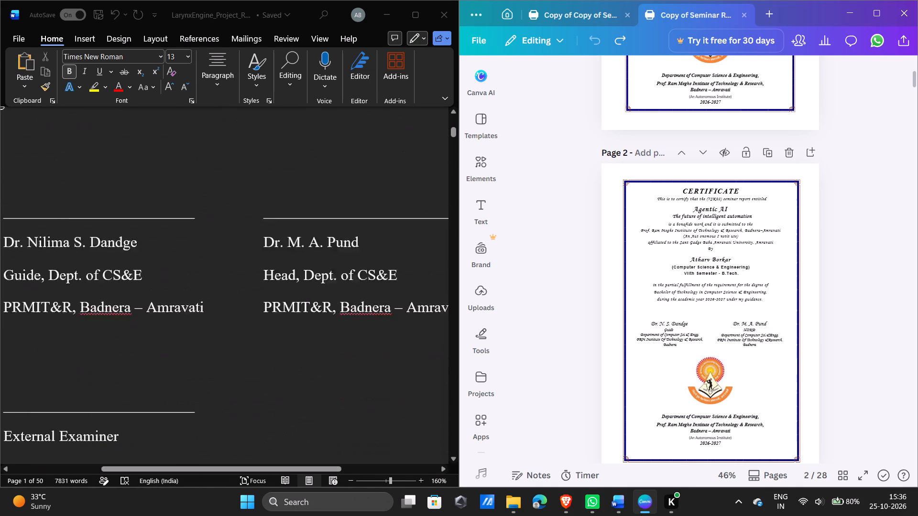
{"action": "scroll", "coordinate": [208, 288], "scroll_direction": "down", "scroll_amount": 12, "text": "ctrl"}
{"action": "scroll", "coordinate": [208, 288], "scroll_direction": "down", "scroll_amount": 11, "text": "ctrl"}
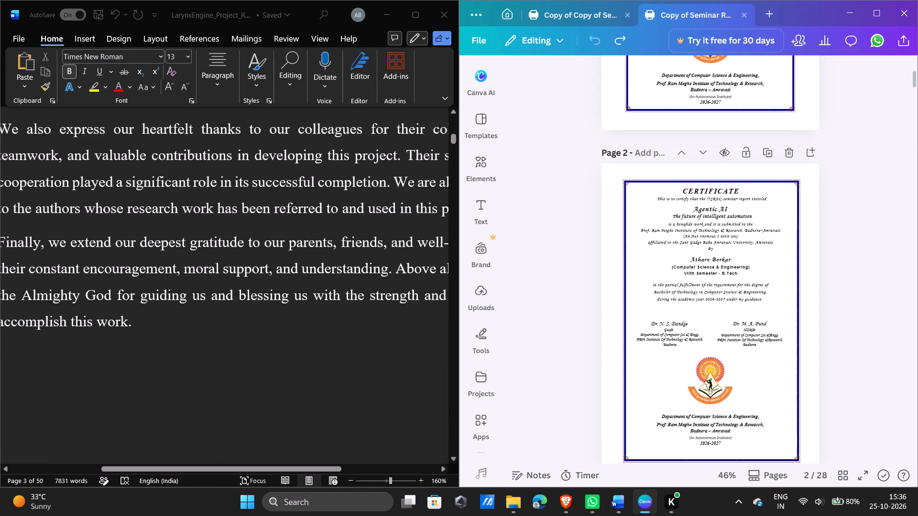
{"action": "left_click", "coordinate": [78, 13]}
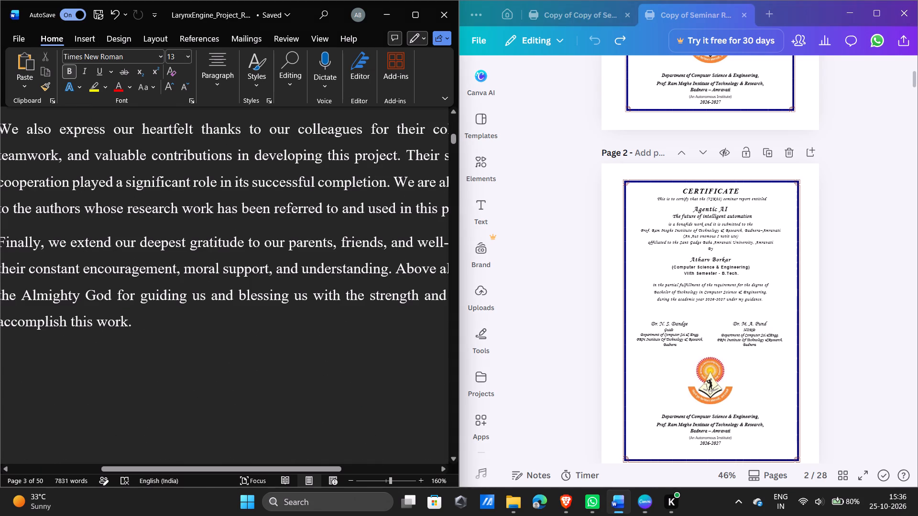
{"action": "double_click", "coordinate": [308, 376]}
{"action": "scroll", "coordinate": [308, 376], "scroll_direction": "down", "scroll_amount": 7, "text": "ctrl"}
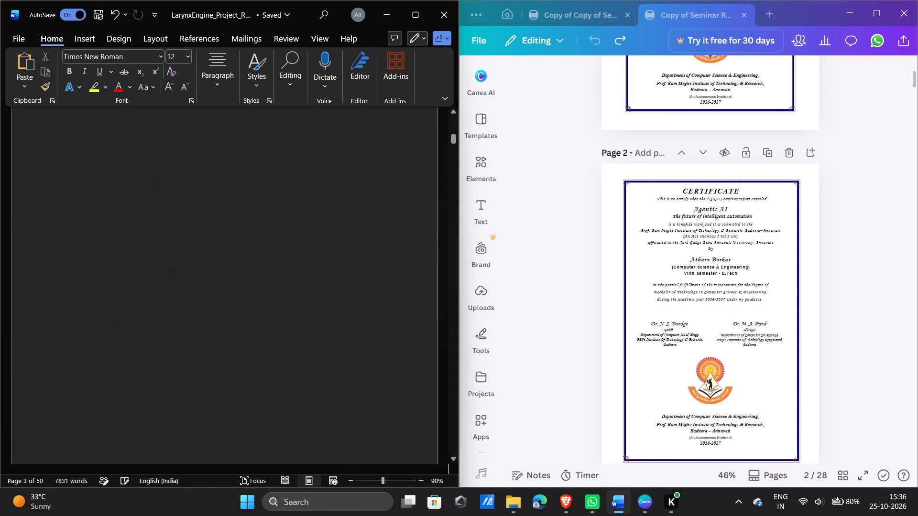
{"action": "scroll", "coordinate": [308, 376], "scroll_direction": "down", "scroll_amount": 5, "text": "ctrl"}
{"action": "scroll", "coordinate": [308, 376], "scroll_direction": "up", "scroll_amount": 4}
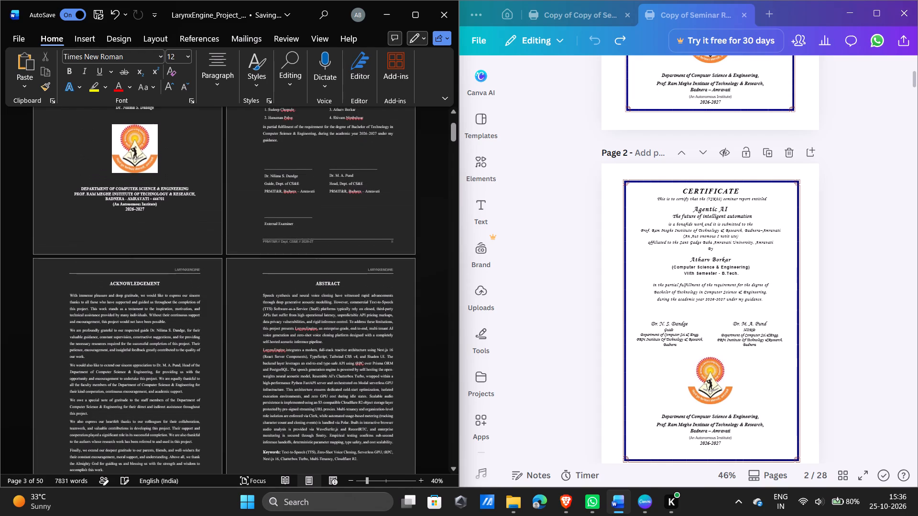
{"action": "scroll", "coordinate": [308, 376], "scroll_direction": "up", "scroll_amount": 5}
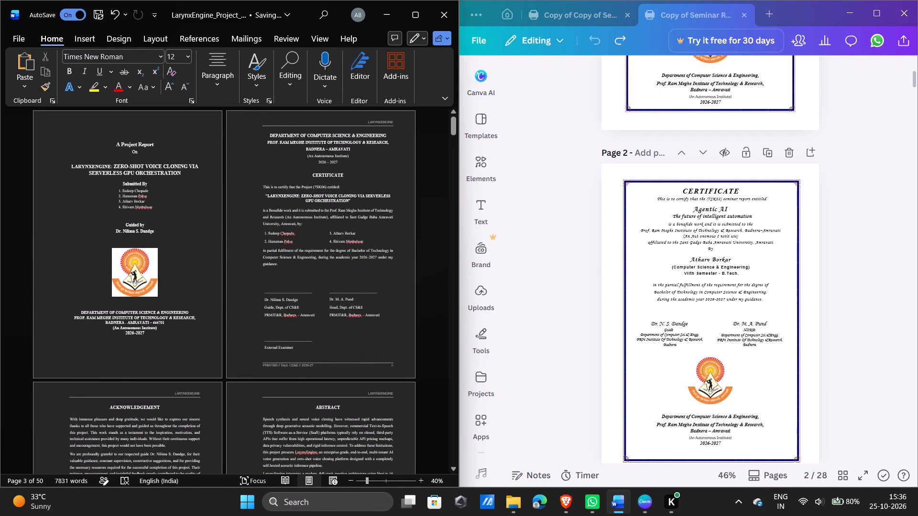
{"action": "scroll", "coordinate": [308, 376], "scroll_direction": "up", "scroll_amount": 3, "text": "ctrl"}
{"action": "scroll", "coordinate": [272, 256], "scroll_direction": "down", "scroll_amount": 1}
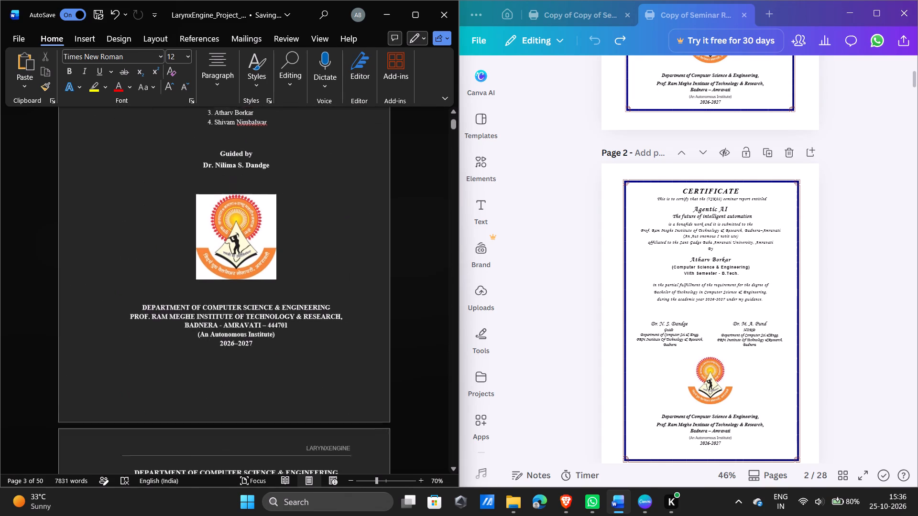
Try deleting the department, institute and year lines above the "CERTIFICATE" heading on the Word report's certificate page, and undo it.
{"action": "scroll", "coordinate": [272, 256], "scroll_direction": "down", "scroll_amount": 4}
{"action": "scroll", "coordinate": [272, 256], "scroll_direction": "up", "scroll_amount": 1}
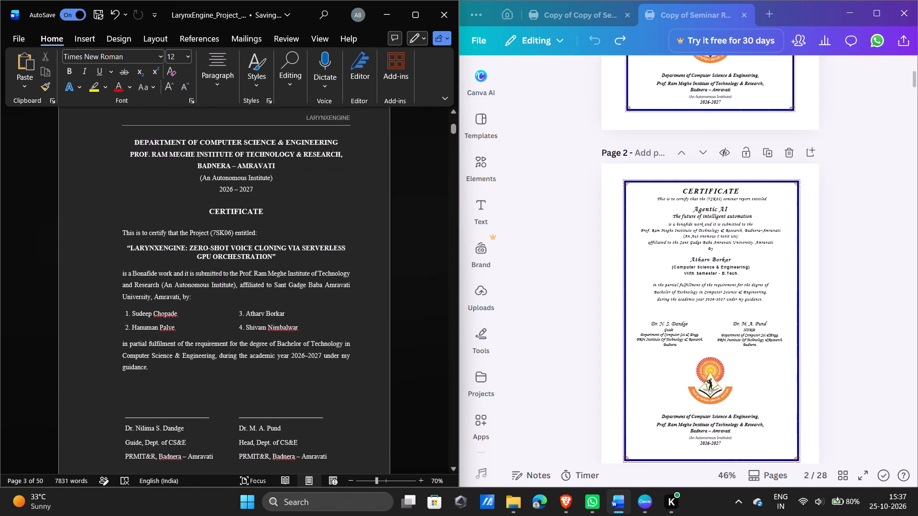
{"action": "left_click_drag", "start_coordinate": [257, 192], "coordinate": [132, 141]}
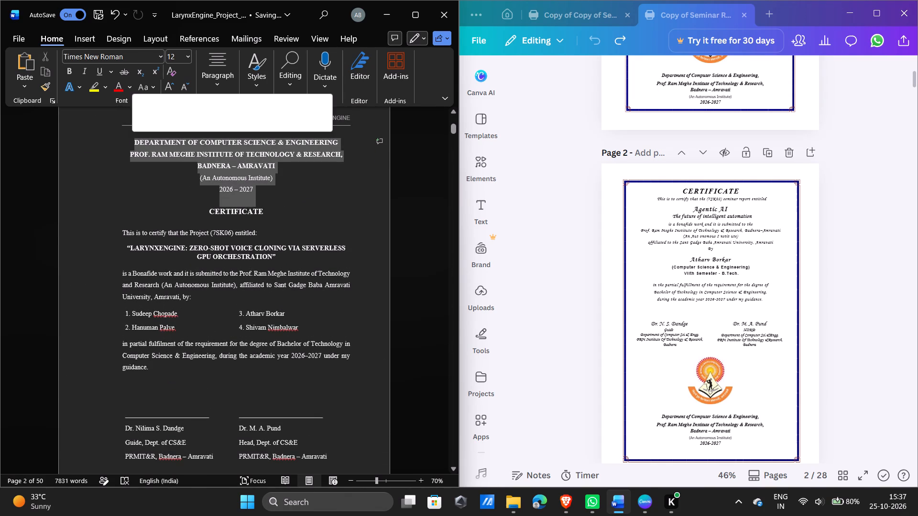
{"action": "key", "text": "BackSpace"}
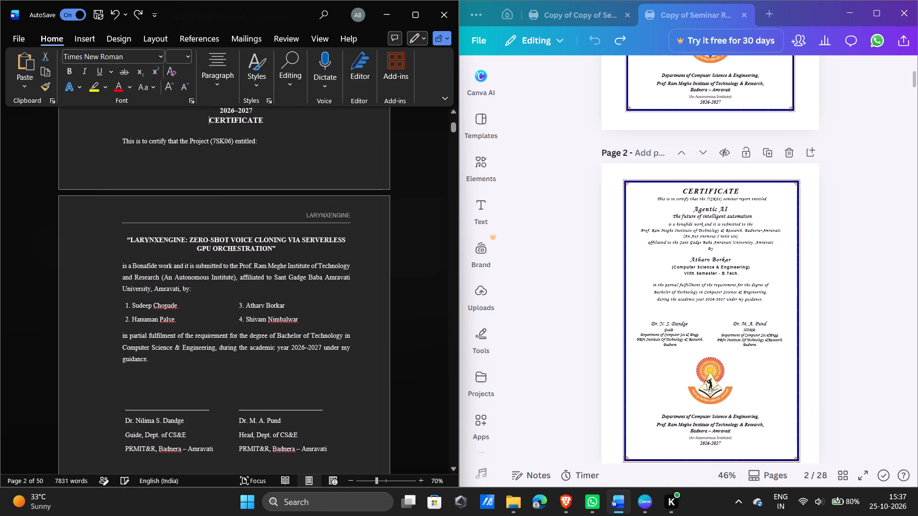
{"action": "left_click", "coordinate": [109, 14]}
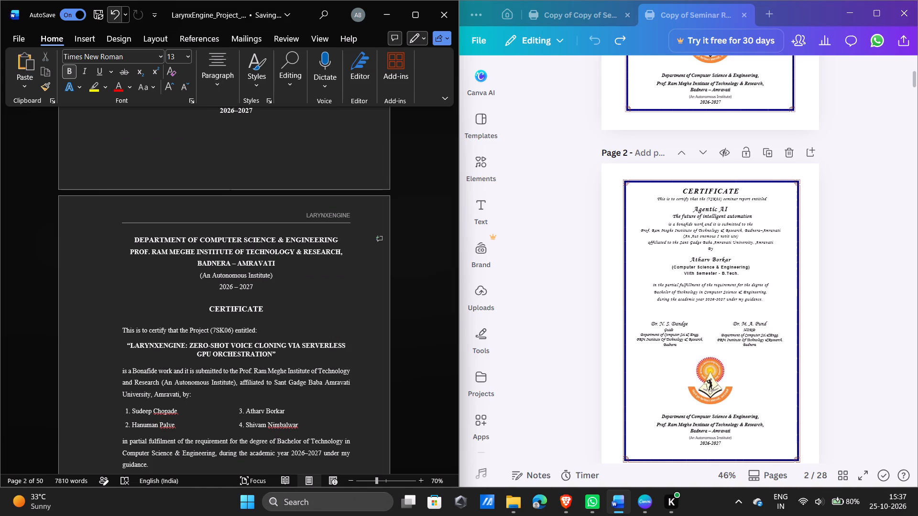
Delete the department, institute and year lines above "CERTIFICATE" and add a paragraph break that keeps the heading on page 2.
{"action": "key", "text": "BackSpace"}
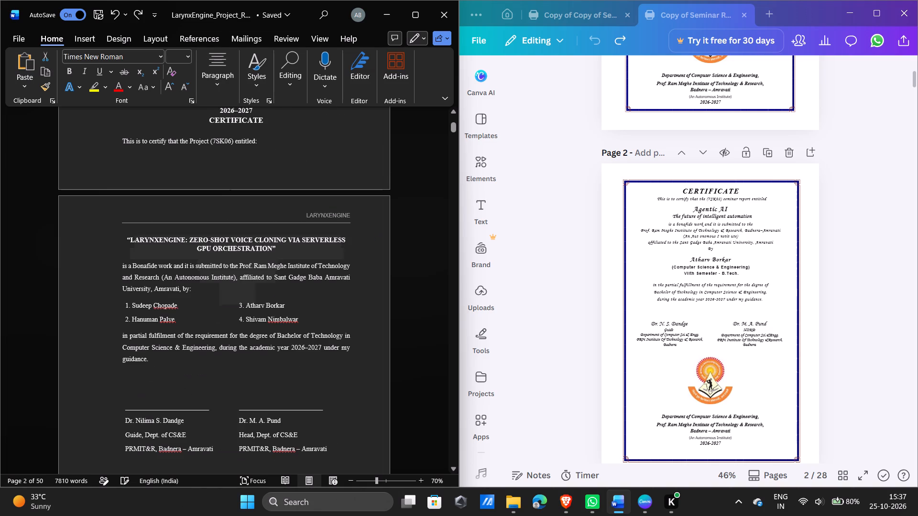
{"action": "key", "text": "Return"}
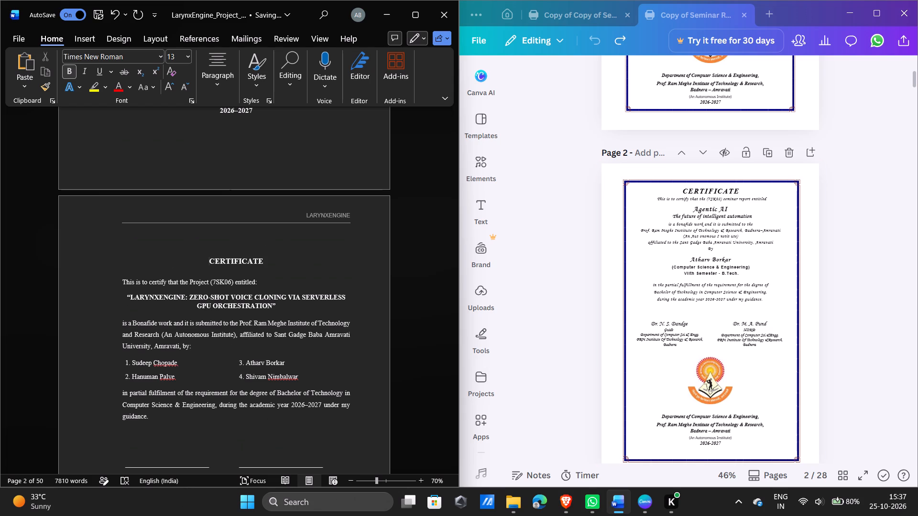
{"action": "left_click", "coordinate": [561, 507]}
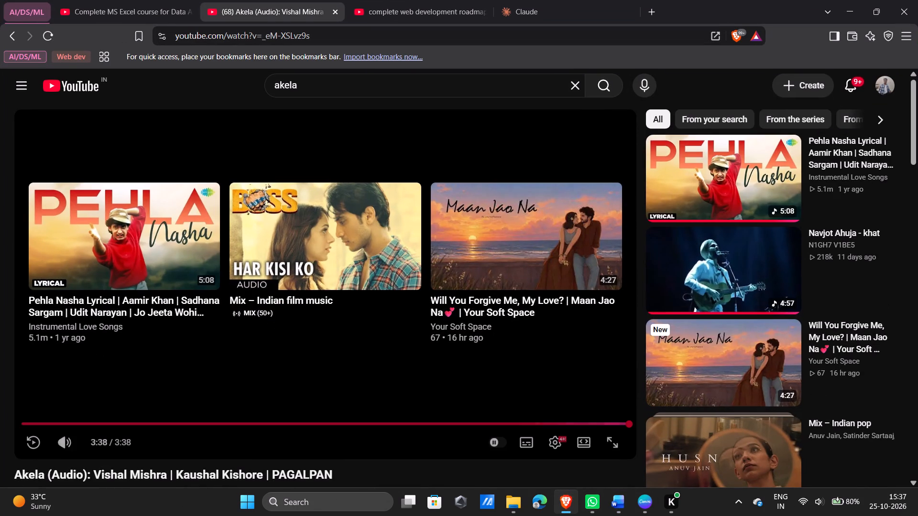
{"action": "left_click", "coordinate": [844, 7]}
Search Windows for Spotify, launch and minimize it, and remove the stray "s" before "CERTIFICATE" in the Word report.
{"action": "left_click", "coordinate": [350, 501]}
{"action": "key", "text": "s"}
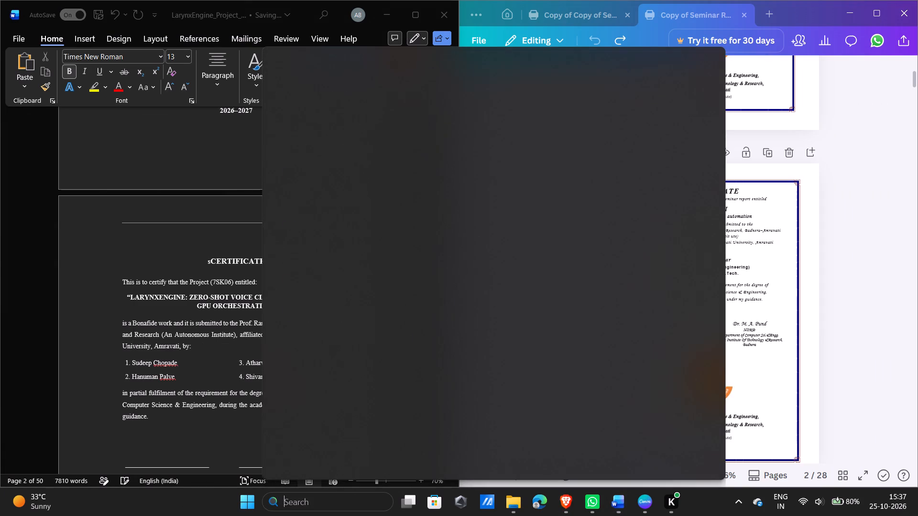
{"action": "type", "text": "po"}
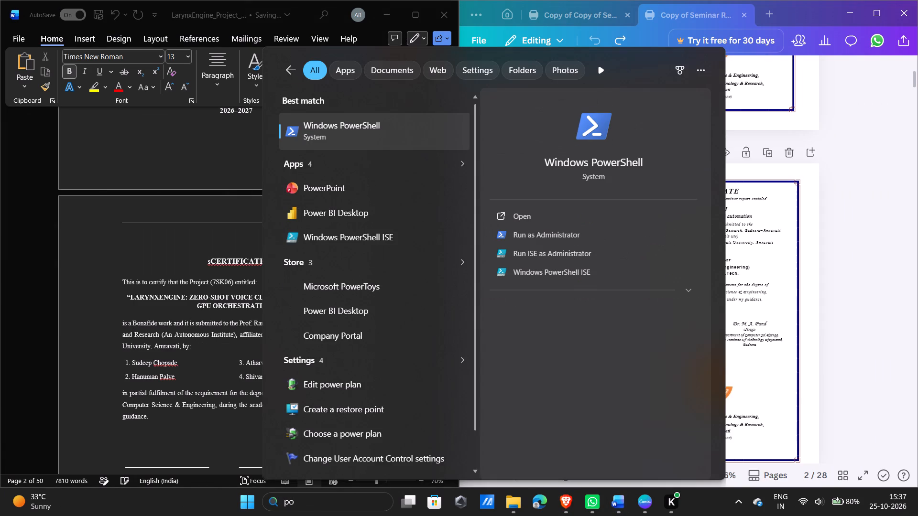
{"action": "key", "text": "BackSpace"}
{"action": "key", "text": "BackSpace"}
{"action": "key", "text": "BackSpace"}
{"action": "key", "text": "BackSpace"}
{"action": "type", "text": "spo"}
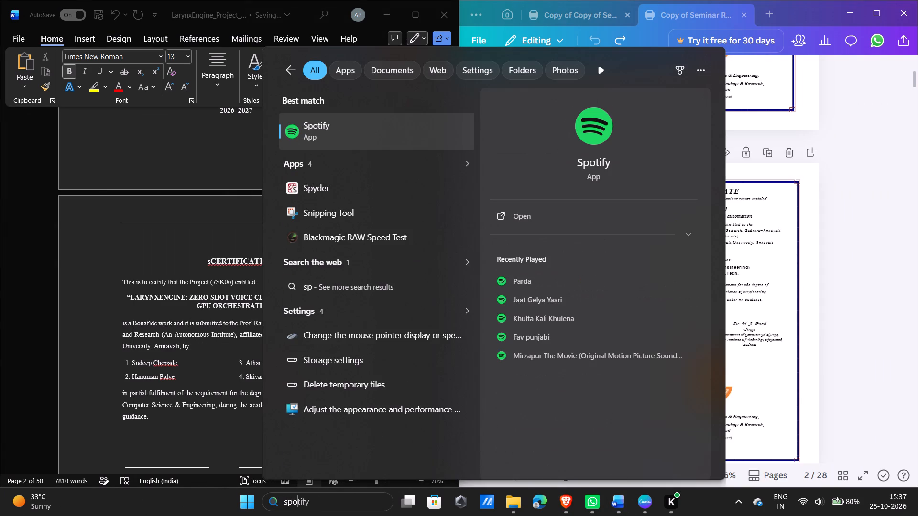
{"action": "key", "text": "Return"}
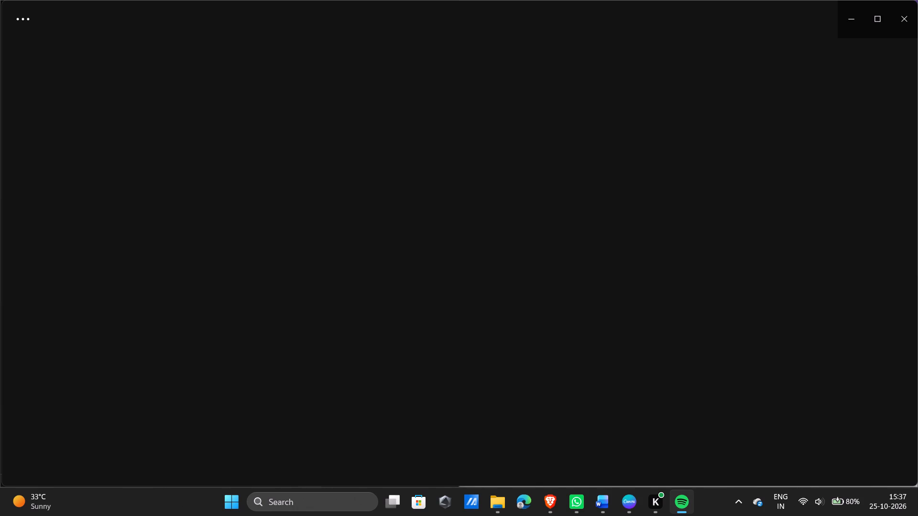
{"action": "left_click", "coordinate": [861, 9]}
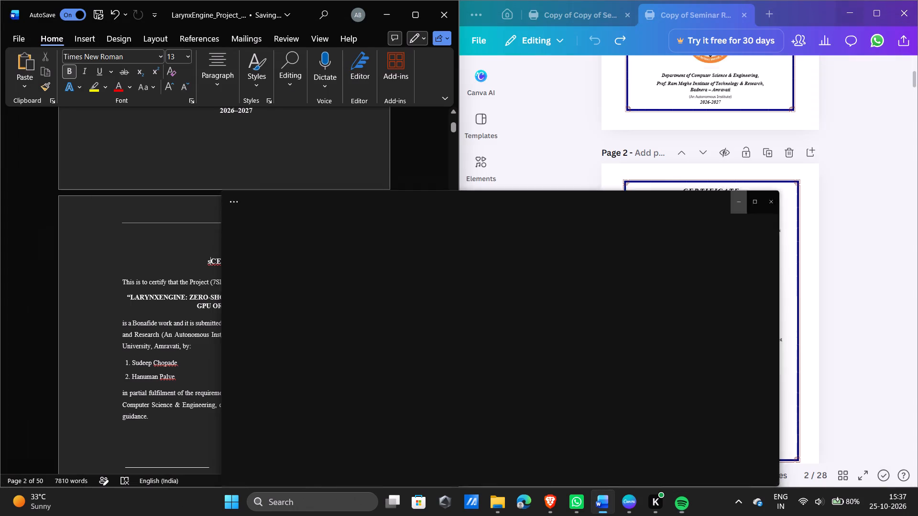
{"action": "key", "text": "BackSpace"}
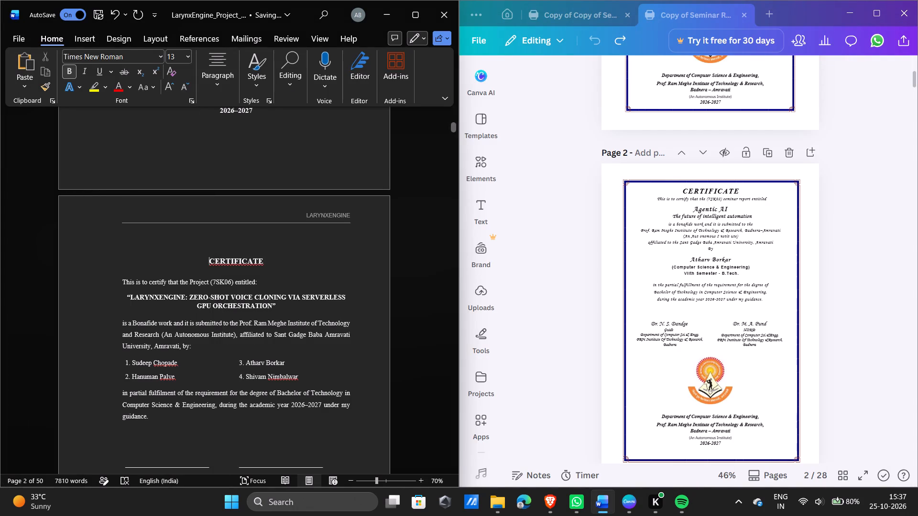
Centre the line "This is to certify that the Project (7SK06) entitled:" and remove its trailing colon.
{"action": "left_click", "coordinate": [121, 282]}
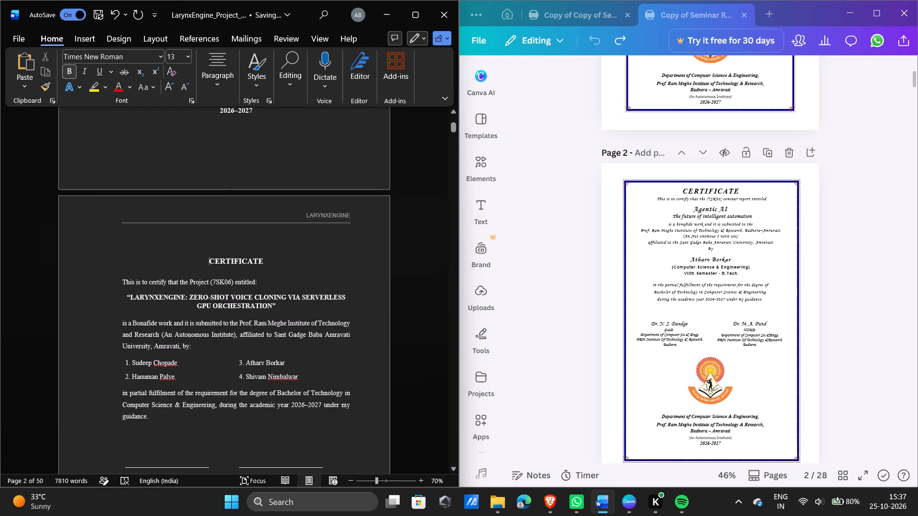
{"action": "left_click", "coordinate": [121, 282]}
{"action": "left_click_drag", "start_coordinate": [121, 282], "coordinate": [282, 279]}
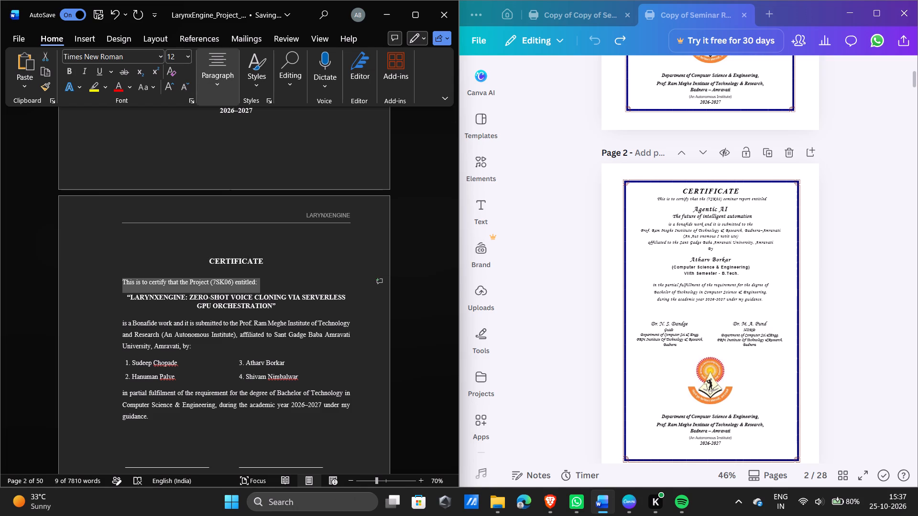
{"action": "left_click", "coordinate": [213, 87]}
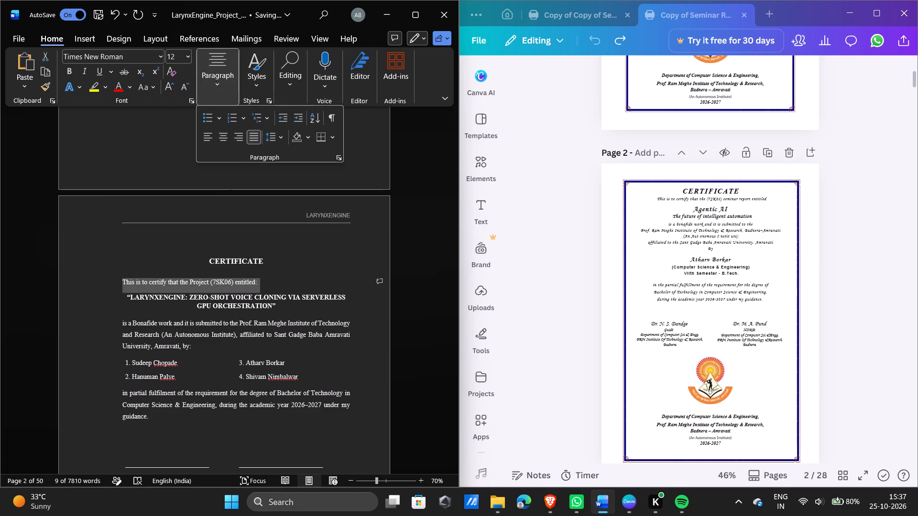
{"action": "left_click", "coordinate": [227, 138]}
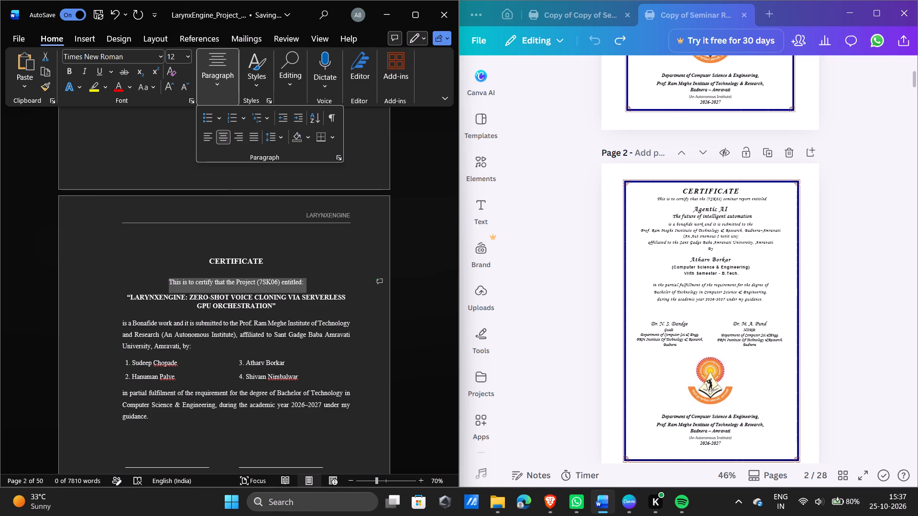
{"action": "left_click", "coordinate": [318, 279]}
{"action": "left_click", "coordinate": [307, 281]}
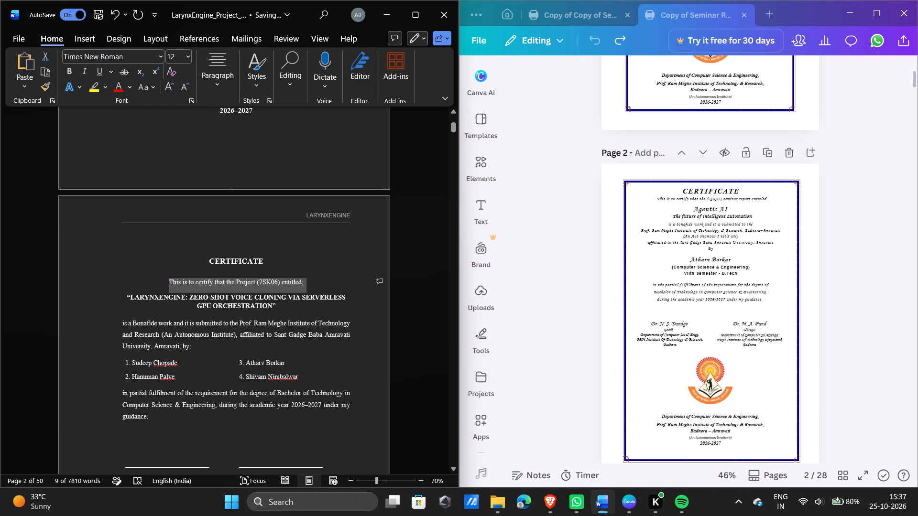
{"action": "key", "text": "BackSpace"}
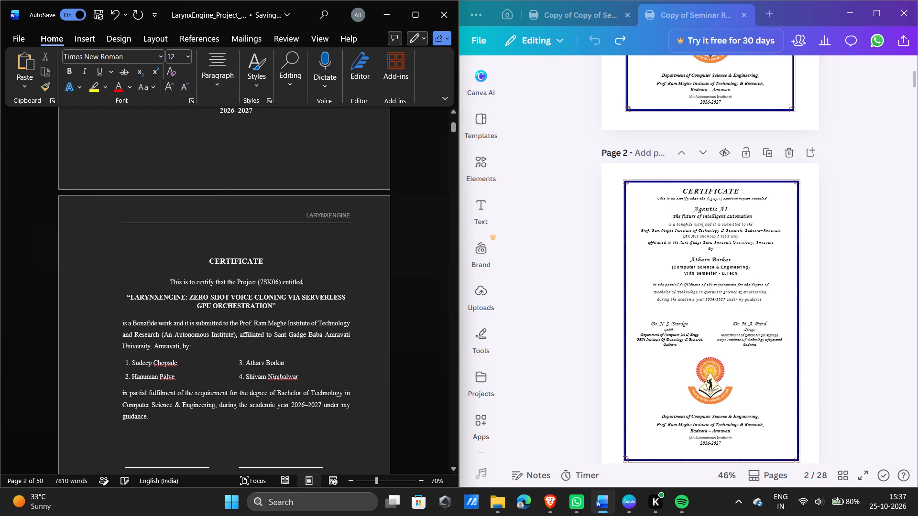
Centre the certificate text from "is a Bonafide work" through "under my guidance.", including the student name list.
{"action": "scroll", "coordinate": [237, 248], "scroll_direction": "down", "scroll_amount": 1}
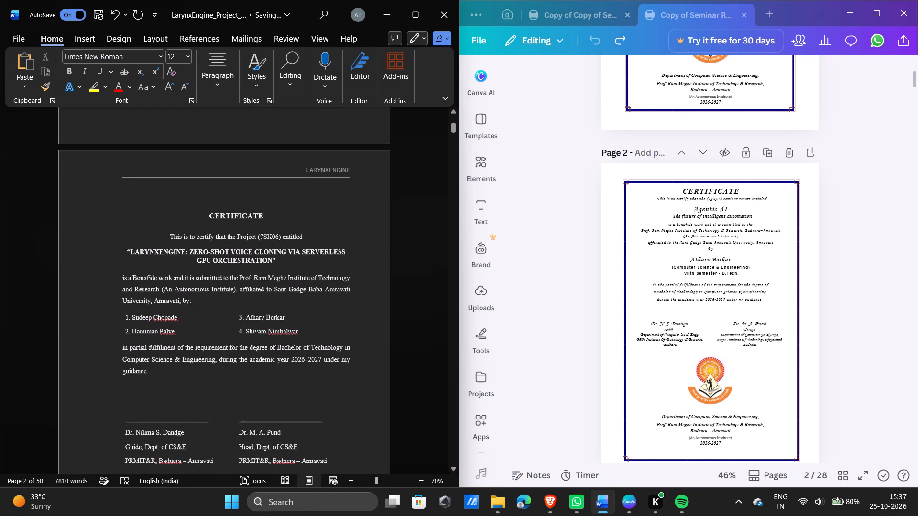
{"action": "scroll", "coordinate": [237, 248], "scroll_direction": "down", "scroll_amount": 2}
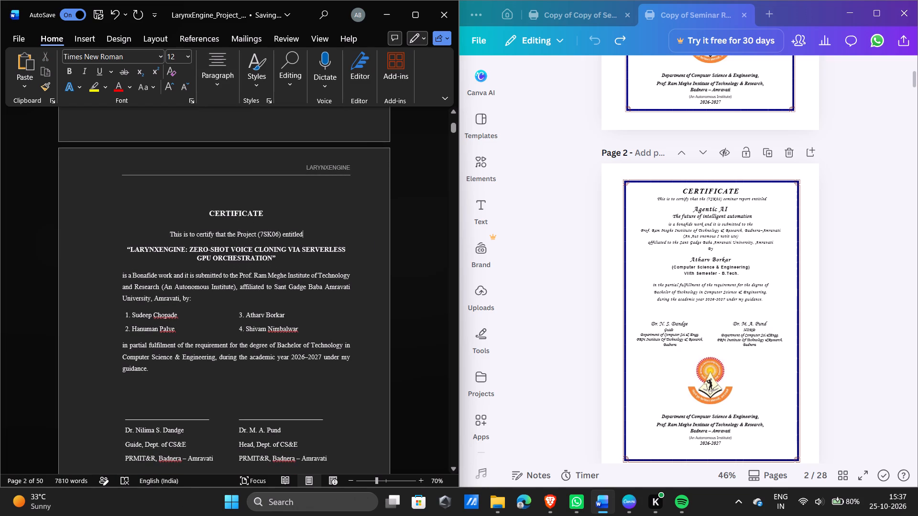
{"action": "left_click_drag", "start_coordinate": [120, 274], "coordinate": [238, 328]}
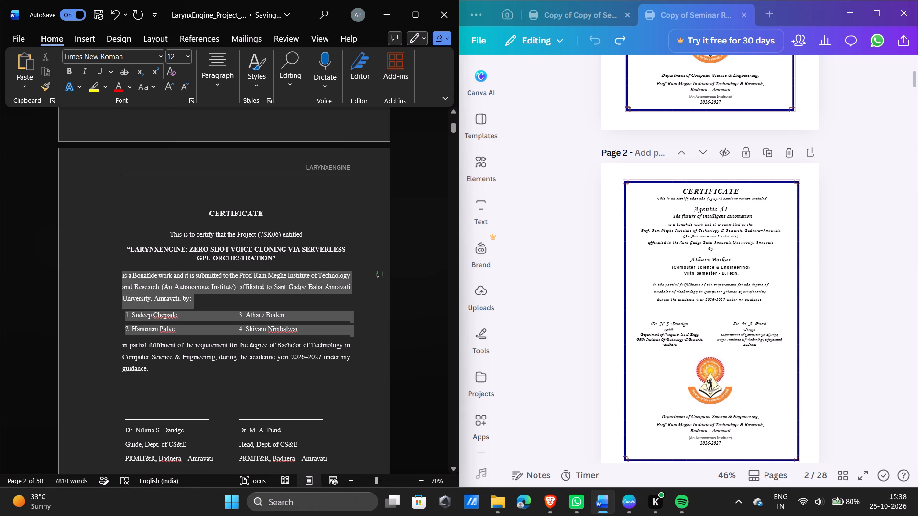
{"action": "left_click_drag", "start_coordinate": [238, 328], "coordinate": [228, 389]}
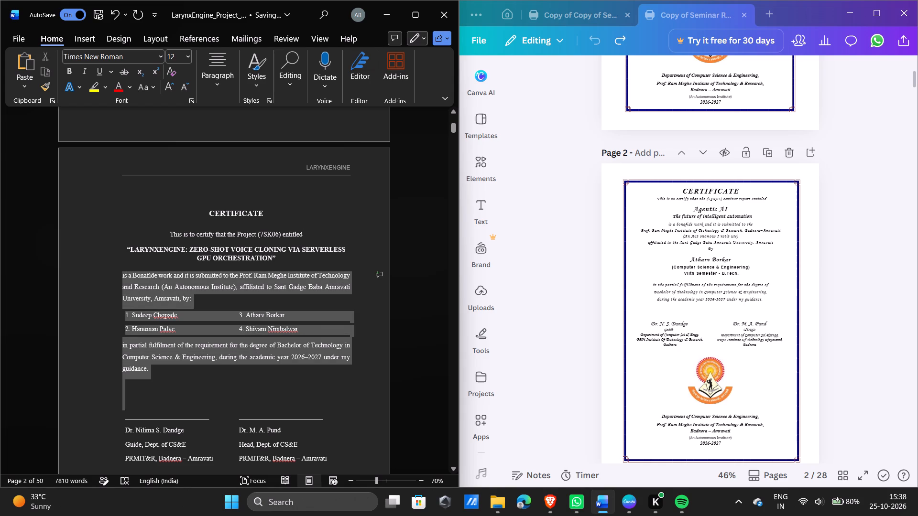
{"action": "left_click_drag", "start_coordinate": [228, 389], "coordinate": [154, 376]}
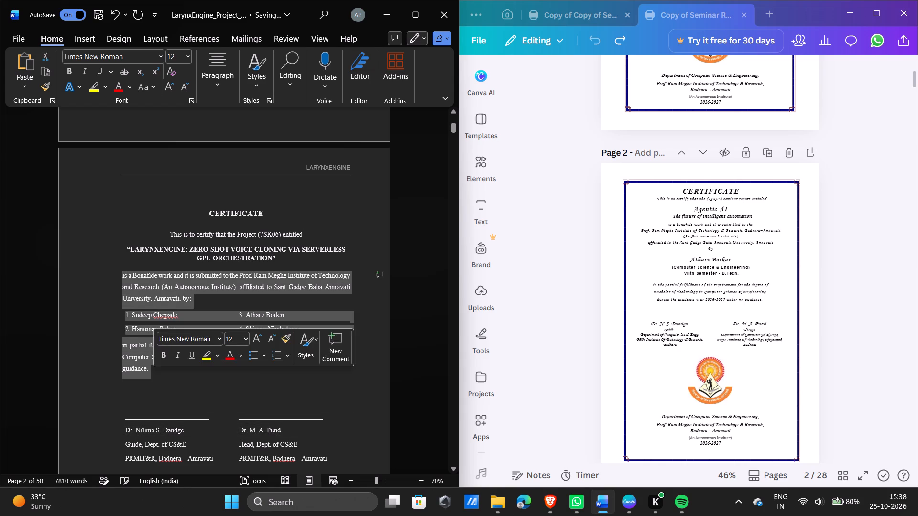
{"action": "left_click", "coordinate": [217, 75]}
{"action": "left_click", "coordinate": [222, 142]}
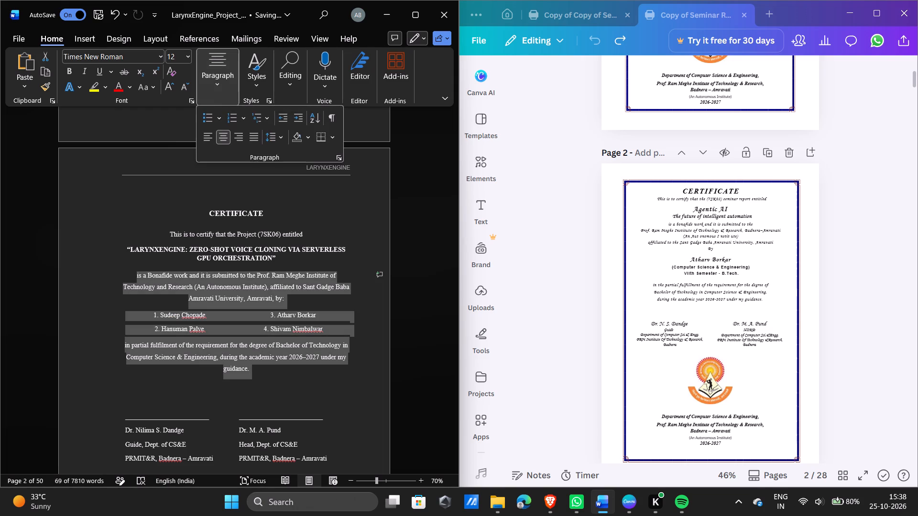
Switch to Spotify, reload its page and minimize the window.
{"action": "left_click", "coordinate": [680, 506]}
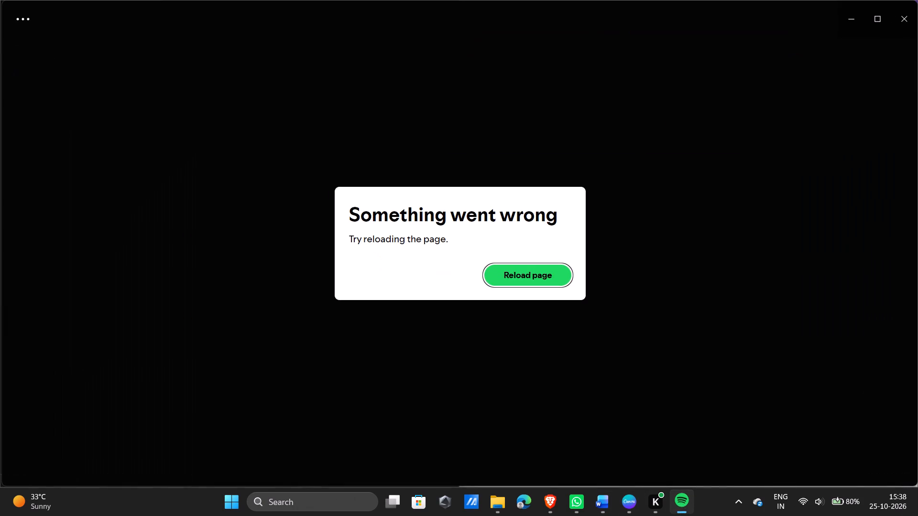
{"action": "left_click", "coordinate": [529, 270]}
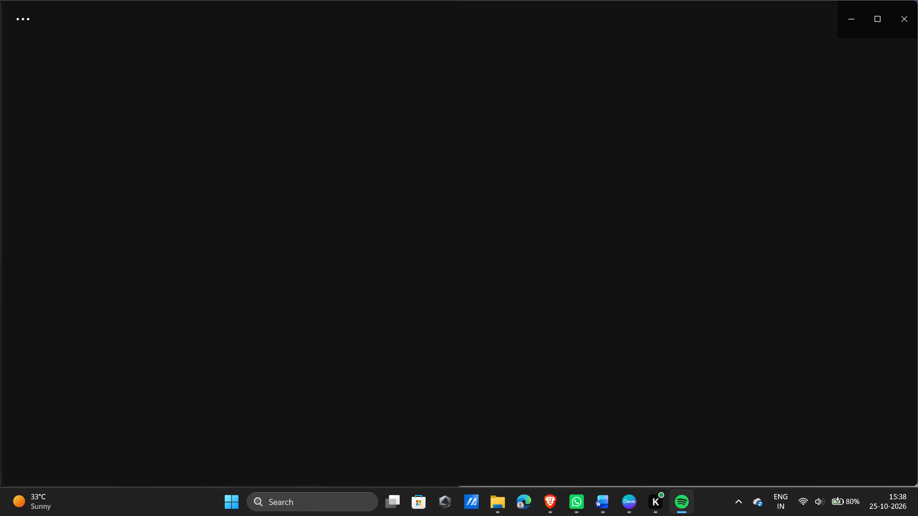
{"action": "left_click", "coordinate": [844, 14]}
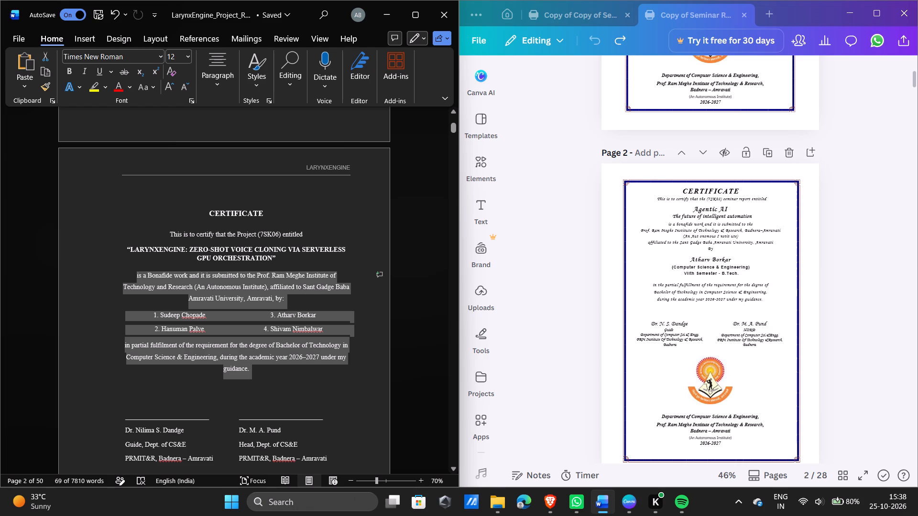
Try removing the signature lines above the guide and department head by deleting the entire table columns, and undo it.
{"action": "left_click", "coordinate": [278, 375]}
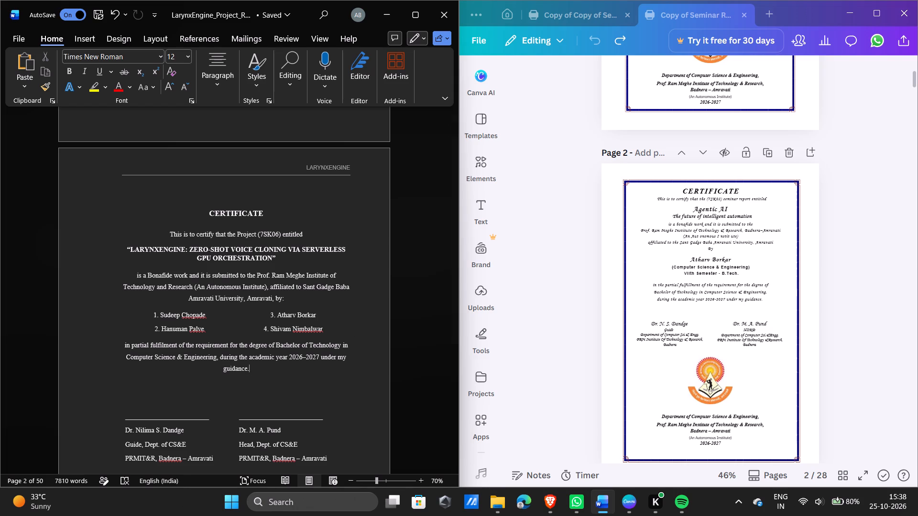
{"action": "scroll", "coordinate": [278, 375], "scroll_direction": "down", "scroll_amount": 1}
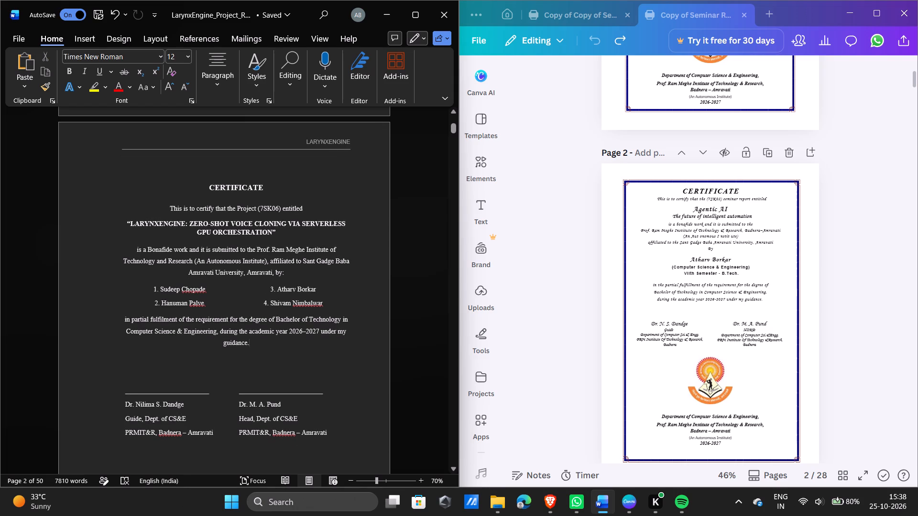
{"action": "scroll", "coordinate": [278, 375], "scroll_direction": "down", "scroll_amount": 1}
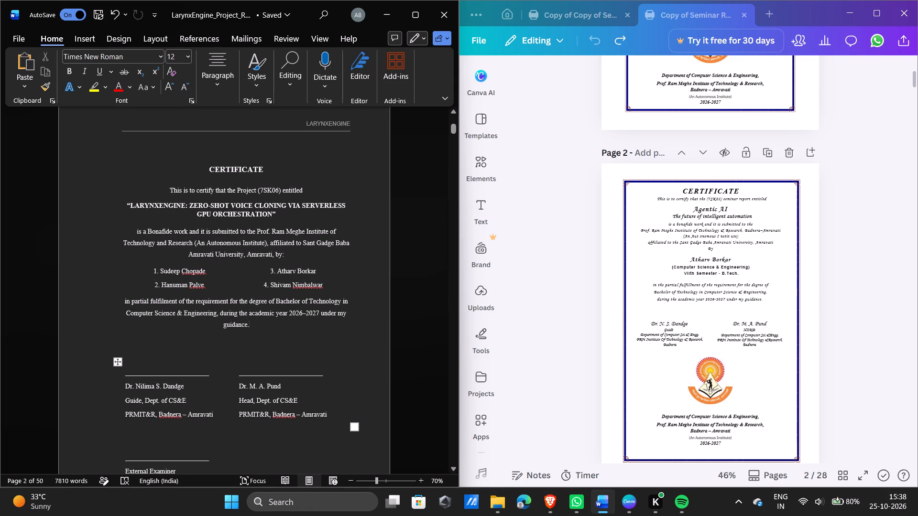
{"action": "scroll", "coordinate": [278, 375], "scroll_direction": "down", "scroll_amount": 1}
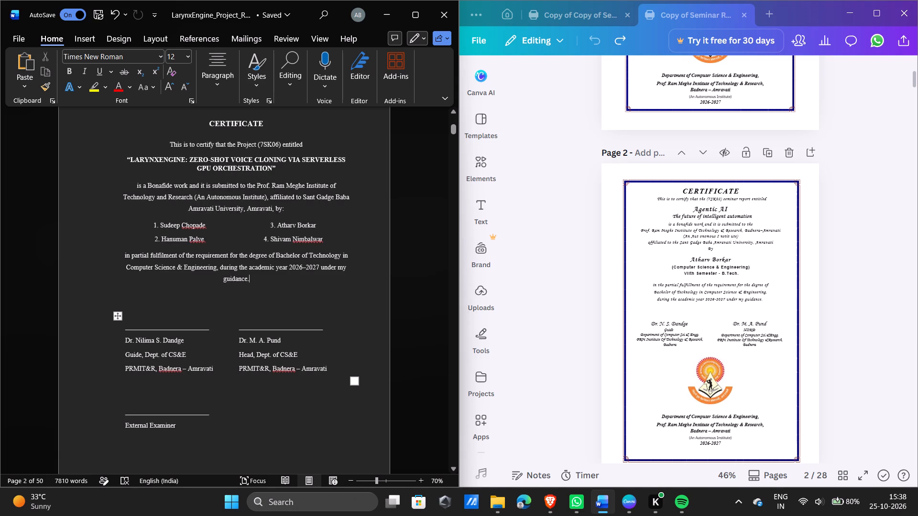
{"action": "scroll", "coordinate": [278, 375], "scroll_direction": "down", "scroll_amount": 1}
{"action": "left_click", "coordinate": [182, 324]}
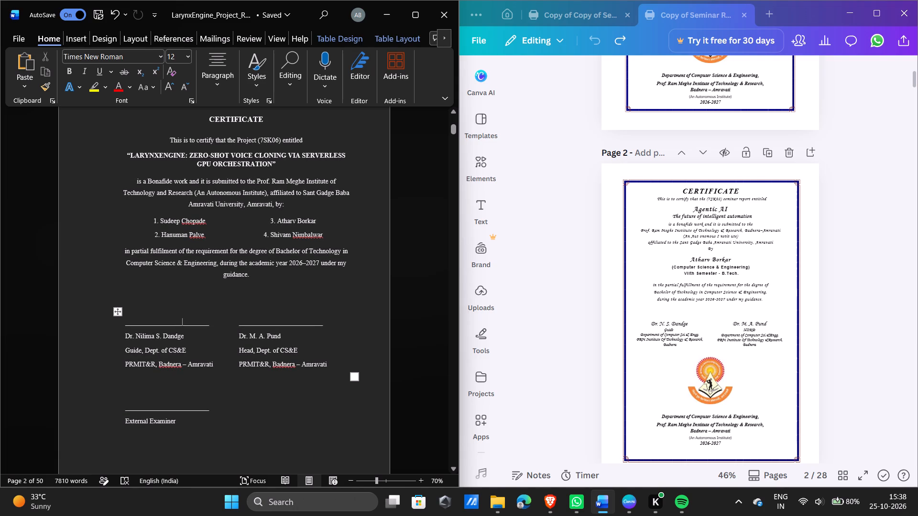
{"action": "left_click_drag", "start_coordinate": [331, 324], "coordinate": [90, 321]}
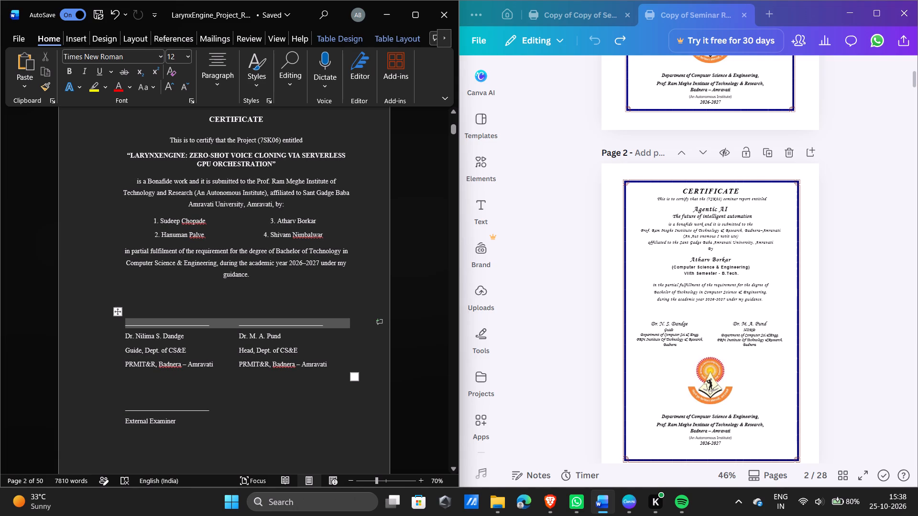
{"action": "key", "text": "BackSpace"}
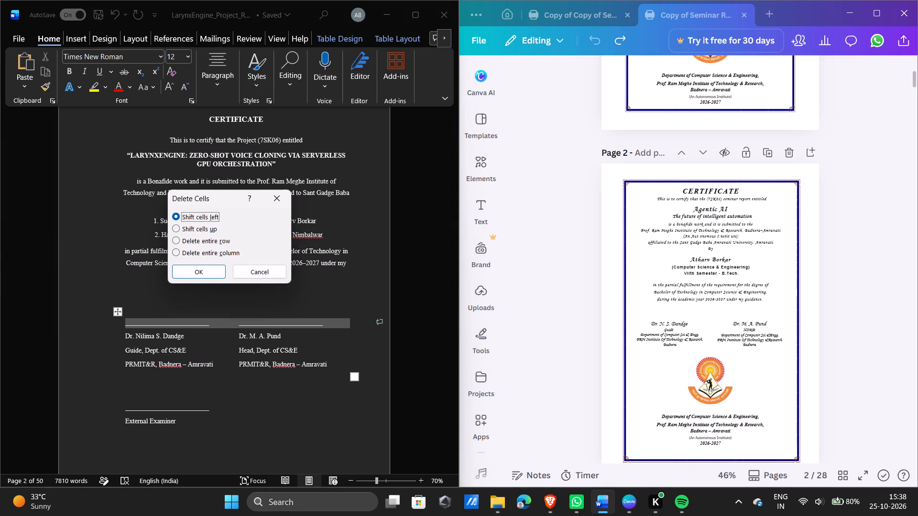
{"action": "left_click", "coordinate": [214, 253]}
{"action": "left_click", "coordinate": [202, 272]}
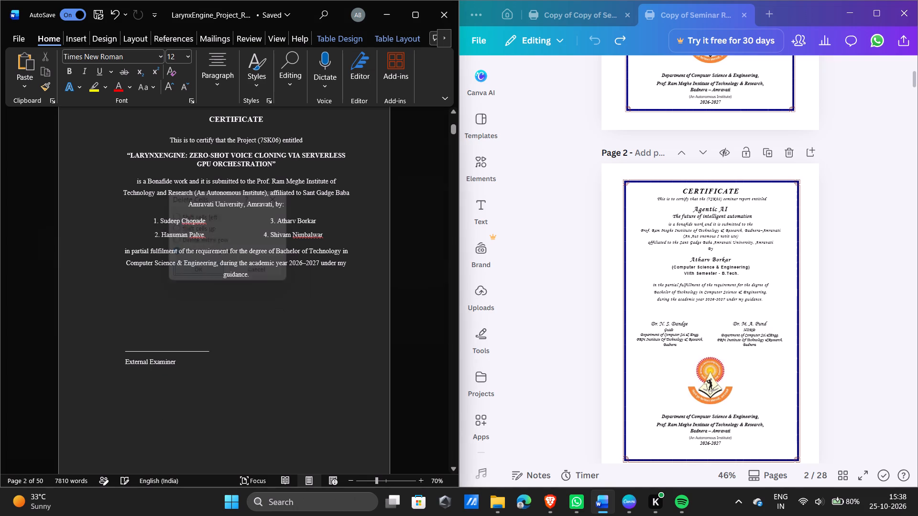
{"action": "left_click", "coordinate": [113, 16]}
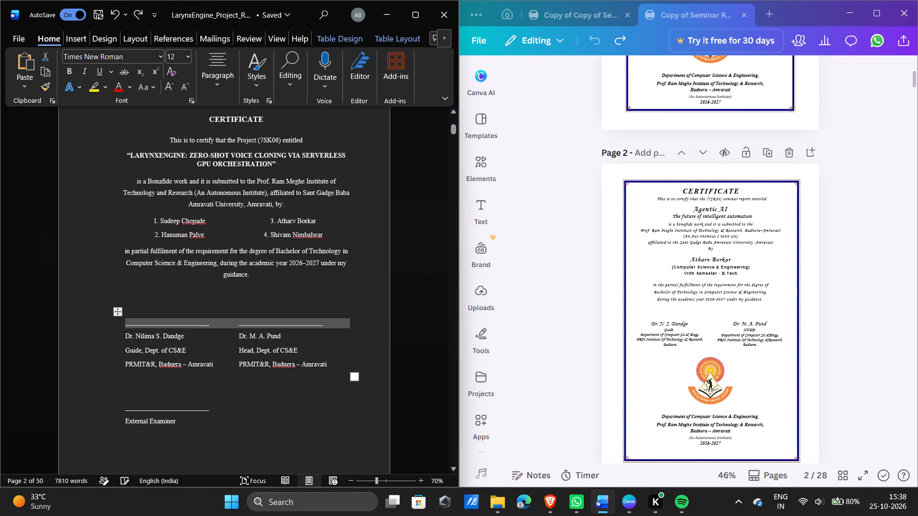
Delete the underscores of the guide's signature line on the certificate page, keeping the table.
{"action": "left_click", "coordinate": [221, 322]}
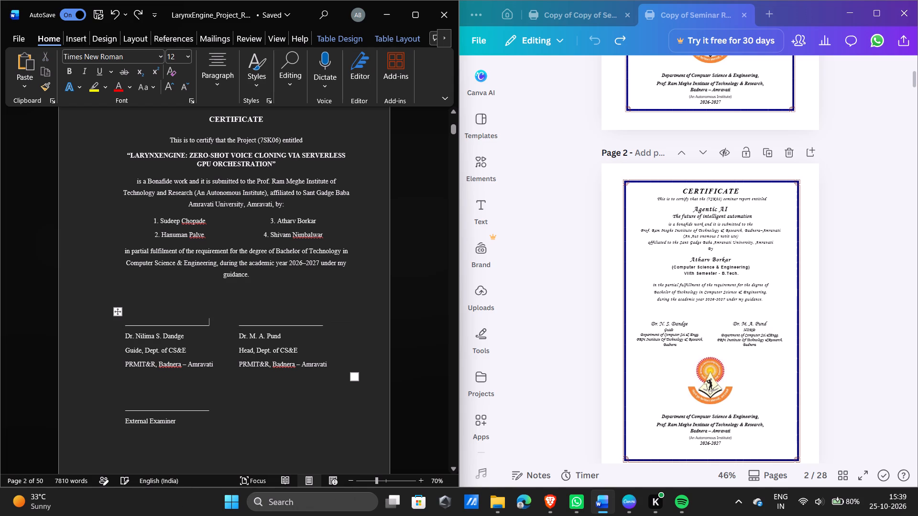
{"action": "left_click", "coordinate": [221, 322]}
{"action": "key", "text": "BackSpace"}
{"action": "key", "text": "BackSpace"}
{"action": "key", "text": "BackSpace"}
{"action": "key", "text": "BackSpace"}
{"action": "key", "text": "BackSpace"}
{"action": "key", "text": "BackSpace"}
{"action": "key", "text": "BackSpace"}
{"action": "key", "text": "BackSpace"}
{"action": "key", "text": "BackSpace"}
{"action": "key", "text": "BackSpace"}
{"action": "key", "text": "BackSpace"}
{"action": "key", "text": "BackSpace"}
{"action": "key", "text": "BackSpace"}
{"action": "key", "text": "BackSpace"}
{"action": "key", "text": "BackSpace"}
{"action": "key", "text": "BackSpace"}
{"action": "key", "text": "BackSpace"}
{"action": "key", "text": "BackSpace"}
{"action": "key", "text": "BackSpace"}
{"action": "key", "text": "BackSpace"}
{"action": "key", "text": "BackSpace"}
{"action": "key", "text": "BackSpace"}
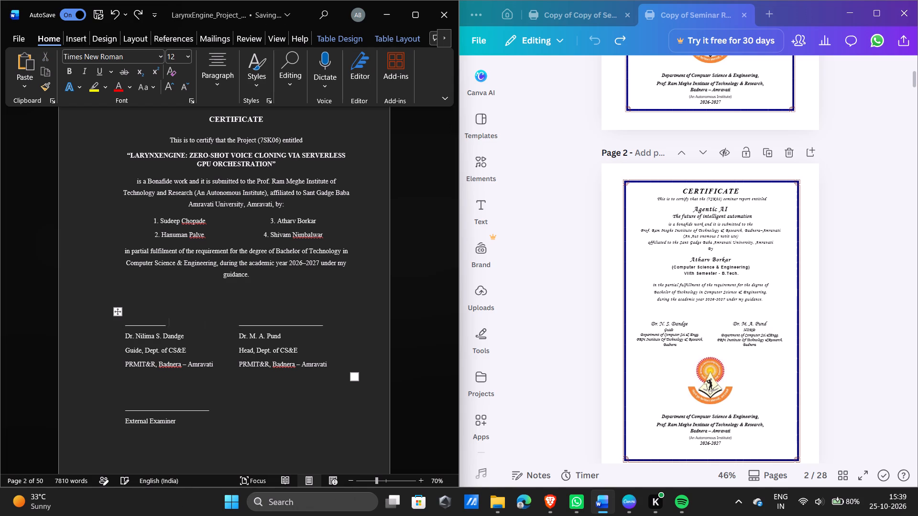
{"action": "key", "text": "BackSpace"}
{"action": "key", "text": "BackSpace"}
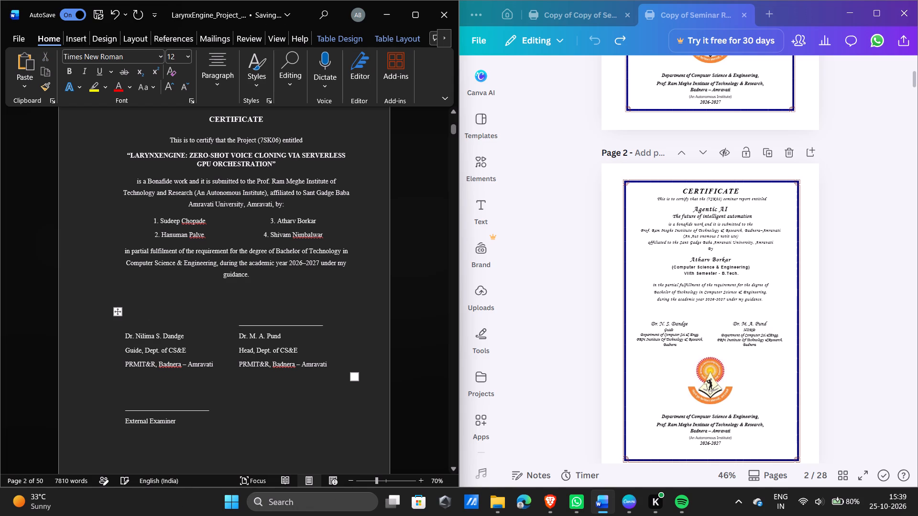
Delete the underscores of the department head's signature line in the same table row.
{"action": "left_click", "coordinate": [327, 330]}
{"action": "key", "text": "BackSpace"}
{"action": "key", "text": "BackSpace"}
{"action": "key", "text": "BackSpace"}
{"action": "key", "text": "BackSpace"}
{"action": "key", "text": "BackSpace"}
{"action": "key", "text": "BackSpace"}
{"action": "key", "text": "BackSpace"}
{"action": "key", "text": "BackSpace"}
{"action": "key", "text": "BackSpace"}
{"action": "key", "text": "BackSpace"}
{"action": "key", "text": "BackSpace"}
{"action": "key", "text": "BackSpace"}
{"action": "key", "text": "BackSpace"}
{"action": "key", "text": "BackSpace"}
{"action": "key", "text": "BackSpace"}
{"action": "key", "text": "BackSpace"}
{"action": "key", "text": "BackSpace"}
{"action": "key", "text": "BackSpace"}
{"action": "key", "text": "BackSpace"}
{"action": "key", "text": "BackSpace"}
{"action": "key", "text": "BackSpace"}
{"action": "key", "text": "BackSpace"}
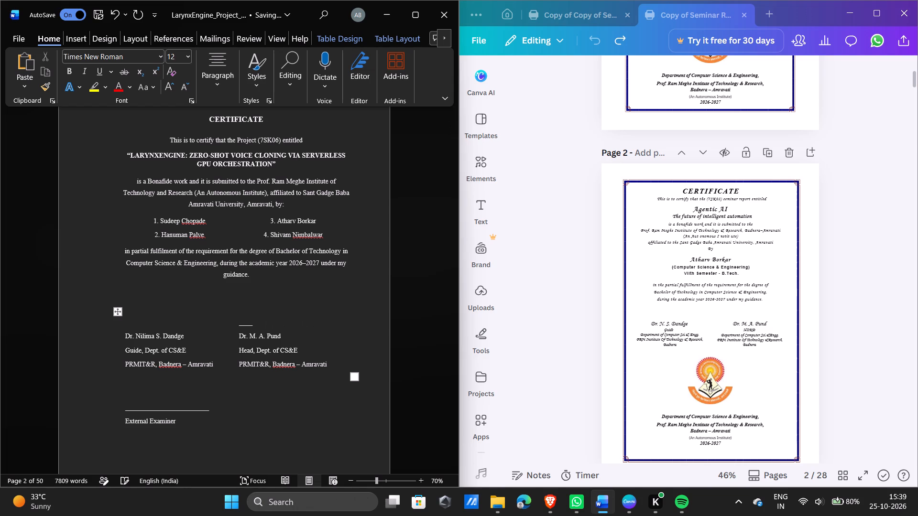
{"action": "key", "text": "BackSpace"}
{"action": "key", "text": "BackSpace"}
Switch to Spotify, resume the current song and minimize the window.
{"action": "left_click", "coordinate": [686, 504]}
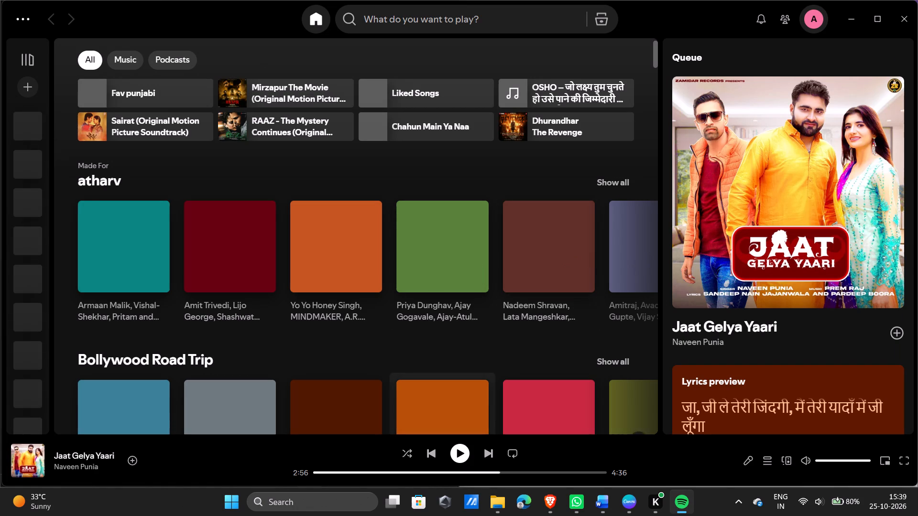
{"action": "left_click", "coordinate": [458, 455]}
{"action": "left_click", "coordinate": [858, 20]}
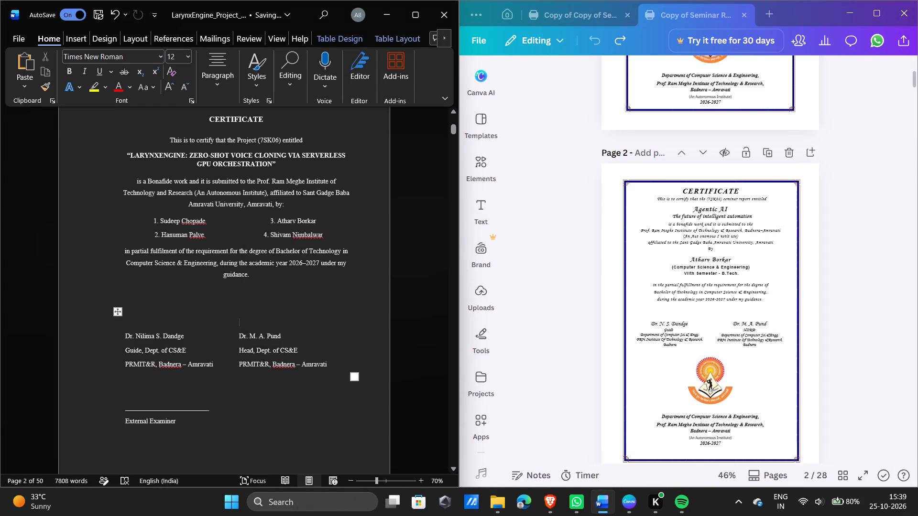
Centre the guide's and department head's names, roles and institute lines within their table columns.
{"action": "left_click_drag", "start_coordinate": [125, 336], "coordinate": [333, 367]}
{"action": "left_click", "coordinate": [222, 93]}
{"action": "left_click", "coordinate": [228, 140]}
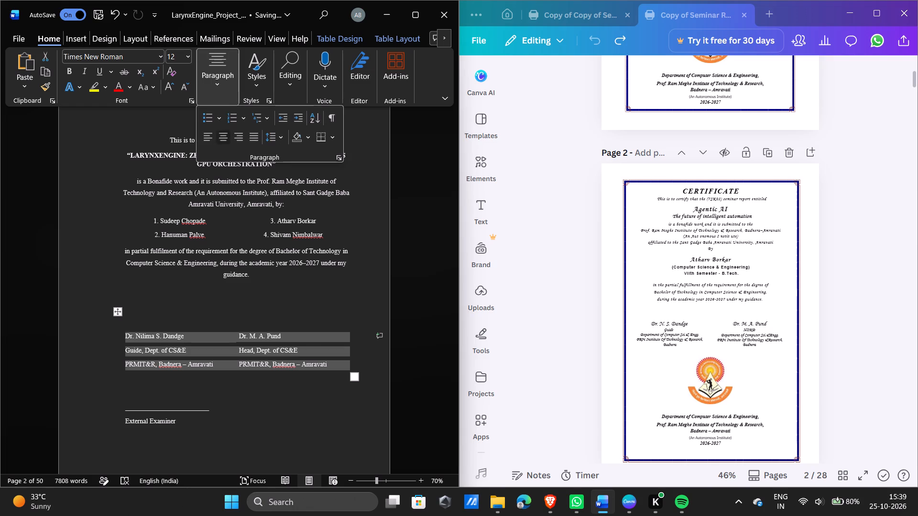
{"action": "left_click", "coordinate": [271, 400]}
{"action": "left_click_drag", "start_coordinate": [235, 352], "coordinate": [235, 340]}
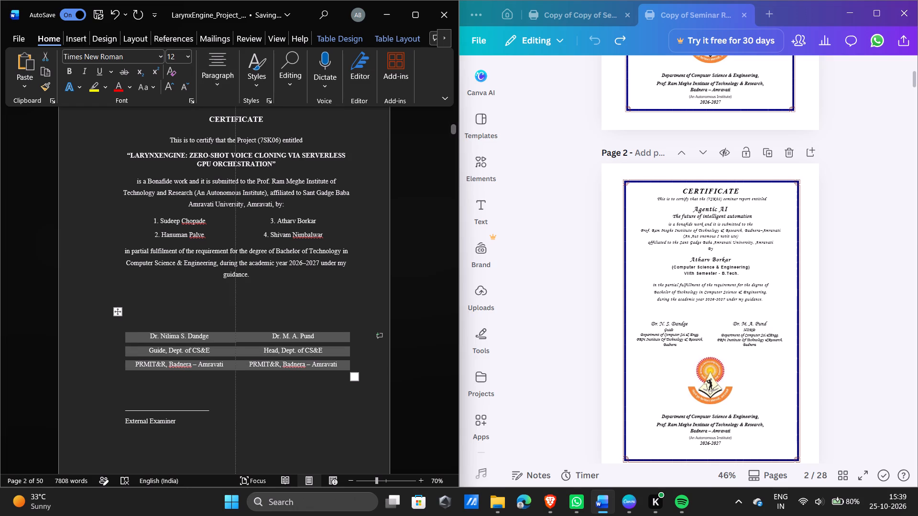
{"action": "left_click_drag", "start_coordinate": [235, 340], "coordinate": [236, 296]}
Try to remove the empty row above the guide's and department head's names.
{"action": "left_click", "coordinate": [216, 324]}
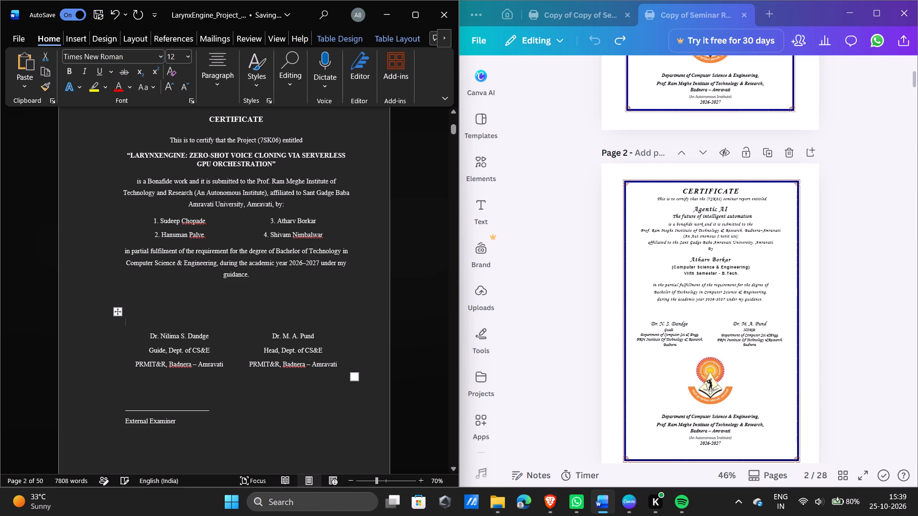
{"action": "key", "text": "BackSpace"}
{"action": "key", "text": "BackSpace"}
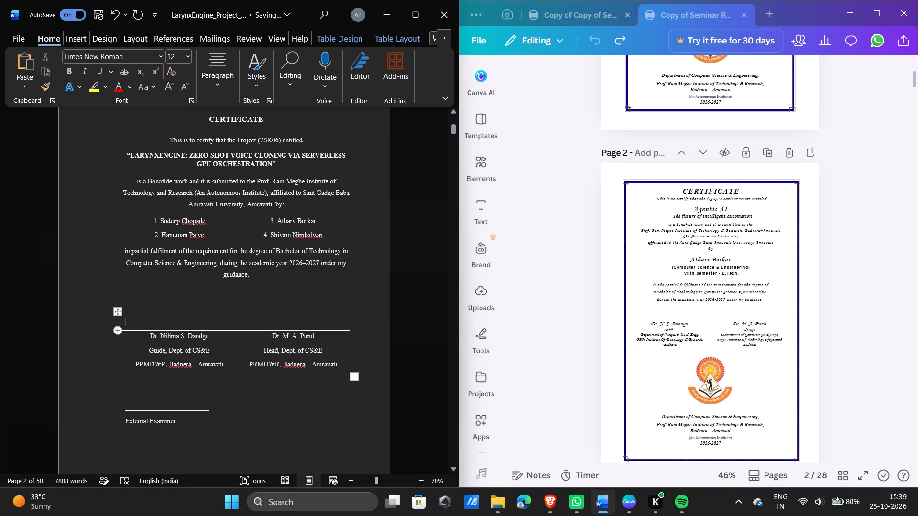
Move the signature table up, leaving a small gap below the paragraph ending "under my guidance.".
{"action": "left_click_drag", "start_coordinate": [119, 311], "coordinate": [118, 284]}
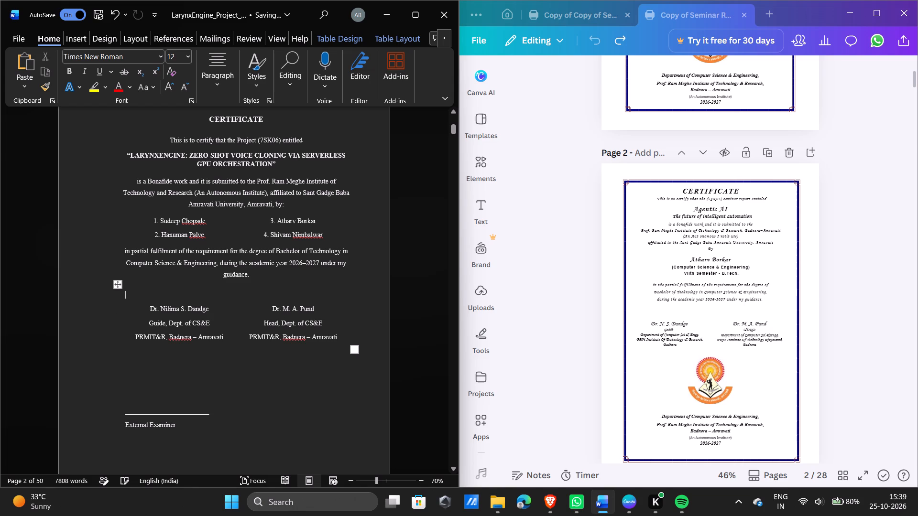
{"action": "left_click_drag", "start_coordinate": [120, 285], "coordinate": [121, 293]}
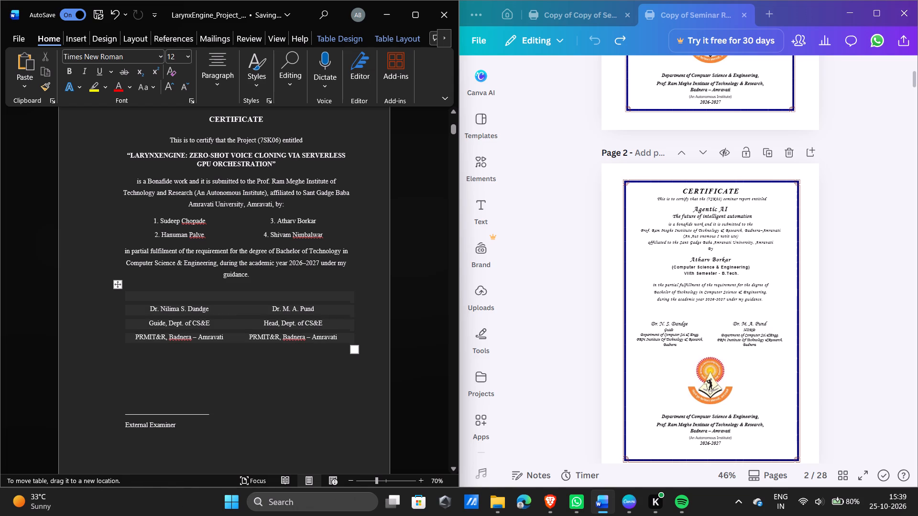
{"action": "left_click_drag", "start_coordinate": [121, 293], "coordinate": [120, 294]}
{"action": "left_click_drag", "start_coordinate": [118, 285], "coordinate": [120, 294]}
{"action": "left_click_drag", "start_coordinate": [120, 294], "coordinate": [119, 297]}
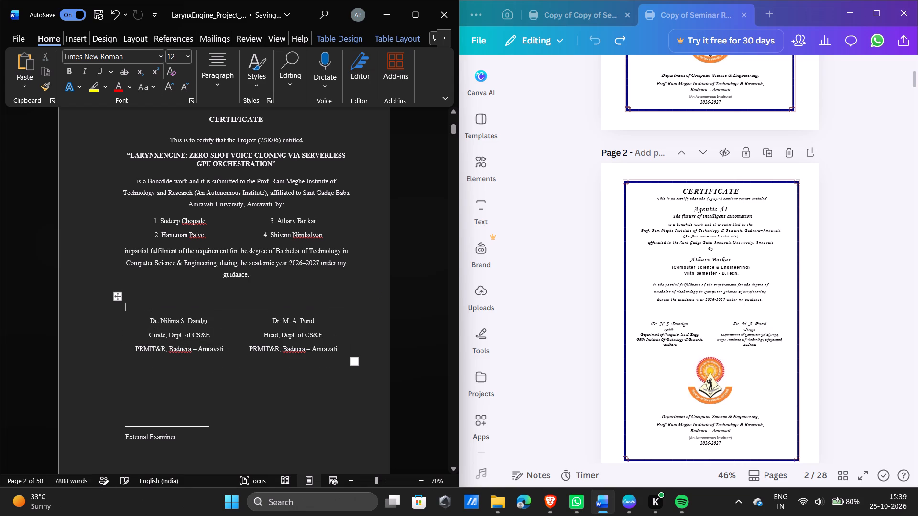
{"action": "left_click", "coordinate": [398, 336]}
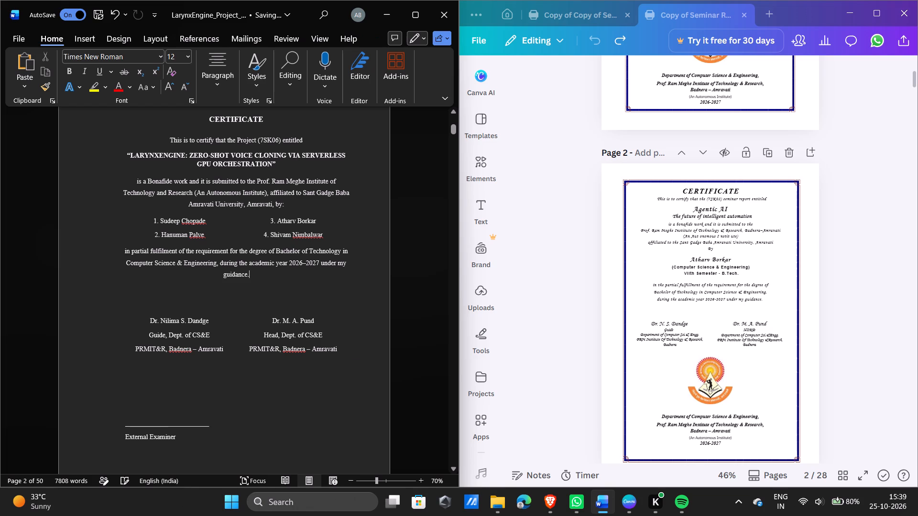
Copy the institute logo from the cover page and paste it below the signature table on the certificate page.
{"action": "scroll", "coordinate": [195, 368], "scroll_direction": "down", "scroll_amount": 1}
{"action": "scroll", "coordinate": [195, 368], "scroll_direction": "up", "scroll_amount": 1}
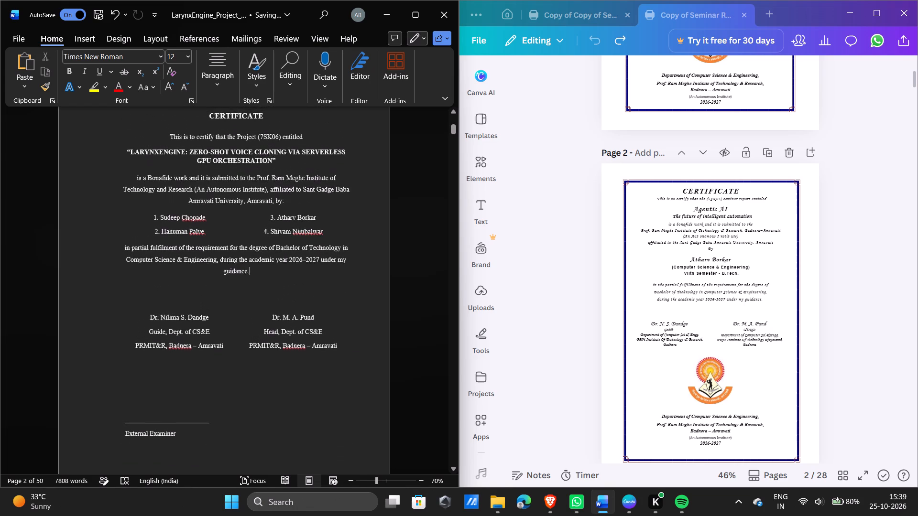
{"action": "scroll", "coordinate": [233, 256], "scroll_direction": "up", "scroll_amount": 4}
{"action": "scroll", "coordinate": [233, 256], "scroll_direction": "down", "scroll_amount": 4, "text": "ctrl"}
{"action": "scroll", "coordinate": [233, 256], "scroll_direction": "up", "scroll_amount": 2}
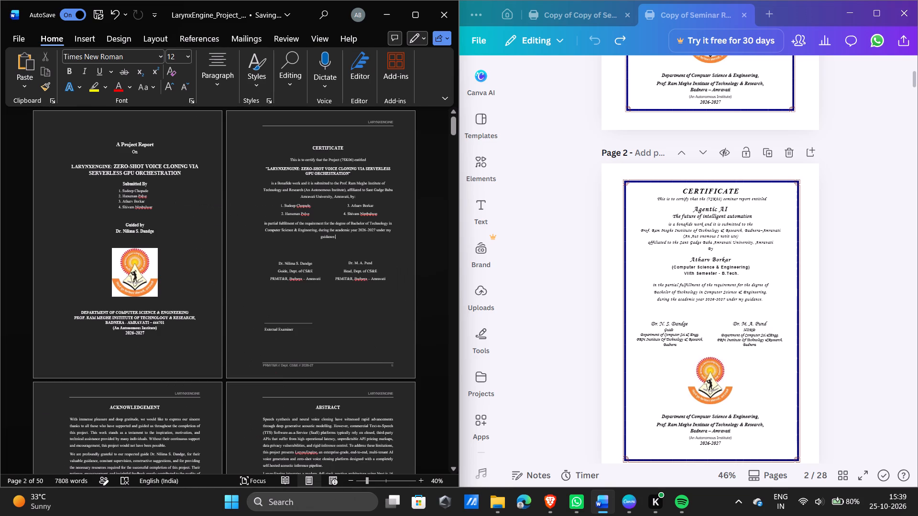
{"action": "left_click", "coordinate": [138, 267]}
{"action": "key", "text": "ctrl+c"}
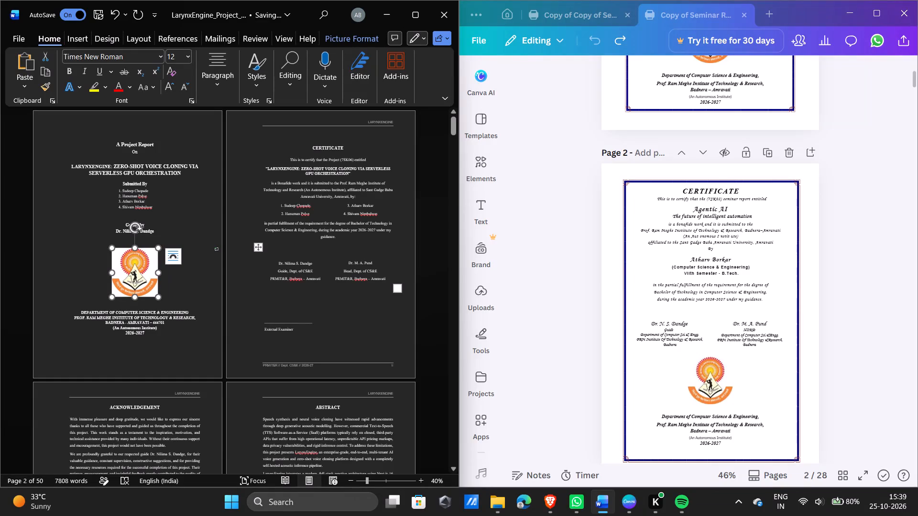
{"action": "left_click", "coordinate": [328, 288]}
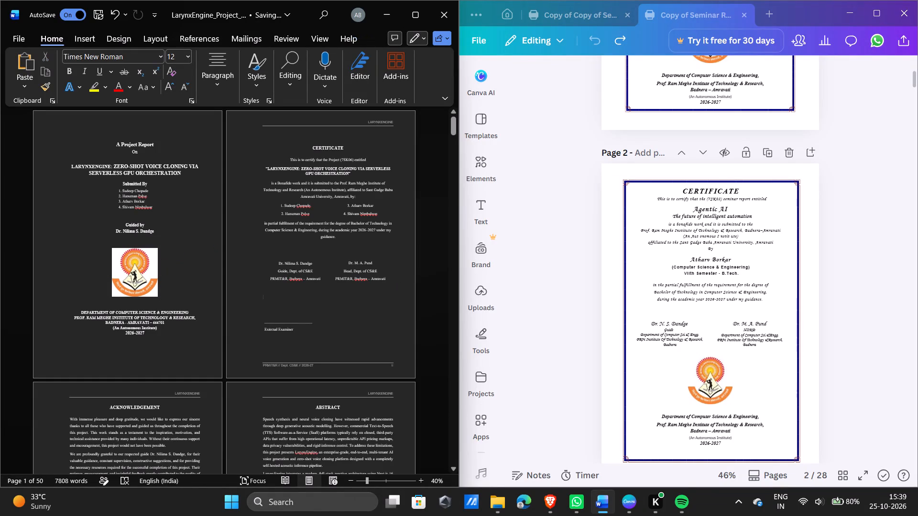
{"action": "key", "text": "ctrl+v"}
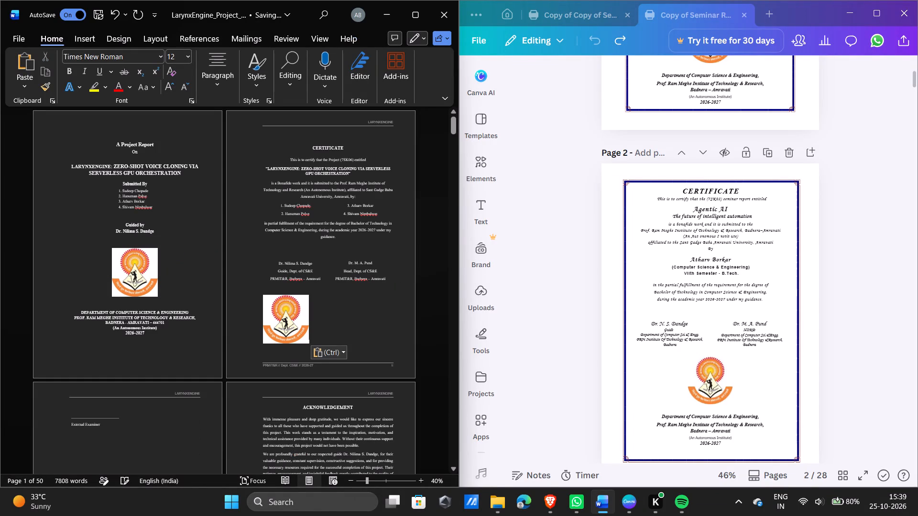
Centre the pasted logo on the certificate page.
{"action": "left_click", "coordinate": [291, 332]}
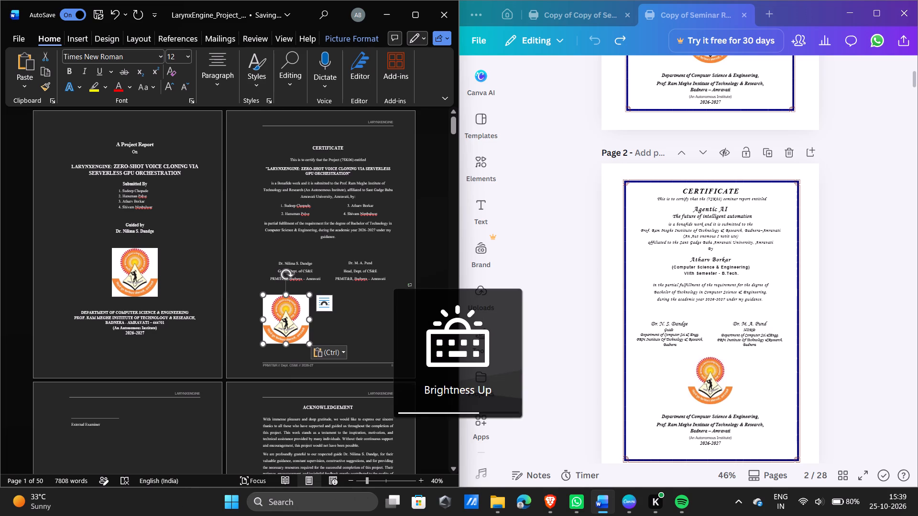
{"action": "left_click", "coordinate": [291, 314]}
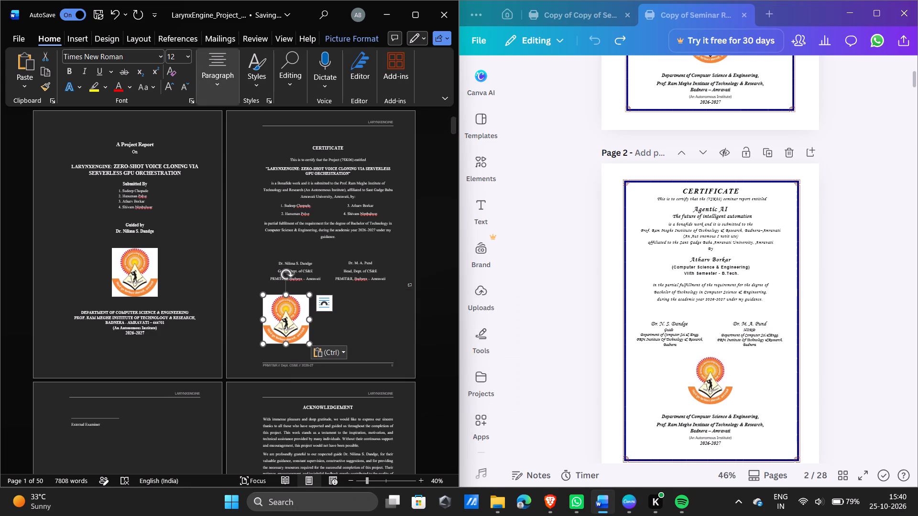
{"action": "left_click", "coordinate": [218, 59]}
{"action": "left_click", "coordinate": [224, 137]}
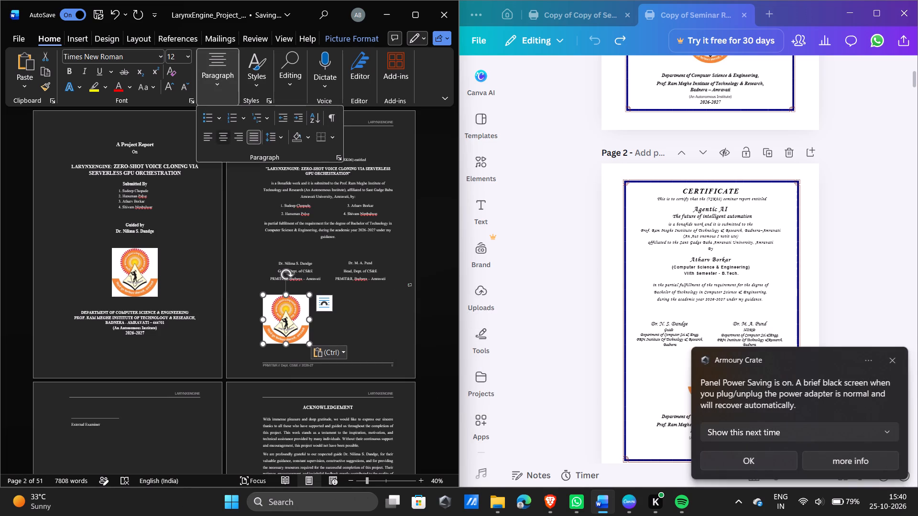
Dismiss the Armoury Crate notification and shrink the certificate page's logo proportionally to about three quarters of its size.
{"action": "left_click", "coordinate": [892, 360]}
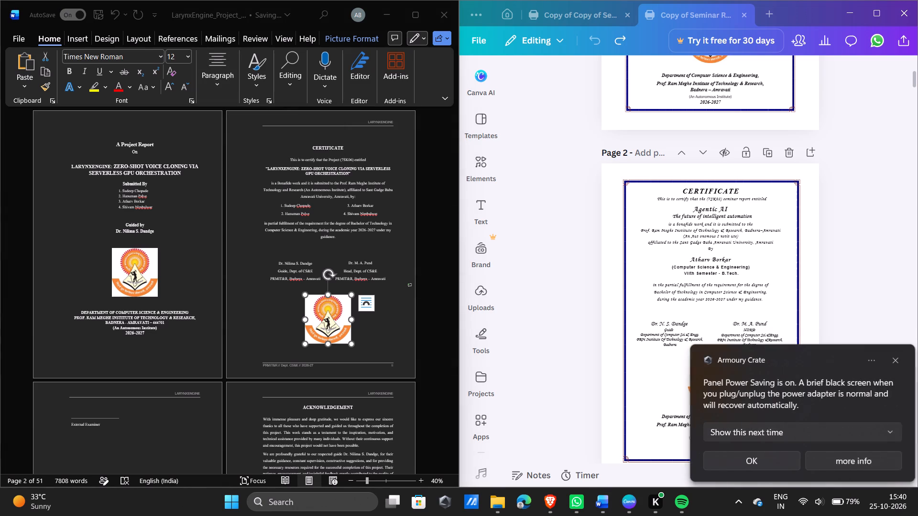
{"action": "left_click", "coordinate": [354, 345]}
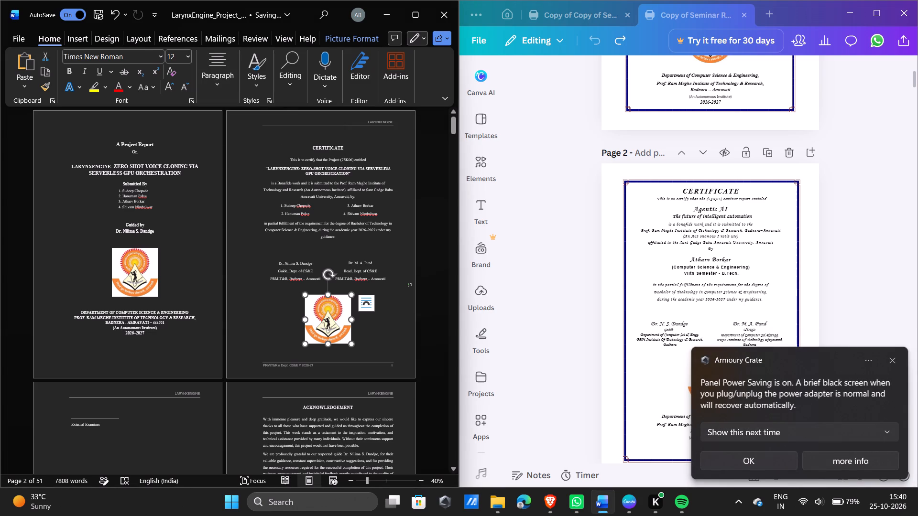
{"action": "left_click_drag", "start_coordinate": [350, 343], "coordinate": [339, 322]}
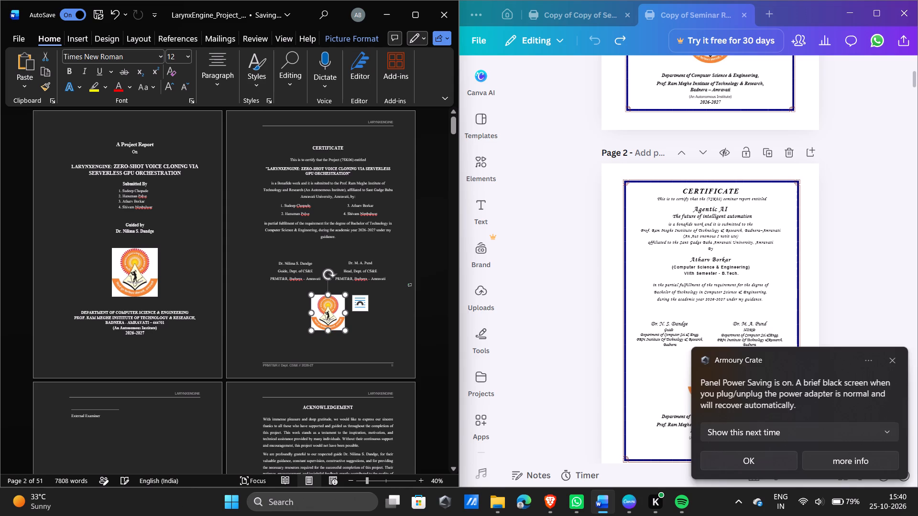
{"action": "left_click", "coordinate": [383, 322]}
Copy the cover's block from "DEPARTMENT OF COMPUTER SCIENCE & ENGINEERING" to "2026–2027" and paste it below the certificate logo.
{"action": "scroll", "coordinate": [355, 326], "scroll_direction": "down", "scroll_amount": 1}
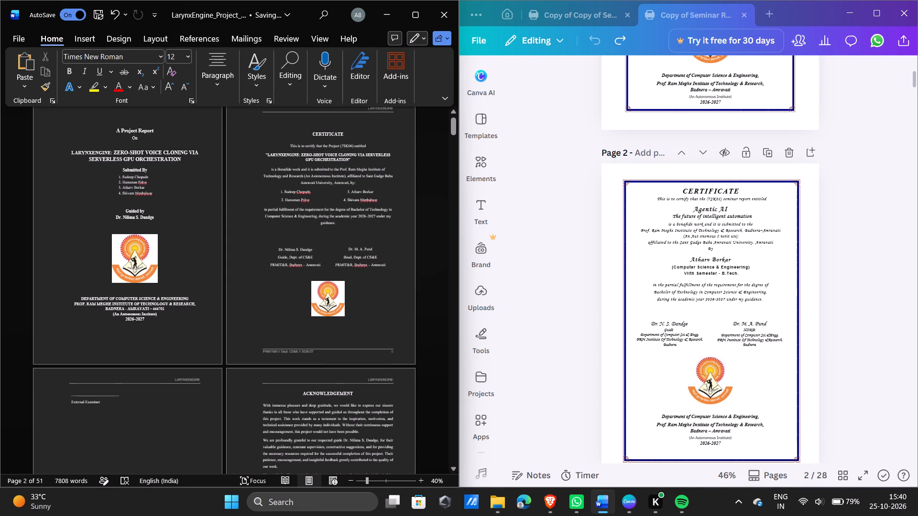
{"action": "scroll", "coordinate": [355, 326], "scroll_direction": "down", "scroll_amount": 1}
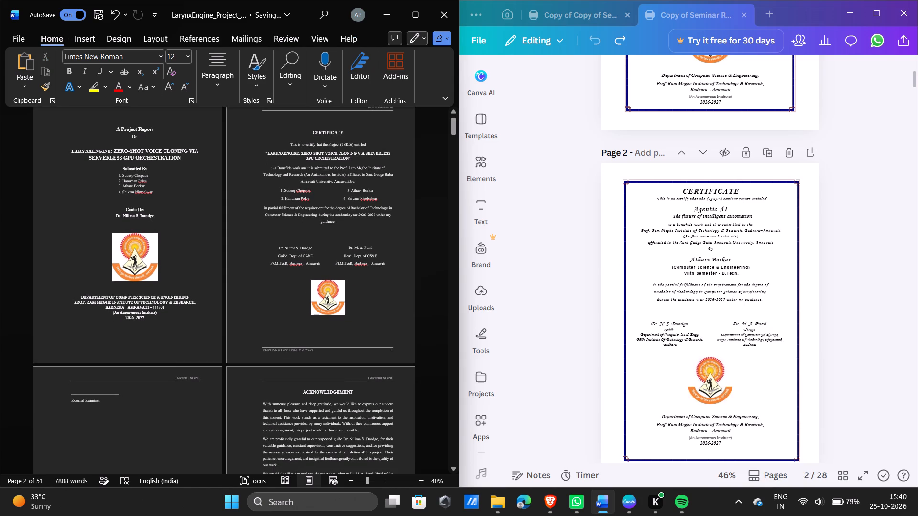
{"action": "left_click_drag", "start_coordinate": [148, 321], "coordinate": [88, 286]}
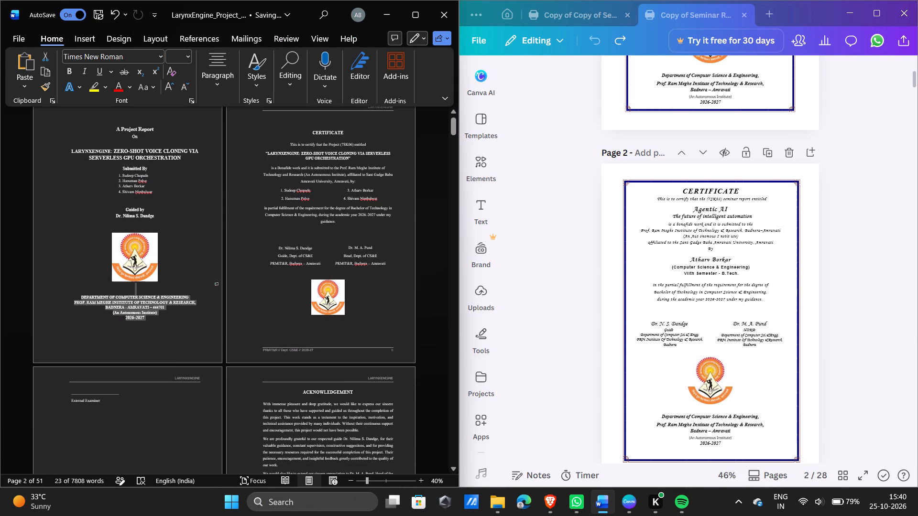
{"action": "key", "text": "ctrl+c"}
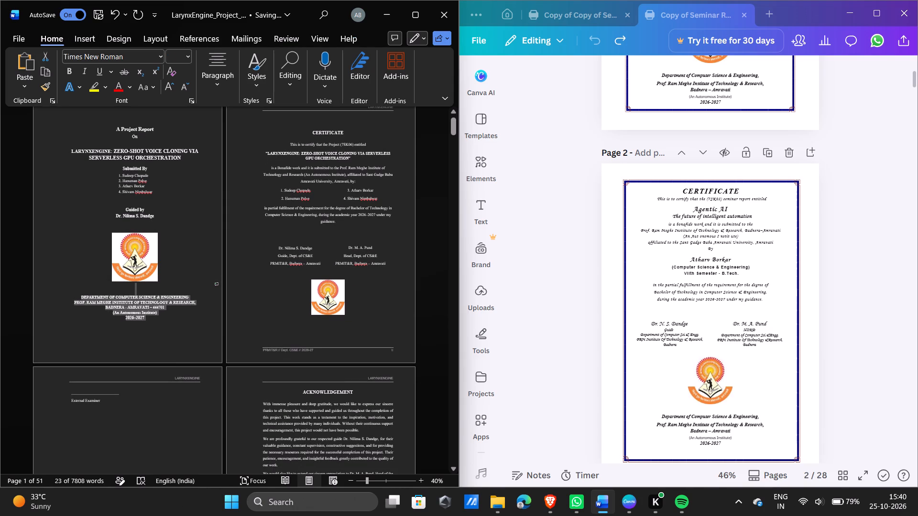
{"action": "left_click", "coordinate": [319, 323]}
{"action": "key", "text": "ctrl+v"}
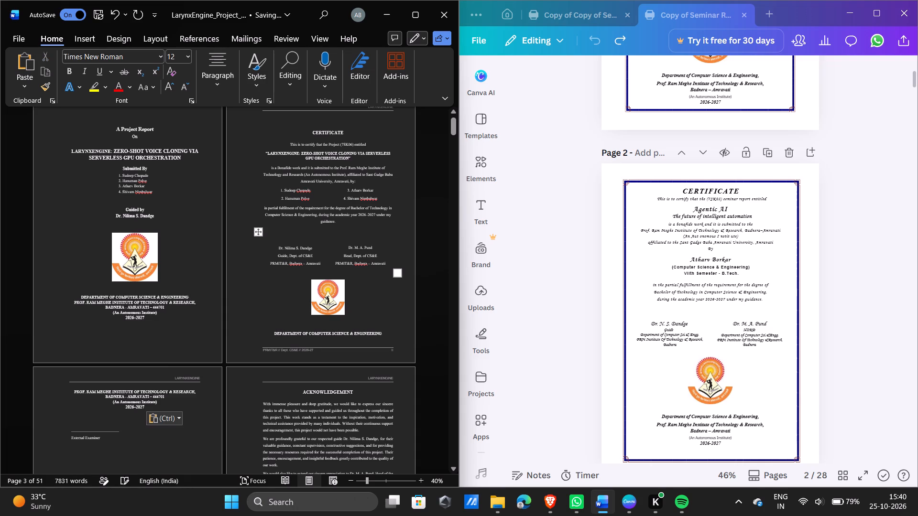
Move the signature table on the certificate page up slightly, closer to the paragraph ending in "guidance.".
{"action": "left_click_drag", "start_coordinate": [257, 232], "coordinate": [259, 224]}
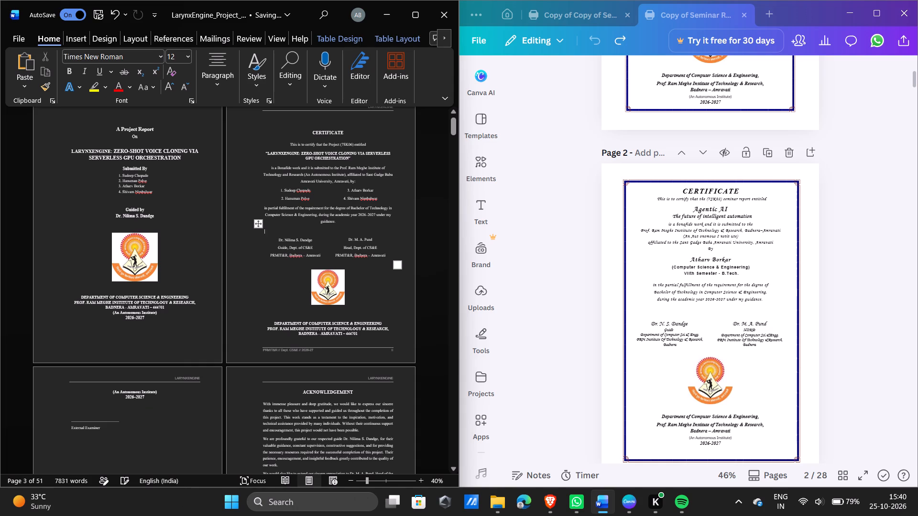
Shrink the certificate page's logo slightly more, keeping its proportions.
{"action": "left_click", "coordinate": [335, 304]}
{"action": "left_click_drag", "start_coordinate": [345, 305], "coordinate": [340, 301]}
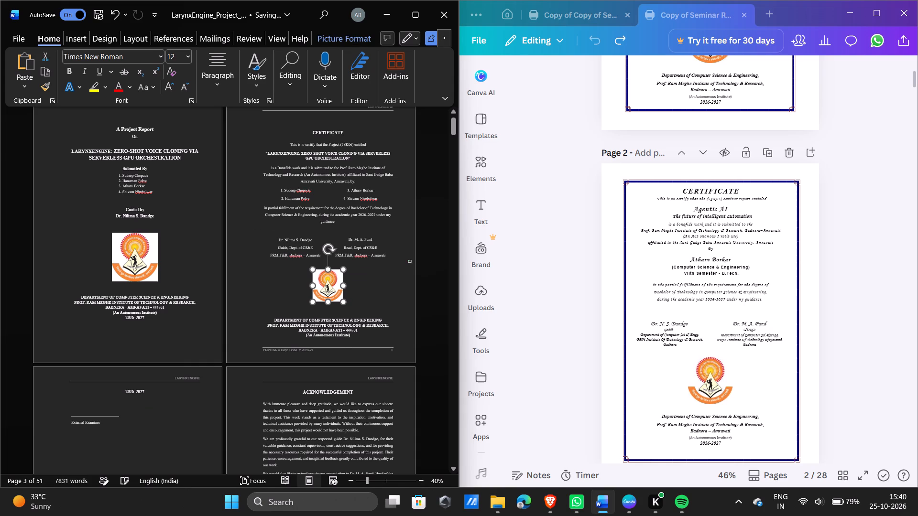
{"action": "left_click_drag", "start_coordinate": [340, 301], "coordinate": [339, 299]}
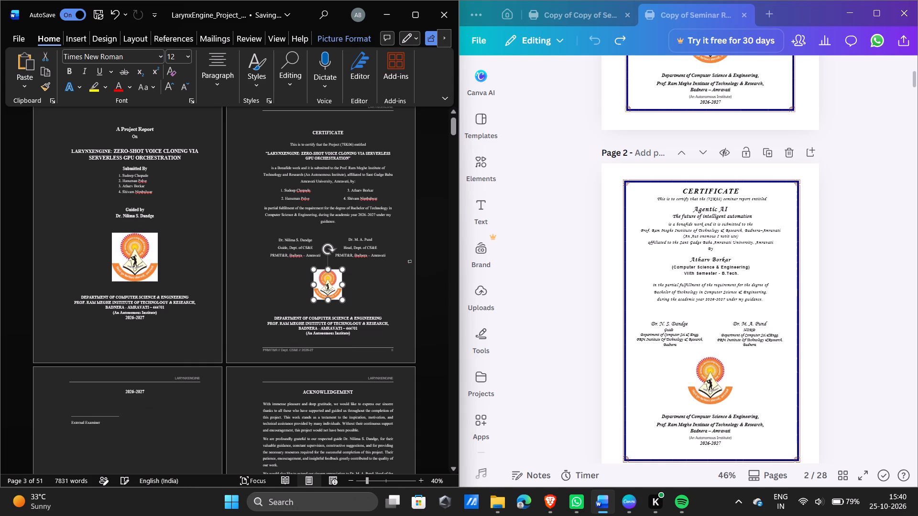
{"action": "left_click_drag", "start_coordinate": [339, 299], "coordinate": [340, 301]}
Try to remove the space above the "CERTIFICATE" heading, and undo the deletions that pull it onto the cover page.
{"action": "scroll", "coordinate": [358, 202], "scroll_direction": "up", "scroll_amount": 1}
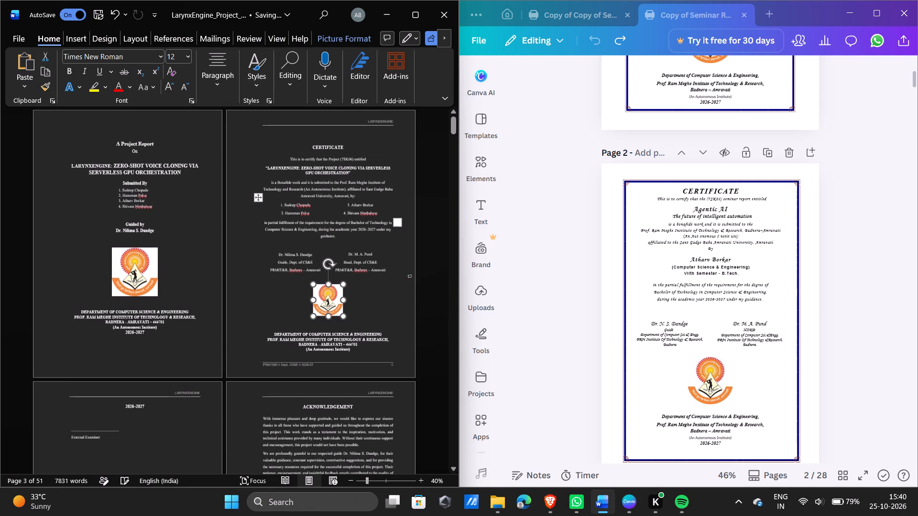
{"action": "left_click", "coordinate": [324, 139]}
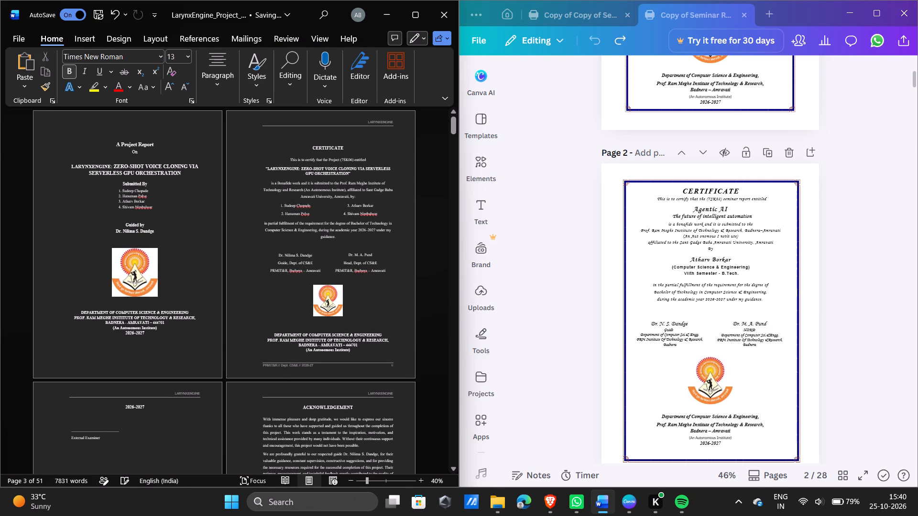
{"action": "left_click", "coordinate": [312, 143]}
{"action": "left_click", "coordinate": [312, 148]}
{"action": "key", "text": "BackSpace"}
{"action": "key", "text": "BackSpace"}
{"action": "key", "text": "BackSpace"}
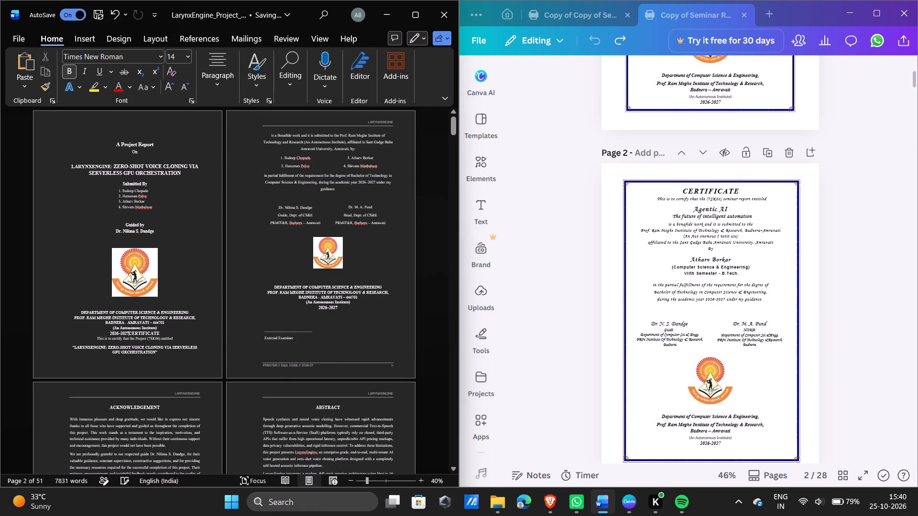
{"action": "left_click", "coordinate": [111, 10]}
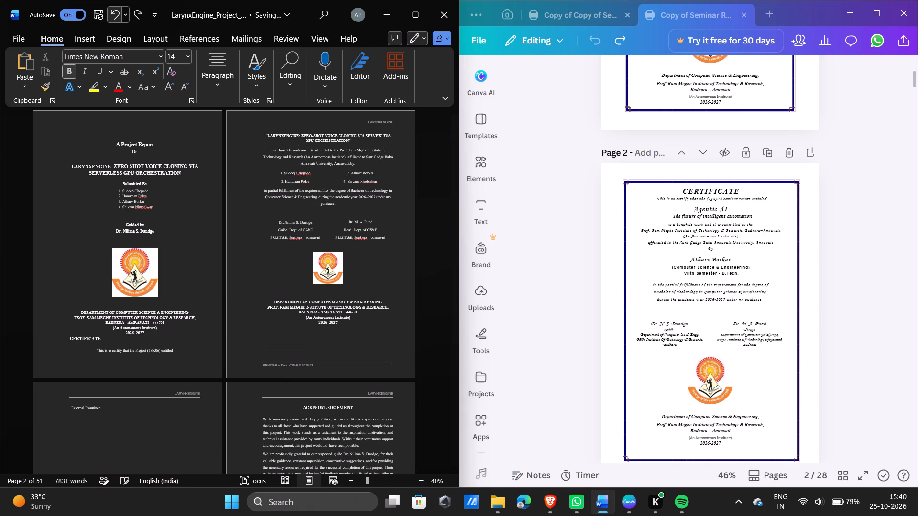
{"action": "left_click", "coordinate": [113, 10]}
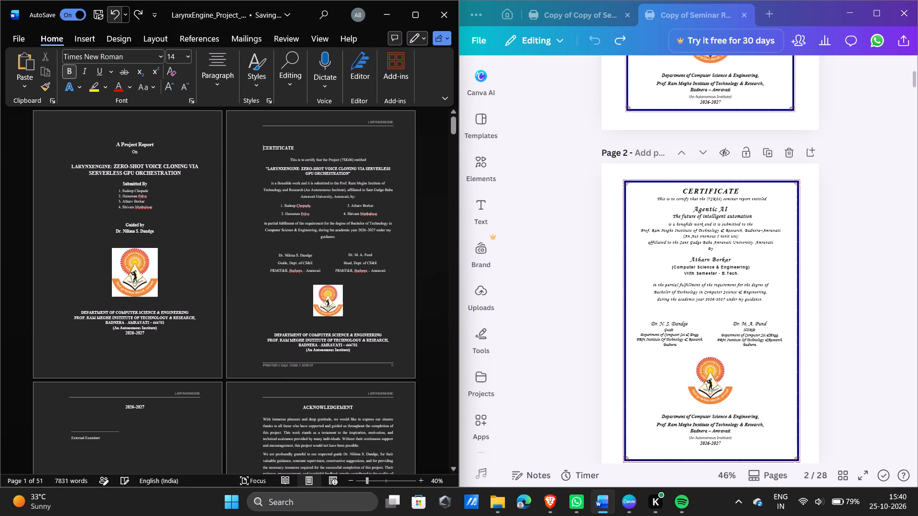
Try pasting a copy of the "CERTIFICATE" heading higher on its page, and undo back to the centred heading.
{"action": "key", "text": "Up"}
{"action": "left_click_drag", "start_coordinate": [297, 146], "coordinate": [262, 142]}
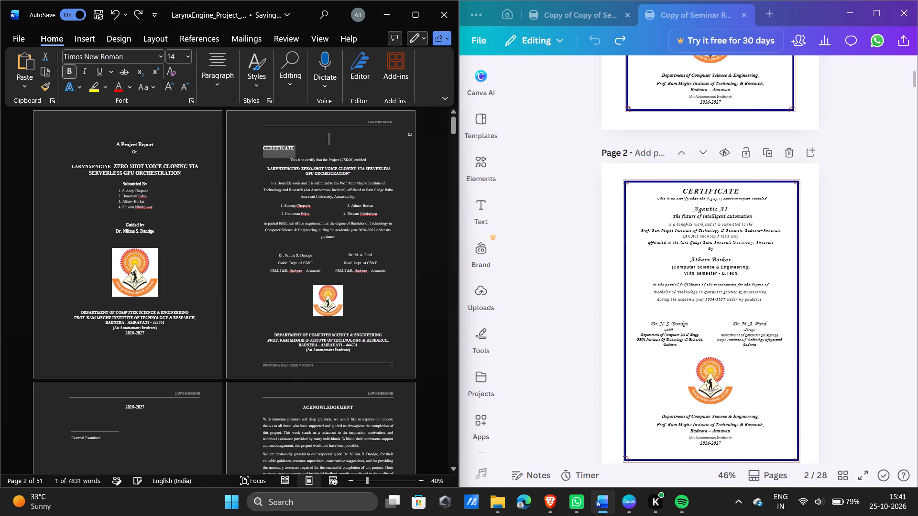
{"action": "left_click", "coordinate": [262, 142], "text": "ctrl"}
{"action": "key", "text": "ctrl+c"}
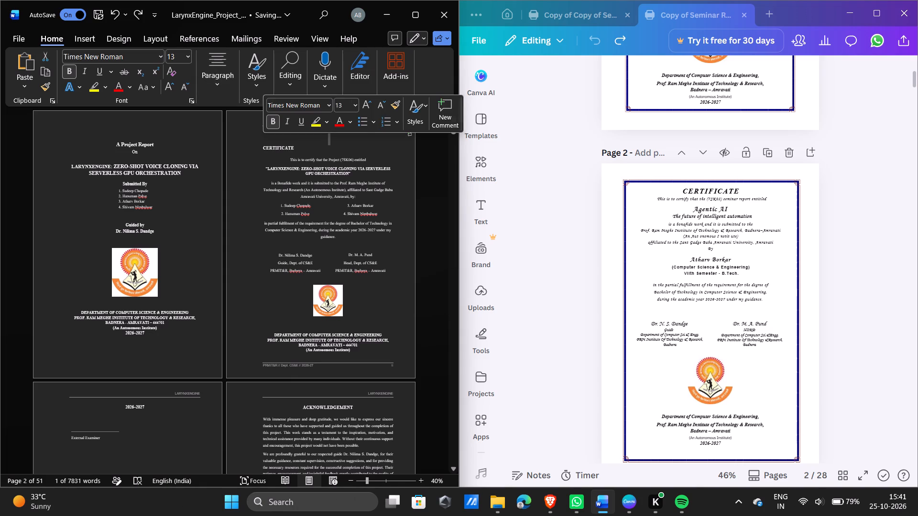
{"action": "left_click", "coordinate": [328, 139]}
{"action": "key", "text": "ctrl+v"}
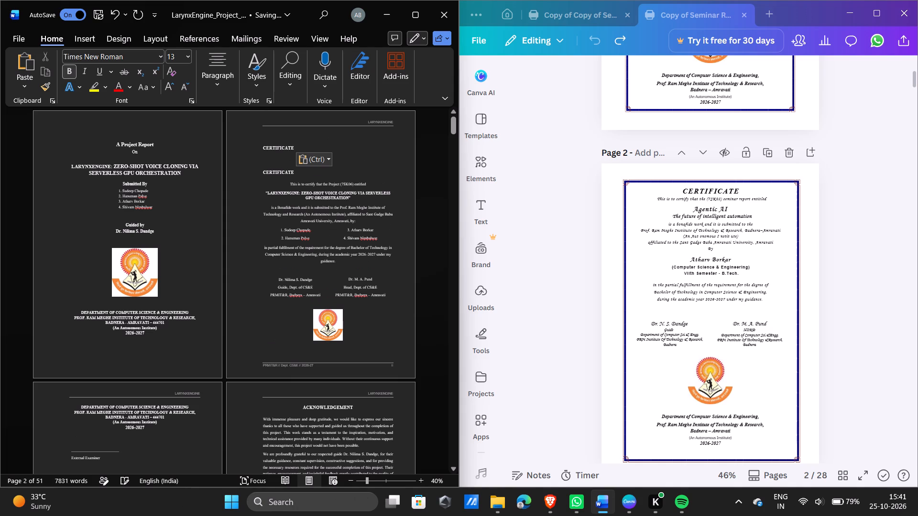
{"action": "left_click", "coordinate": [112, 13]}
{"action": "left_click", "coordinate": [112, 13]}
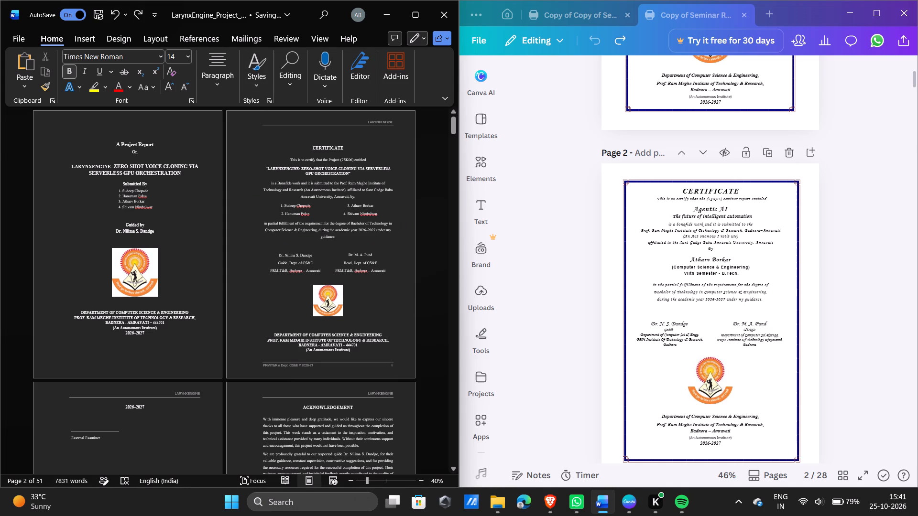
Delete a blank line between the logo and the "DEPARTMENT OF COMPUTER SCIENCE & ENGINEERING" block on the certificate page.
{"action": "left_click", "coordinate": [318, 330]}
{"action": "key", "text": "BackSpace"}
{"action": "key", "text": "BackSpace"}
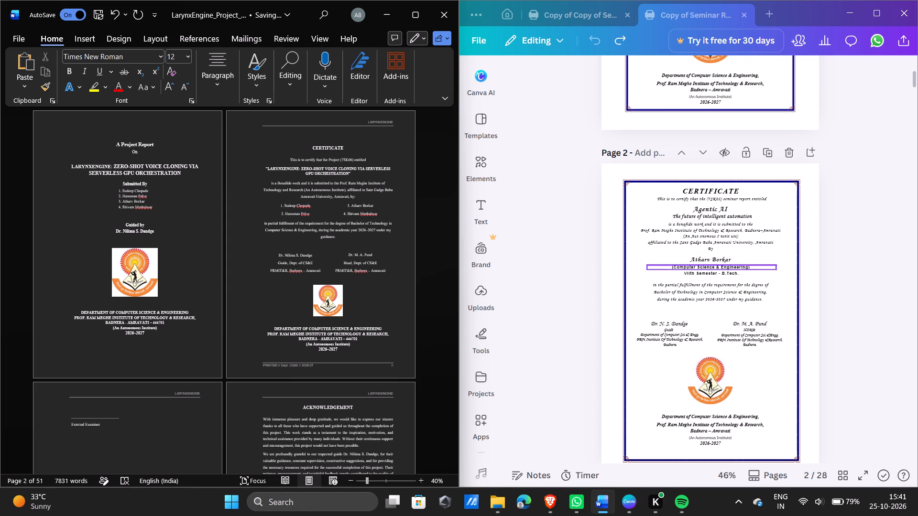
Enlarge the certificate page's "CERTIFICATE" heading, trying font size 16 and settling on 18, and check the page's fit.
{"action": "scroll", "coordinate": [378, 269], "scroll_direction": "up", "scroll_amount": 4, "text": "ctrl"}
{"action": "scroll", "coordinate": [378, 269], "scroll_direction": "down", "scroll_amount": 1, "text": "ctrl"}
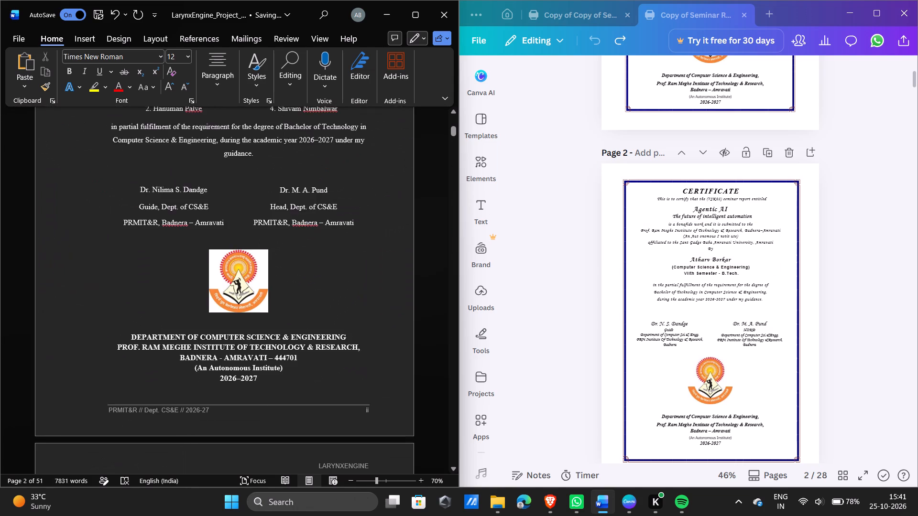
{"action": "scroll", "coordinate": [378, 269], "scroll_direction": "up", "scroll_amount": 1}
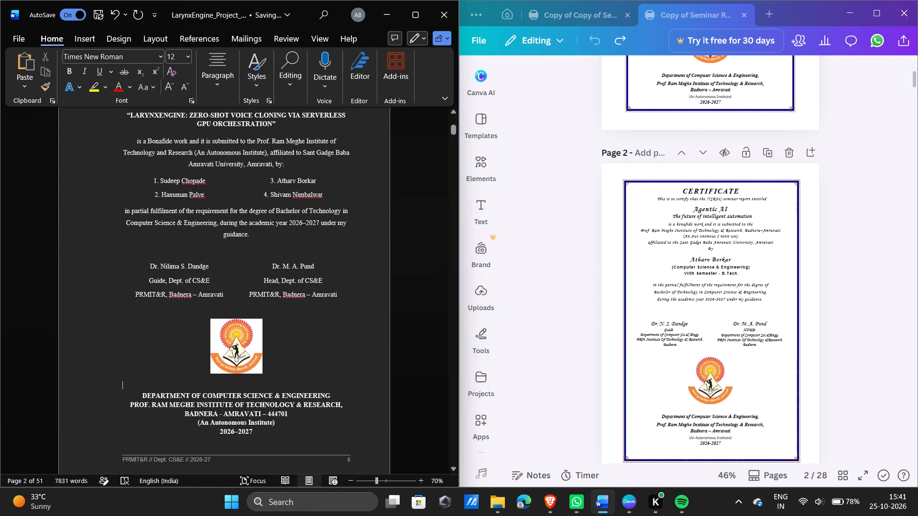
{"action": "scroll", "coordinate": [378, 269], "scroll_direction": "up", "scroll_amount": 2}
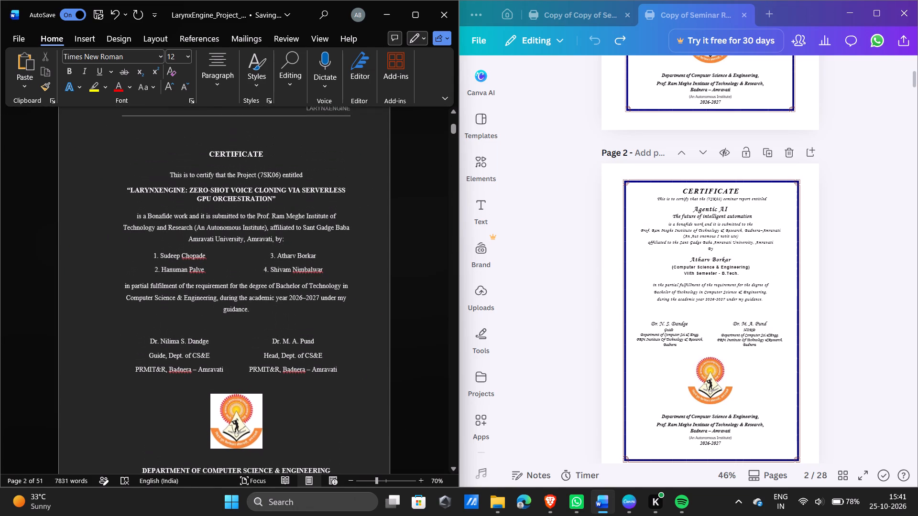
{"action": "left_click_drag", "start_coordinate": [278, 160], "coordinate": [210, 151]}
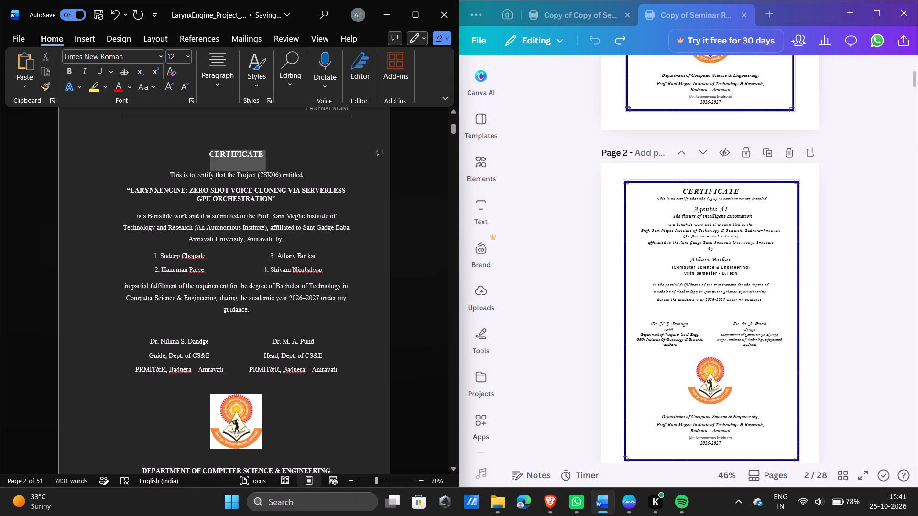
{"action": "left_click_drag", "start_coordinate": [210, 151], "coordinate": [205, 151]}
{"action": "left_click", "coordinate": [189, 55]}
{"action": "left_click", "coordinate": [175, 160]}
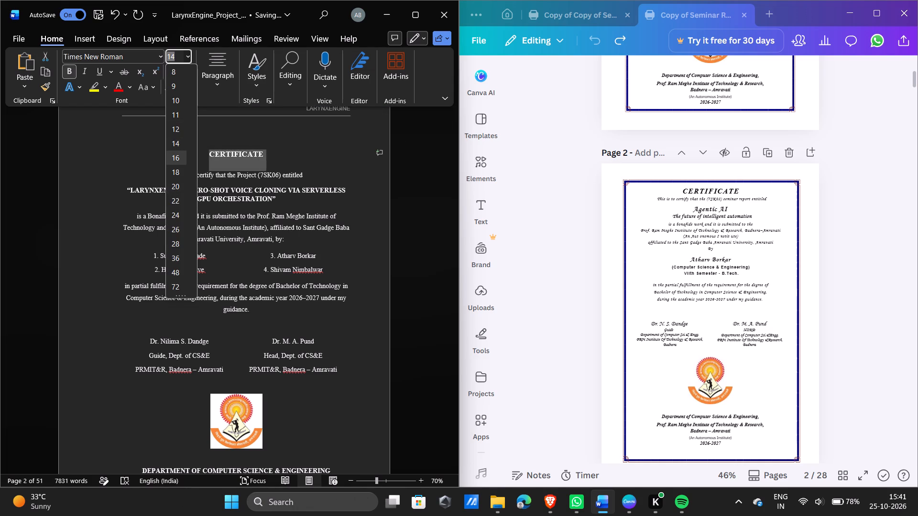
{"action": "scroll", "coordinate": [347, 187], "scroll_direction": "down", "scroll_amount": 1}
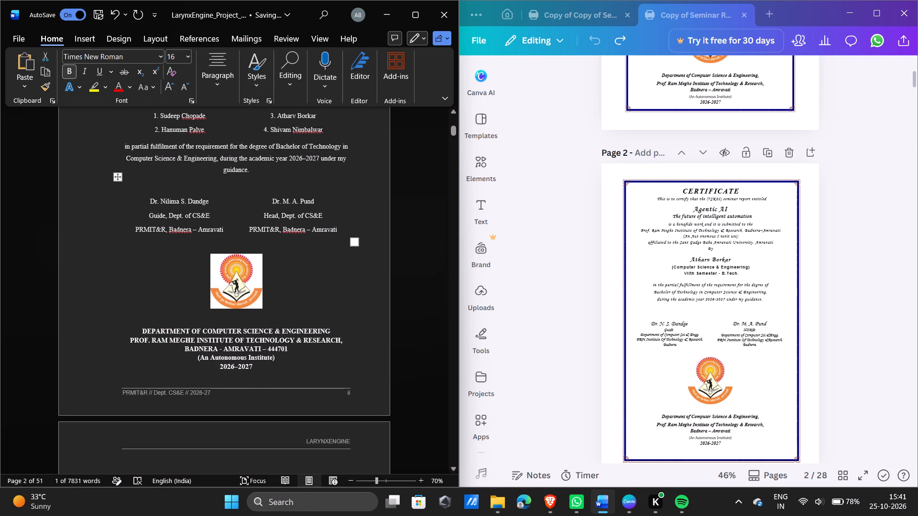
{"action": "scroll", "coordinate": [347, 187], "scroll_direction": "up", "scroll_amount": 1}
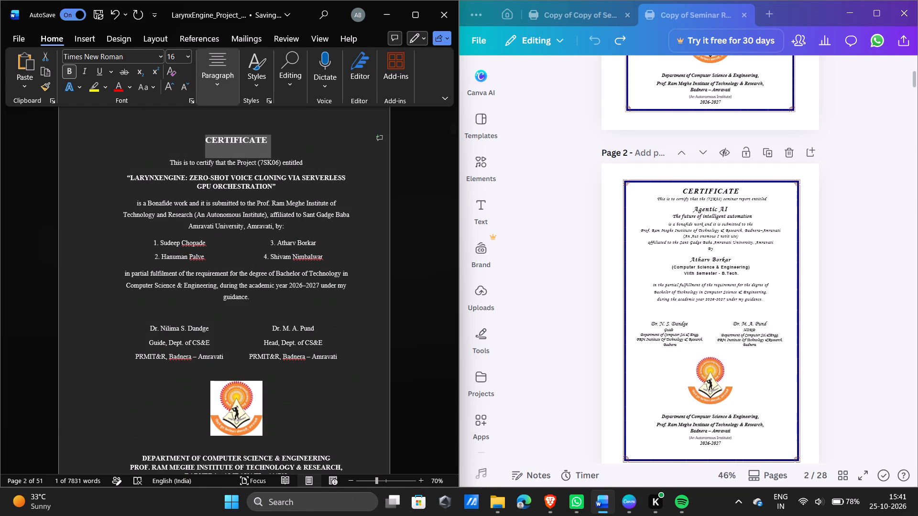
{"action": "left_click", "coordinate": [186, 55]}
{"action": "left_click", "coordinate": [177, 167]}
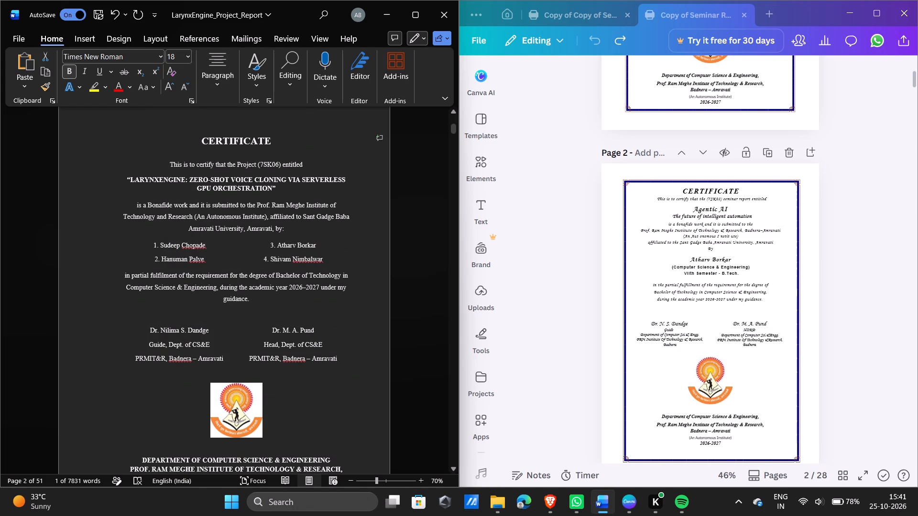
{"action": "scroll", "coordinate": [418, 187], "scroll_direction": "down", "scroll_amount": 2}
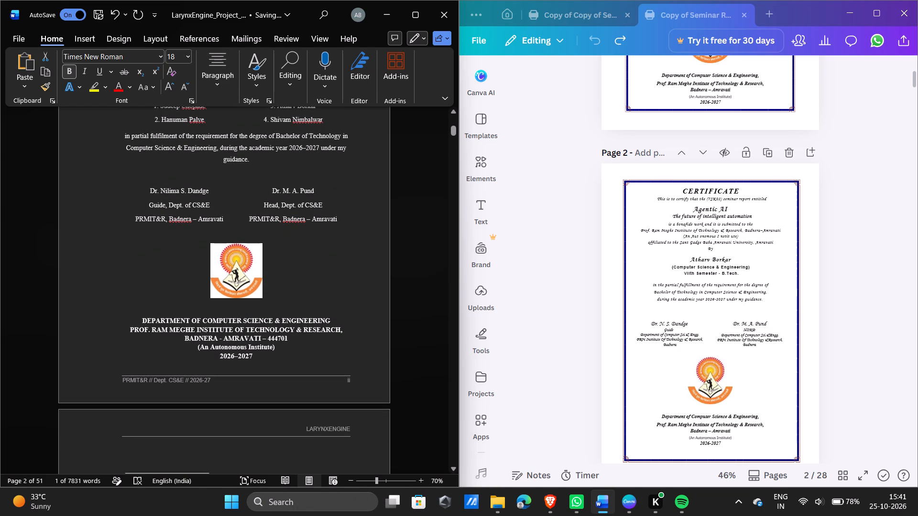
{"action": "scroll", "coordinate": [418, 187], "scroll_direction": "down", "scroll_amount": 3, "text": "ctrl"}
{"action": "scroll", "coordinate": [296, 196], "scroll_direction": "up", "scroll_amount": 2}
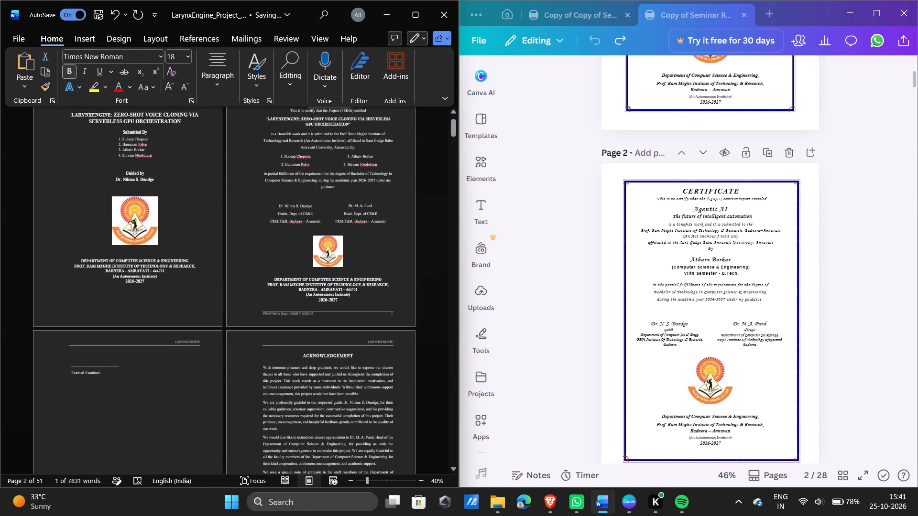
{"action": "scroll", "coordinate": [296, 196], "scroll_direction": "up", "scroll_amount": 1}
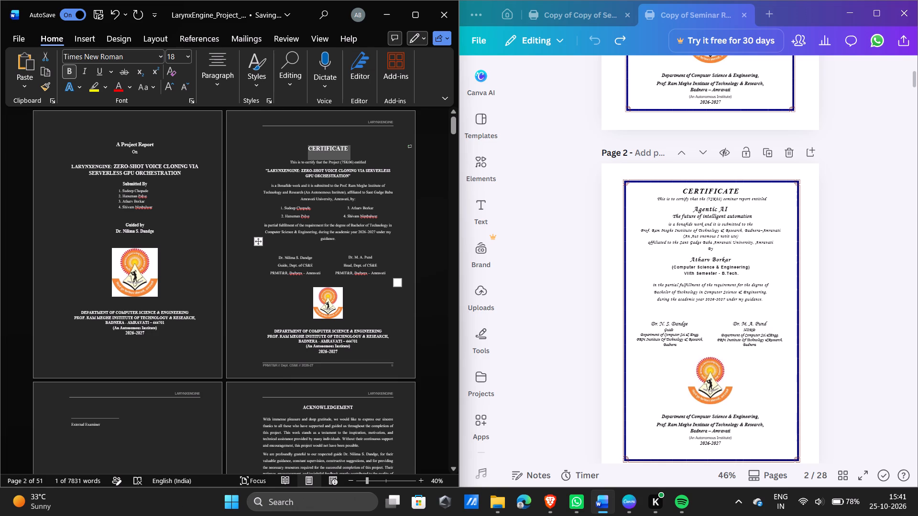
{"action": "left_click", "coordinate": [430, 173]}
Insert two blank lines between the logo and the "DEPARTMENT OF COMPUTER SCIENCE & ENGINEERING" block on the cover page.
{"action": "scroll", "coordinate": [326, 216], "scroll_direction": "down", "scroll_amount": 1}
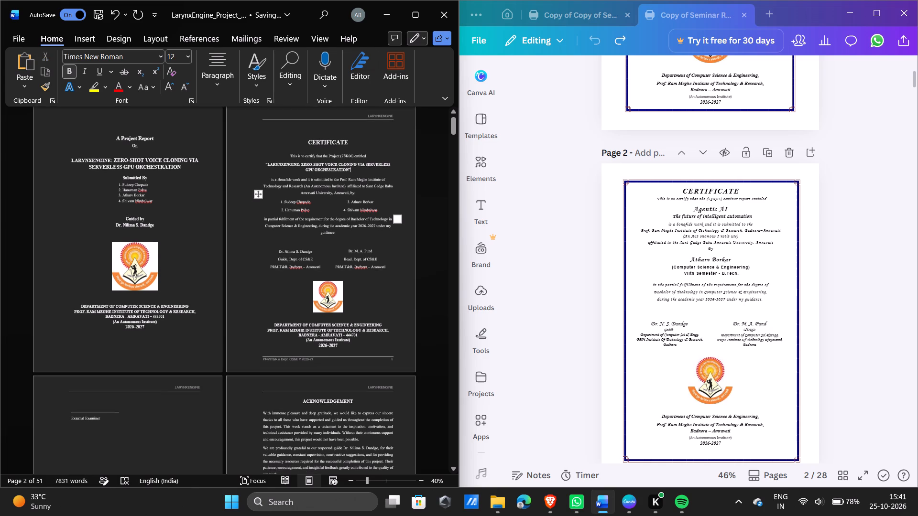
{"action": "scroll", "coordinate": [326, 216], "scroll_direction": "down", "scroll_amount": 1}
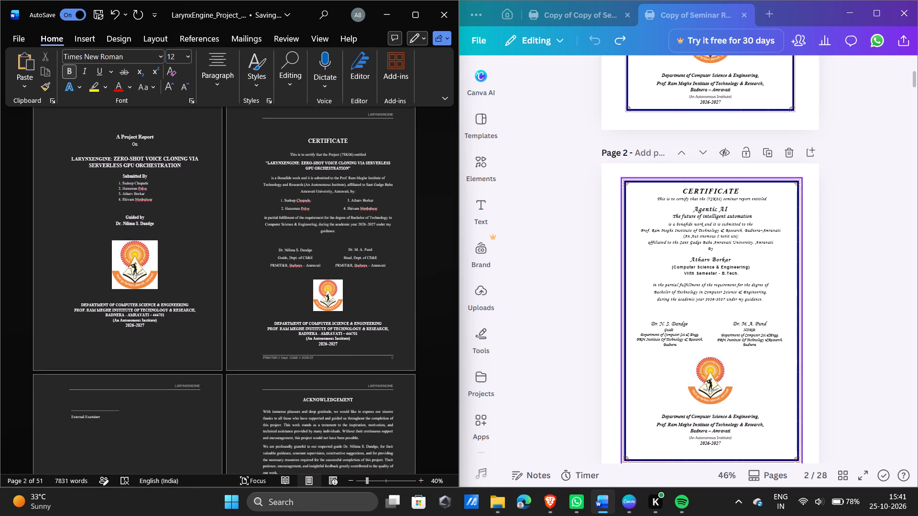
{"action": "left_click", "coordinate": [153, 297]}
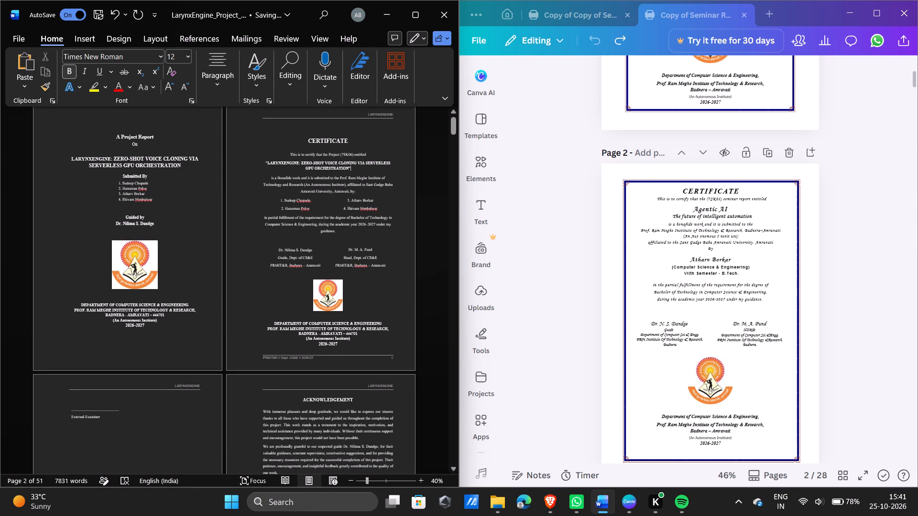
{"action": "key", "text": "Return"}
{"action": "key", "text": "Return"}
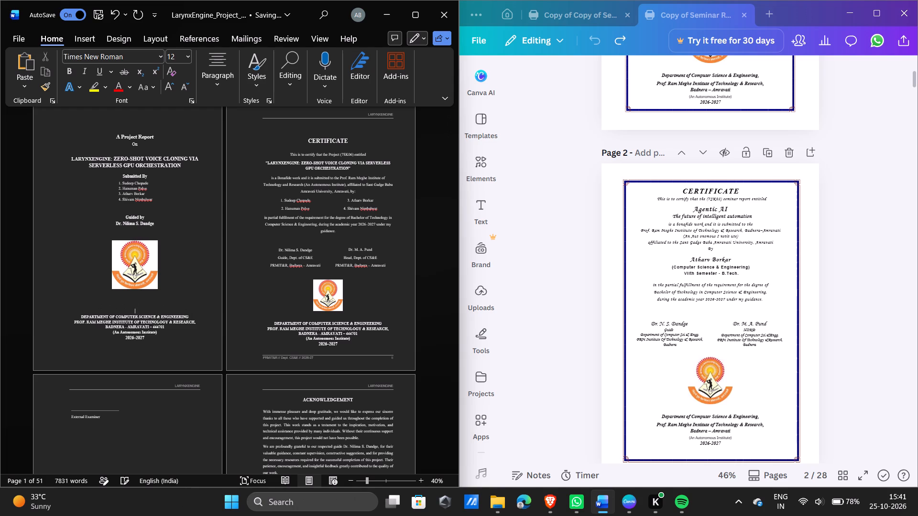
{"action": "key", "text": "Return"}
{"action": "key", "text": "BackSpace"}
{"action": "scroll", "coordinate": [317, 356], "scroll_direction": "up", "scroll_amount": 1}
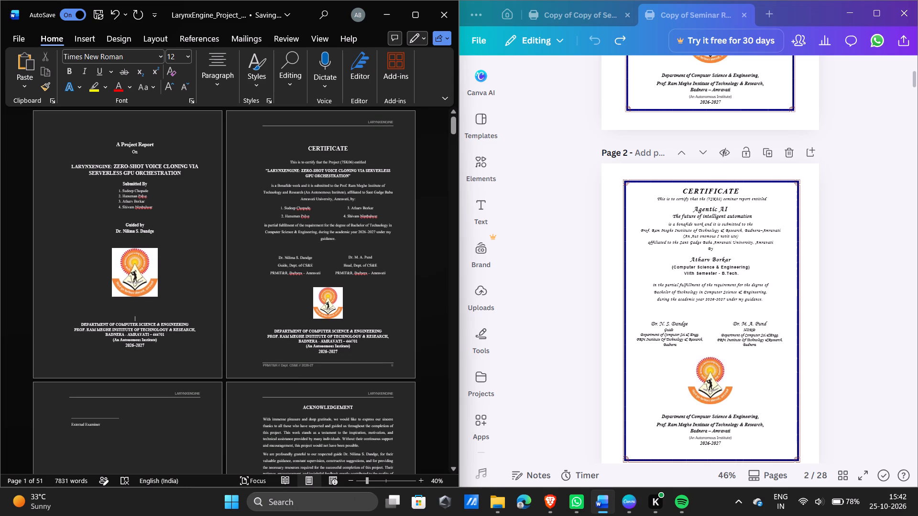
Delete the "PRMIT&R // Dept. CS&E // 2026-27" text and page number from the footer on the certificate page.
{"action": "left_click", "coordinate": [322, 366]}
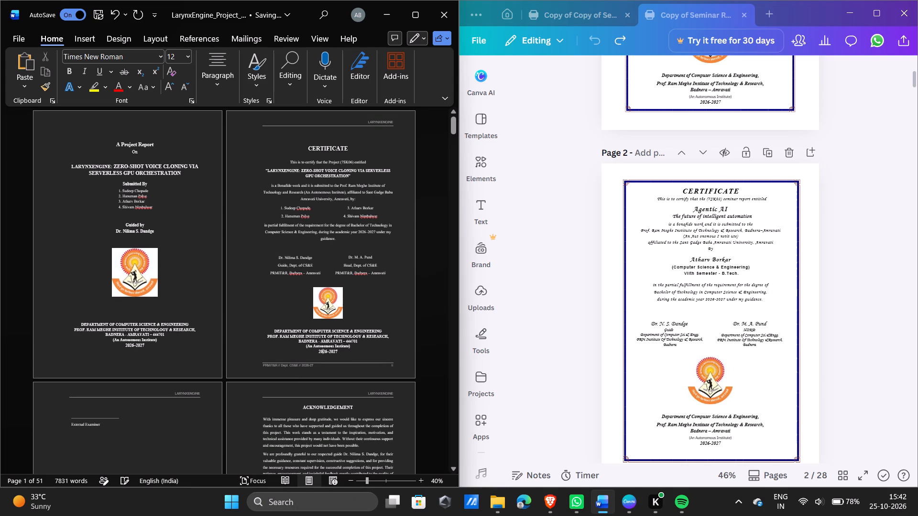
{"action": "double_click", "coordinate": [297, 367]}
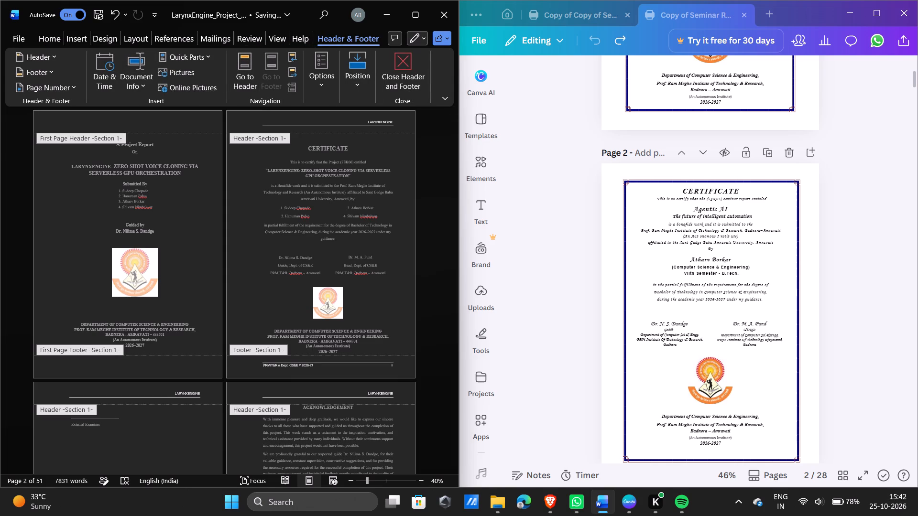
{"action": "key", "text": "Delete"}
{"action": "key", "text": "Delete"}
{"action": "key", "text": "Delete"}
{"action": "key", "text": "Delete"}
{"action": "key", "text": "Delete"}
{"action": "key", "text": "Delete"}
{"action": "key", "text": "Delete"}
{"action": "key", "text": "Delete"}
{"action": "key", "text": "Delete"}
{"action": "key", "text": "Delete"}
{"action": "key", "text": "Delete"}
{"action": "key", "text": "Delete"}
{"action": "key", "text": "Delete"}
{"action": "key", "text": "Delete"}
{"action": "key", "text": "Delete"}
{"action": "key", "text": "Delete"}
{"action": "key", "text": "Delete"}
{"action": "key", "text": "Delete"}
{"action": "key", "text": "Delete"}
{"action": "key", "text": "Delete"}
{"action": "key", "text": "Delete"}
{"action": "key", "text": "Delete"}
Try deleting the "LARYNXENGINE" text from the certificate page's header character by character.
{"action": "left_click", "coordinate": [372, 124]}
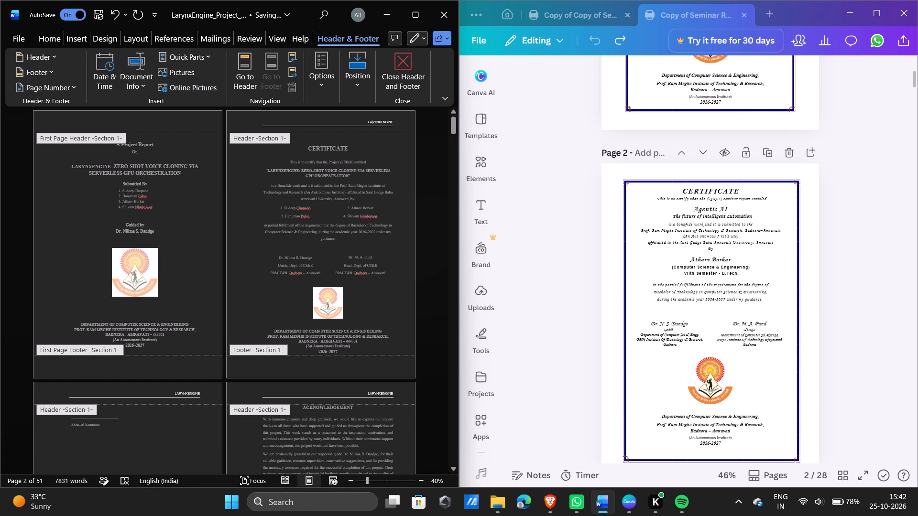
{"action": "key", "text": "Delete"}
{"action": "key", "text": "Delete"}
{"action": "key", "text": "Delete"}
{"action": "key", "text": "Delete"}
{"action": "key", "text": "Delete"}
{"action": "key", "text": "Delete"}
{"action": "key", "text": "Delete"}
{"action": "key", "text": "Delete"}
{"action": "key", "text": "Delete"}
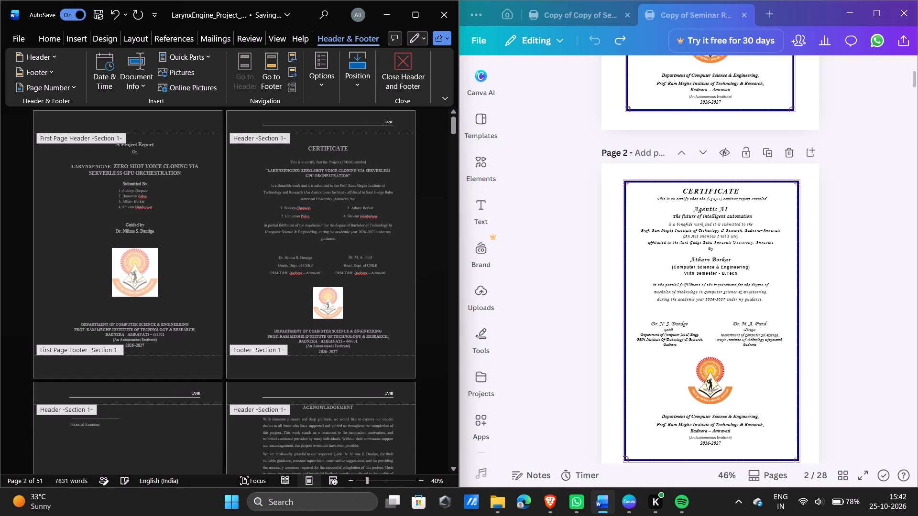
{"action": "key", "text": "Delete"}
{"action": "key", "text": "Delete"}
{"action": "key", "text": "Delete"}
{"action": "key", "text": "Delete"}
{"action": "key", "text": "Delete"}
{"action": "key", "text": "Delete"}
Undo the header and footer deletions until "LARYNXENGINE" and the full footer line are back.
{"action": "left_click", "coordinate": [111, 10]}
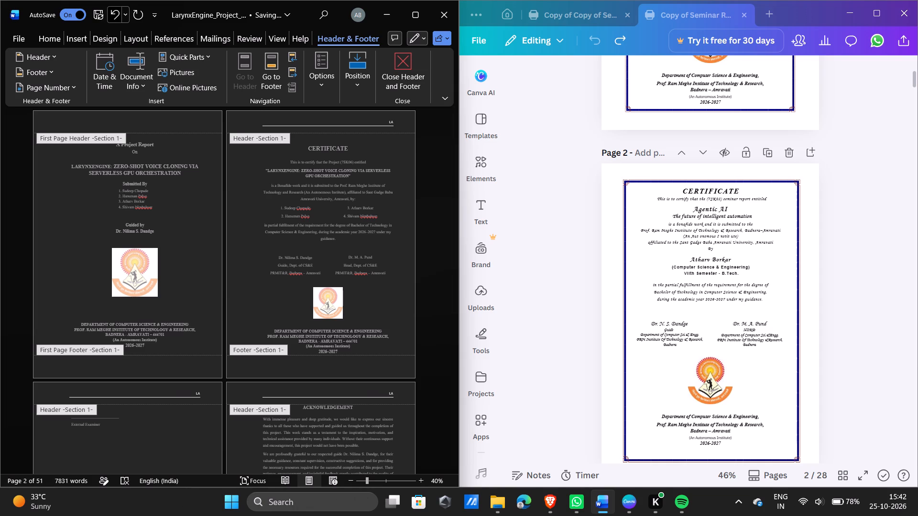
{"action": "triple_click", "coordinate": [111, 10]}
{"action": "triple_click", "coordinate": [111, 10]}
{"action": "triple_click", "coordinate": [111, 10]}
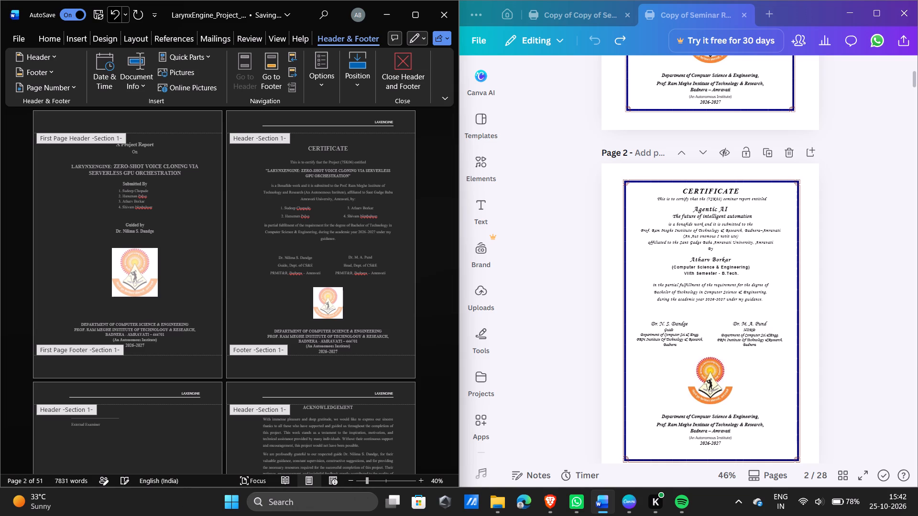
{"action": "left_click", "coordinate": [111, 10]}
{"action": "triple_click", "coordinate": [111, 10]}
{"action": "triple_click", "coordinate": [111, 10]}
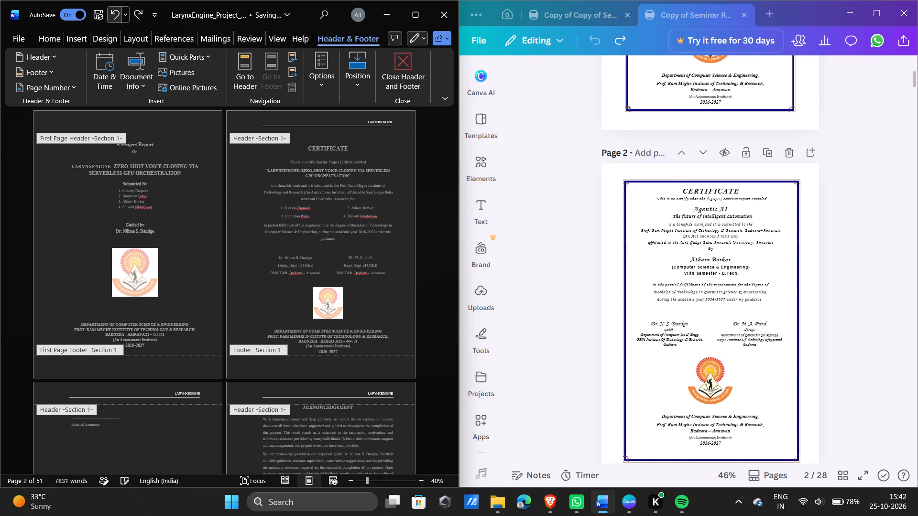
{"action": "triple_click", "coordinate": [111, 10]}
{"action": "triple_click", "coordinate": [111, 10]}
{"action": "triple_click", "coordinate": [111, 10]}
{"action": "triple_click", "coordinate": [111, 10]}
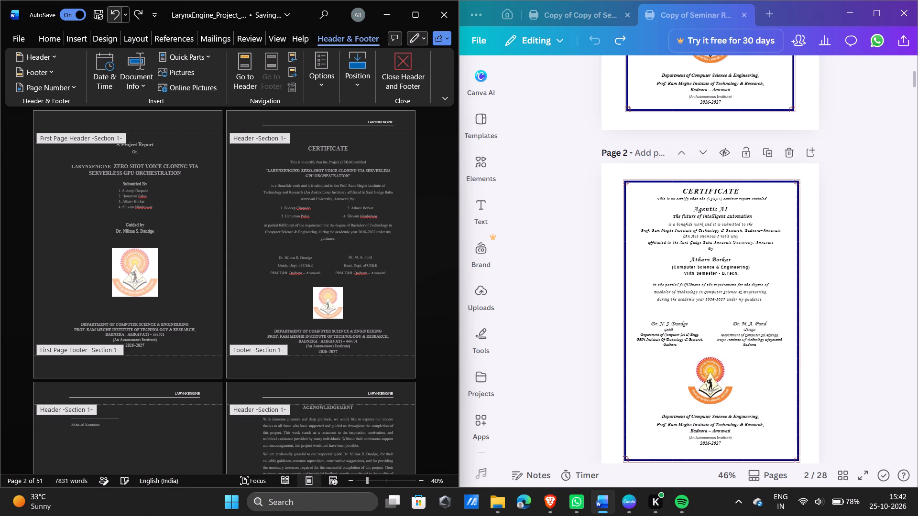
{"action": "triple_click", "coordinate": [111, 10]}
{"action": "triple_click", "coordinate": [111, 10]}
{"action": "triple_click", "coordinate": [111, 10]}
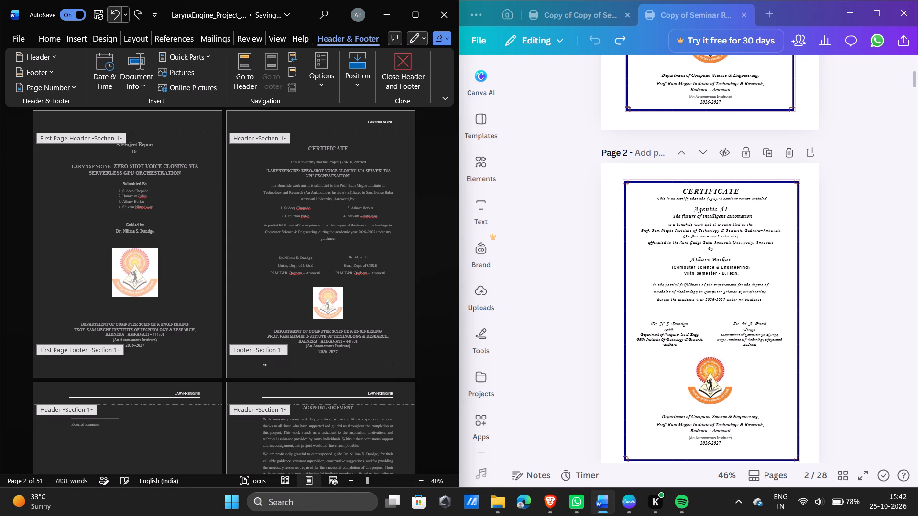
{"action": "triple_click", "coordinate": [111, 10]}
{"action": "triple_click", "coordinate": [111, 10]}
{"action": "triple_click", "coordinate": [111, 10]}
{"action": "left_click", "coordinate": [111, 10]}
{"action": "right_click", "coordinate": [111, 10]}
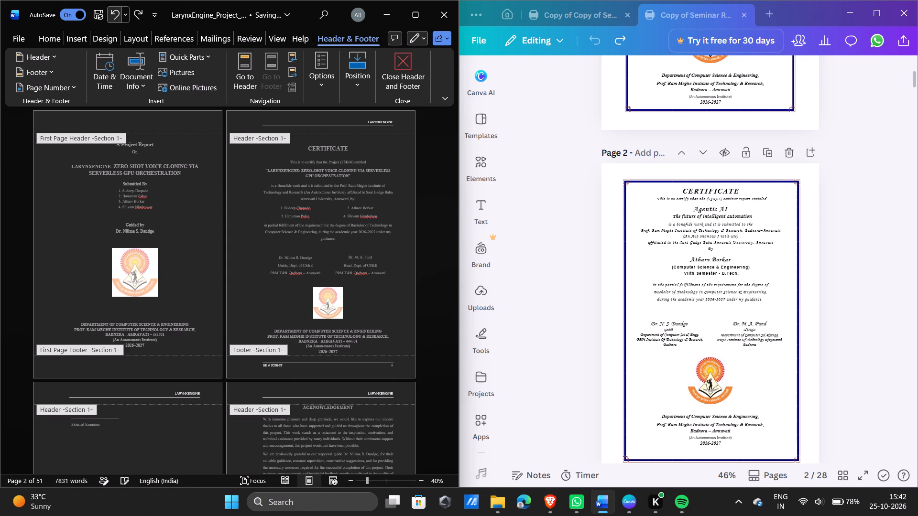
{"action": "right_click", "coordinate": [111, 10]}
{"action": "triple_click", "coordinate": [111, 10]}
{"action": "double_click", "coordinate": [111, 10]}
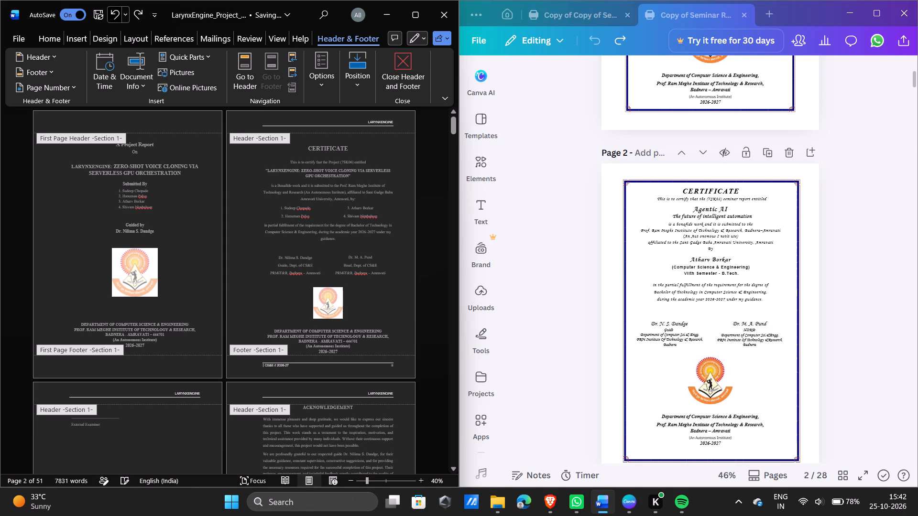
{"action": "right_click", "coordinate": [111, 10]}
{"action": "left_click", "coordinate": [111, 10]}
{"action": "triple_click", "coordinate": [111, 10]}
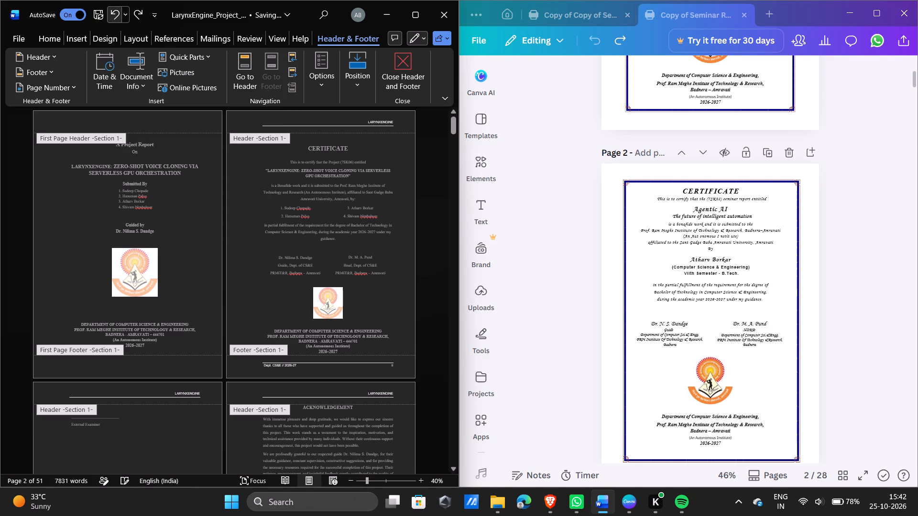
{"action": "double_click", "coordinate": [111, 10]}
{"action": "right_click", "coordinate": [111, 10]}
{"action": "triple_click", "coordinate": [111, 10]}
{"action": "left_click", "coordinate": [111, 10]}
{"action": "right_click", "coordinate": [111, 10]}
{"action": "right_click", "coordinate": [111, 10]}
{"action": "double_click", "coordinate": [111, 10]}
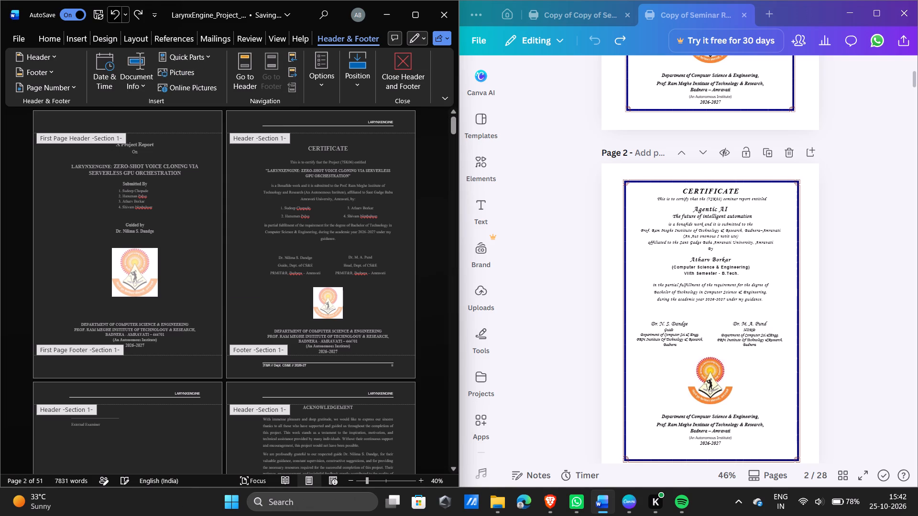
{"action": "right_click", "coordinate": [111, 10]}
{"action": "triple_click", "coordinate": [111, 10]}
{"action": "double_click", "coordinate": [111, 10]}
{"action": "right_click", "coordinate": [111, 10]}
Undo the cover page's two added blank lines and the "CERTIFICATE" heading enlargement, keeping the certificate page's blank-line deletion, and leave header editing.
{"action": "double_click", "coordinate": [111, 10]}
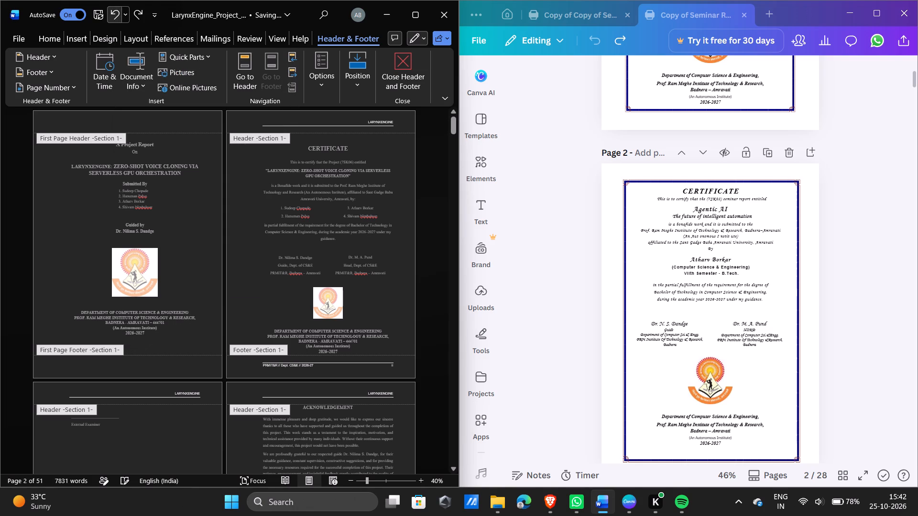
{"action": "double_click", "coordinate": [111, 10]}
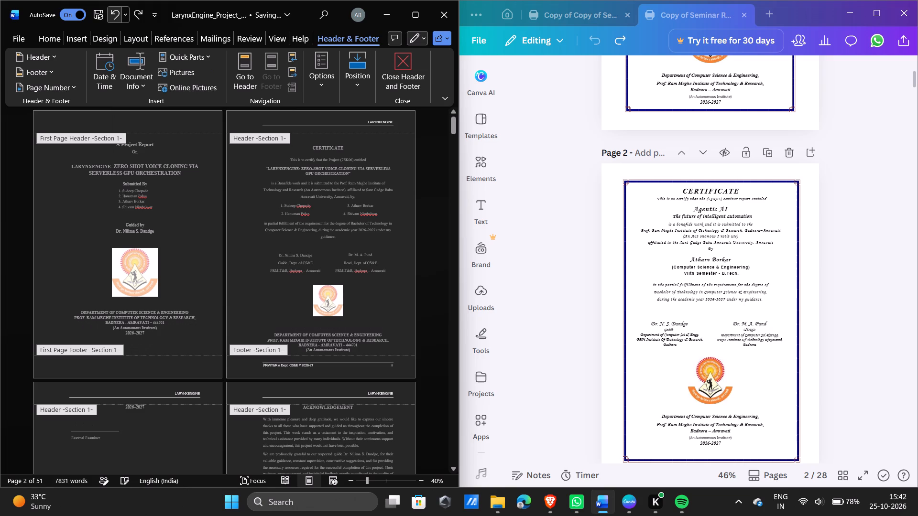
{"action": "left_click", "coordinate": [141, 11]}
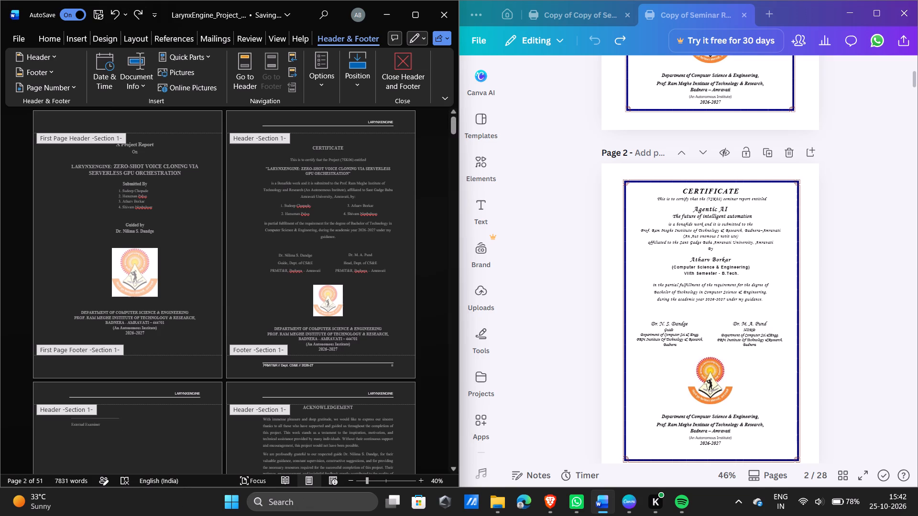
{"action": "left_click", "coordinate": [437, 165]}
{"action": "left_click", "coordinate": [448, 224]}
{"action": "left_click", "coordinate": [448, 224]}
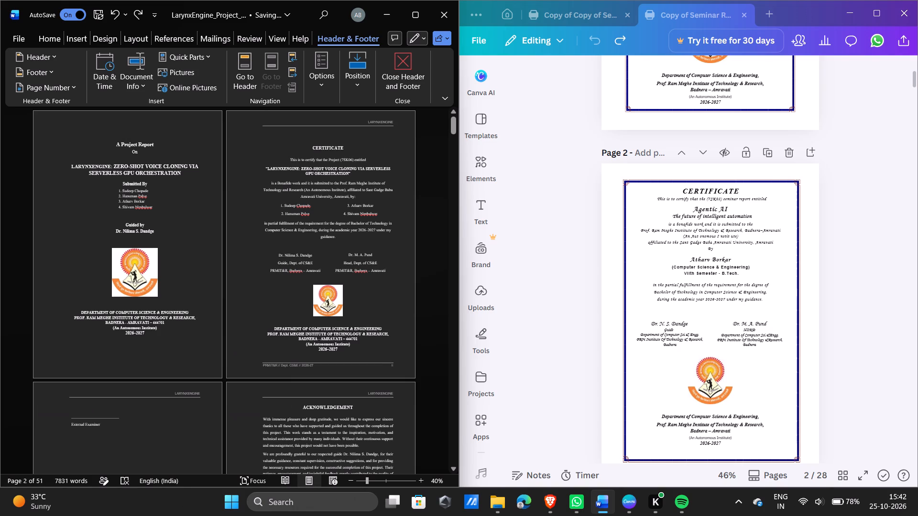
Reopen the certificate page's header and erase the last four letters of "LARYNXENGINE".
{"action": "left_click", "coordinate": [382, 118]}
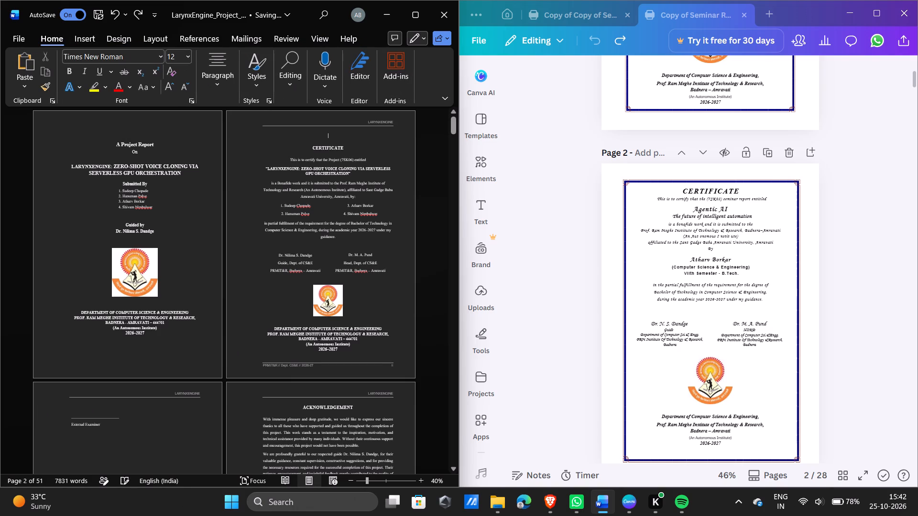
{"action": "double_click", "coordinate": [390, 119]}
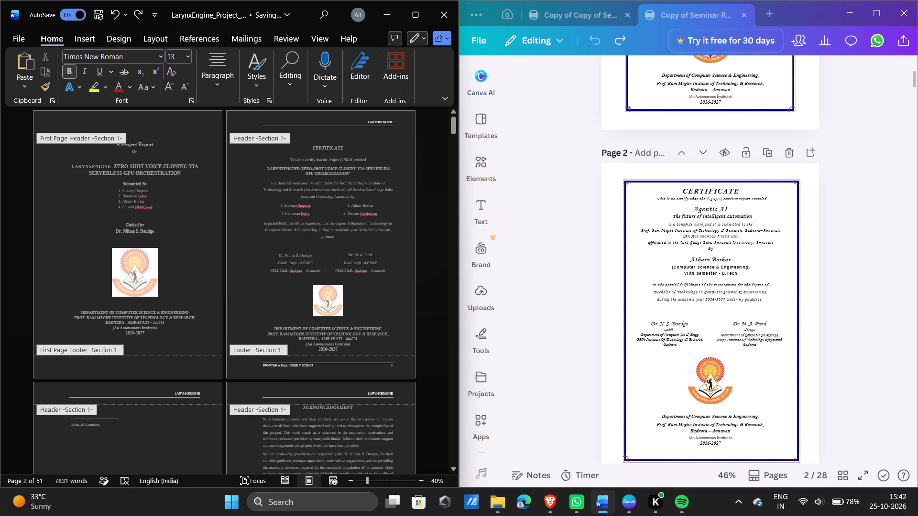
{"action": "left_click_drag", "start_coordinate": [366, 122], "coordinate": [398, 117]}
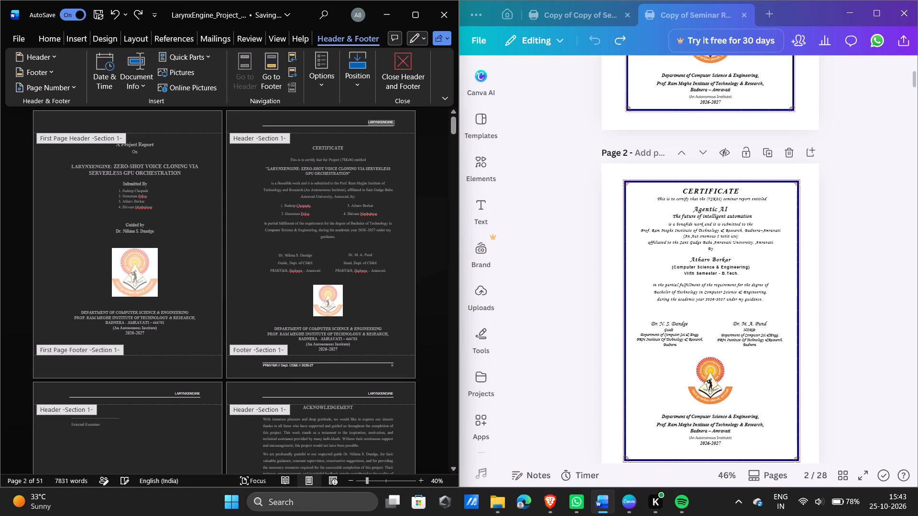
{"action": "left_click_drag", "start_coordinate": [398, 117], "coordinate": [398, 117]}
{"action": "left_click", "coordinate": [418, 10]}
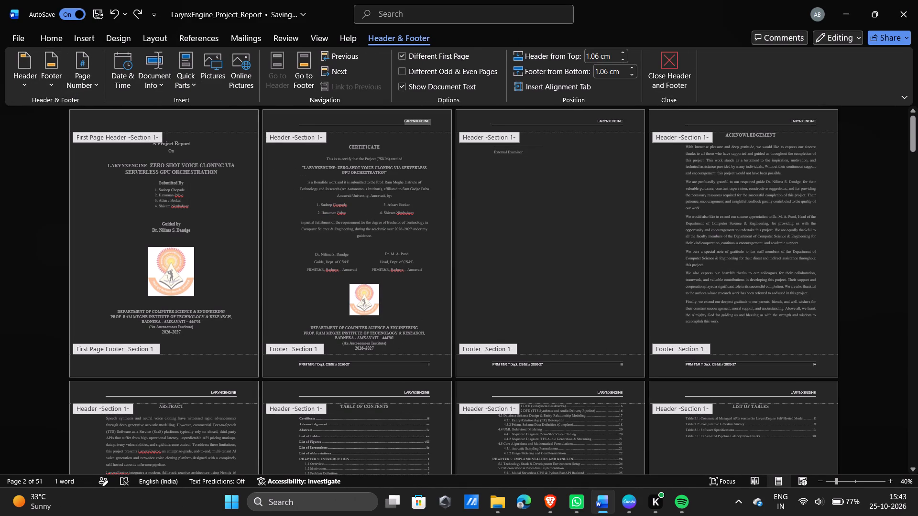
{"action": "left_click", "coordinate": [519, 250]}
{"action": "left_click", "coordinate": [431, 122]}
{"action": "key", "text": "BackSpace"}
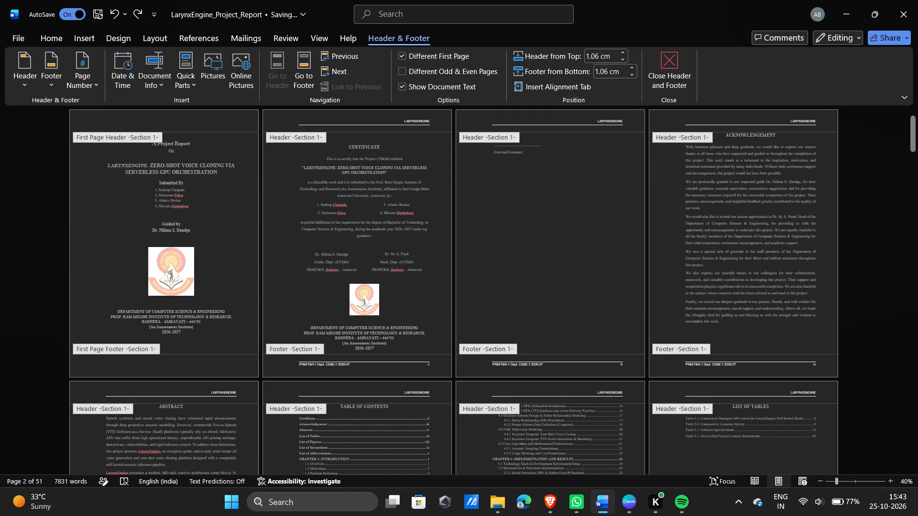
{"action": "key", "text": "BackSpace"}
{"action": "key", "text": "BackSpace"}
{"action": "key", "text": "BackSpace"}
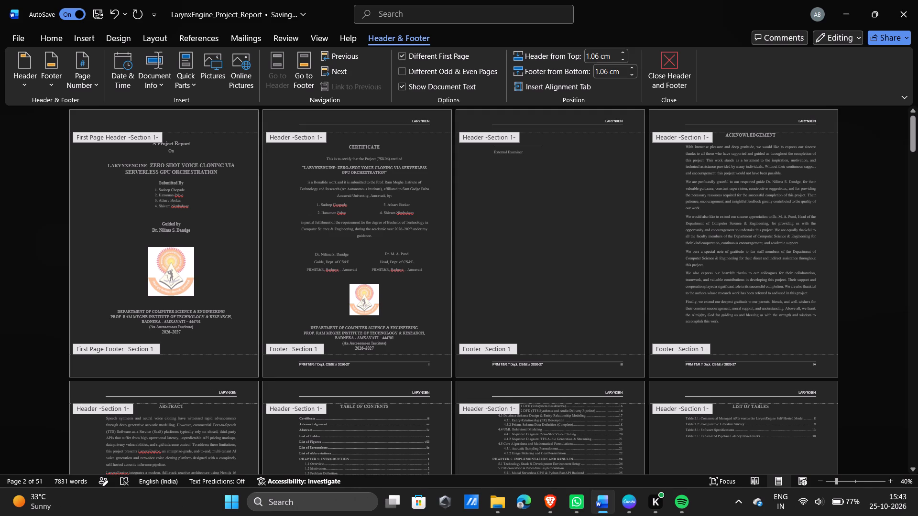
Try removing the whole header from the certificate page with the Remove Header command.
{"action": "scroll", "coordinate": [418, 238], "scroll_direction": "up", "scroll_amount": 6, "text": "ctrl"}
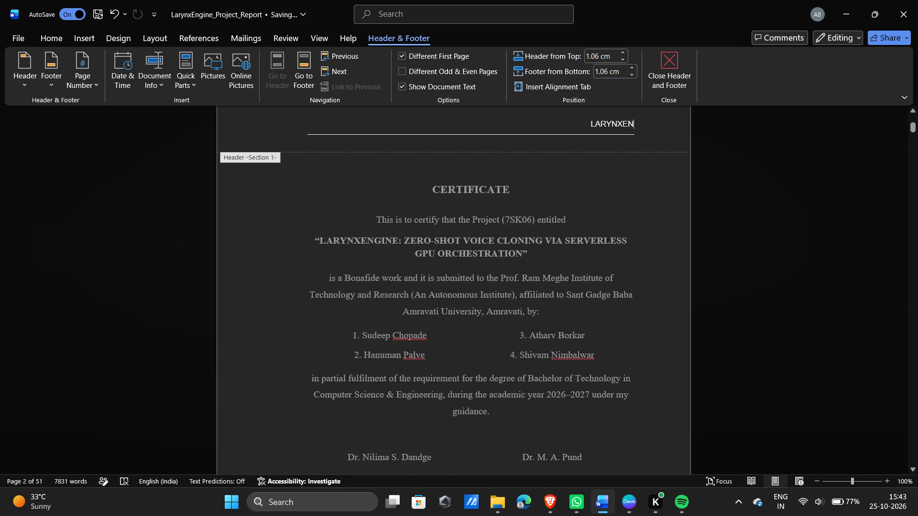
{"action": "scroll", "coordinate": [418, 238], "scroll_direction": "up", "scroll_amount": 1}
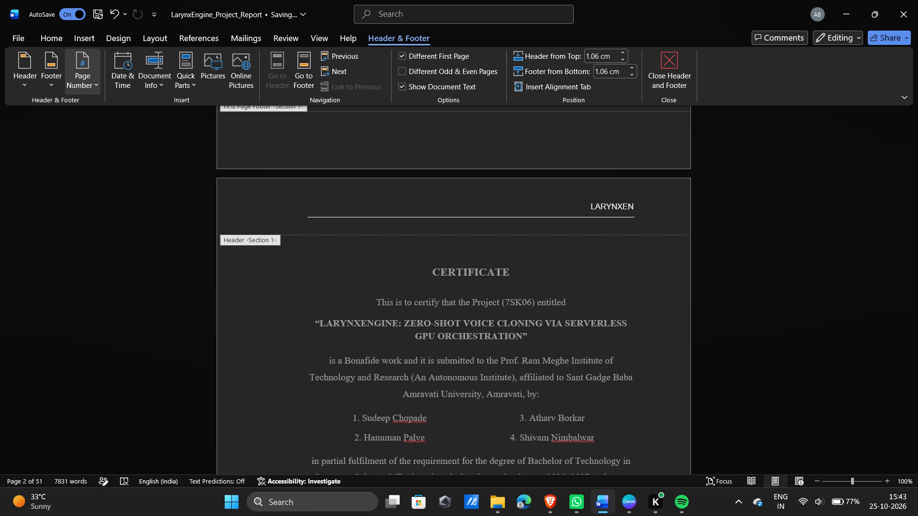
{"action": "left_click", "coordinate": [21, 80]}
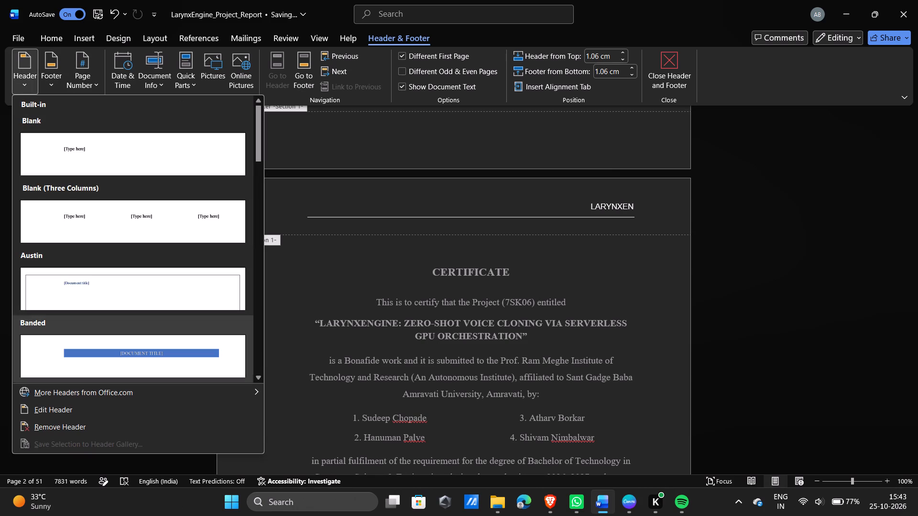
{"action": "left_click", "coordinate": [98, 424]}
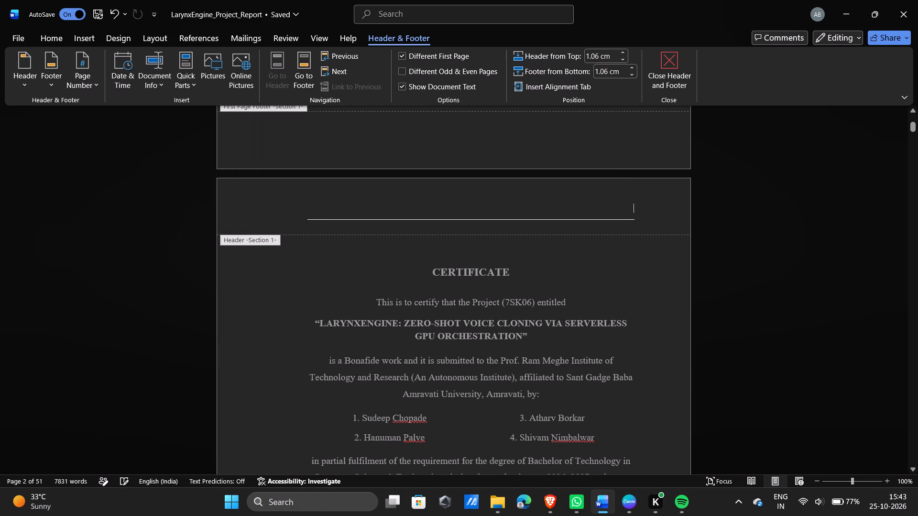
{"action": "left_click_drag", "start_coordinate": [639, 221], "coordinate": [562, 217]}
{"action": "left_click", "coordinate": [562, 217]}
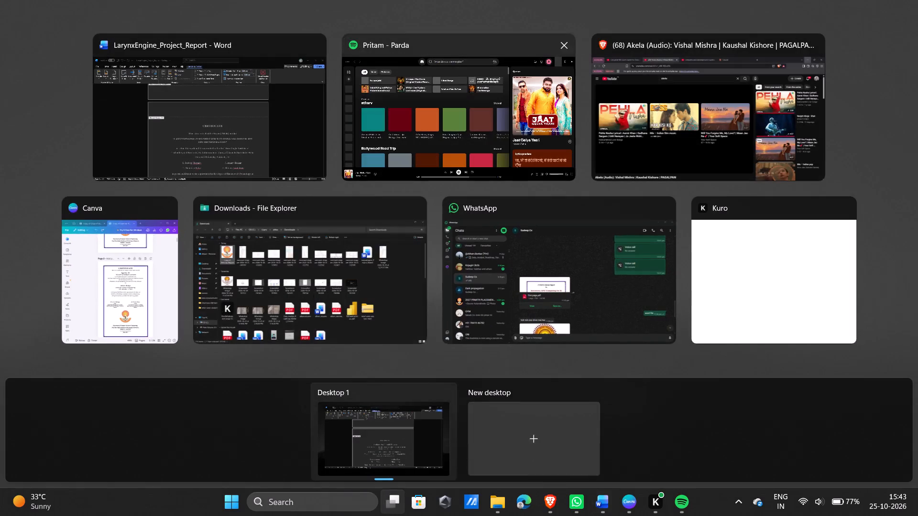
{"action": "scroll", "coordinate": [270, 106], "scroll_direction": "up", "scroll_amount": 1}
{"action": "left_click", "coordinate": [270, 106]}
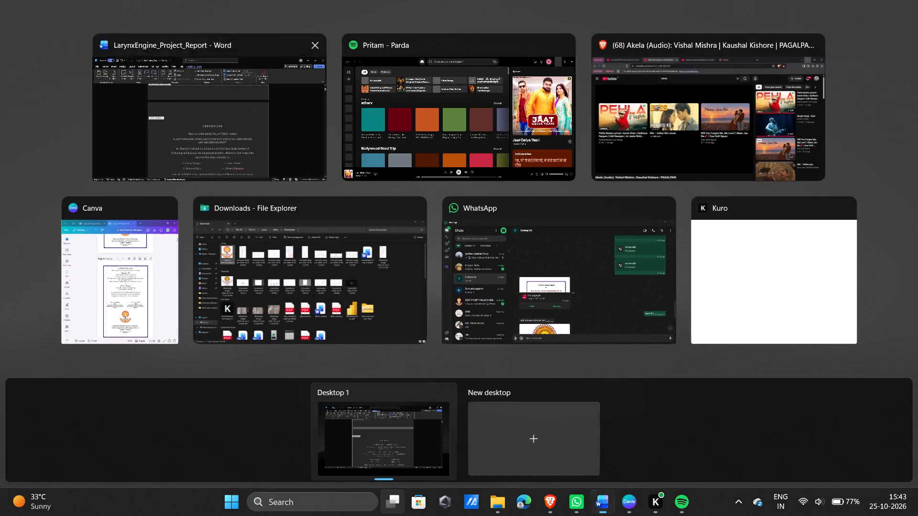
Undo the certificate page's header removal and letter deletions until "LARYNXENGINE" is back, and leave header editing.
{"action": "triple_click", "coordinate": [119, 16]}
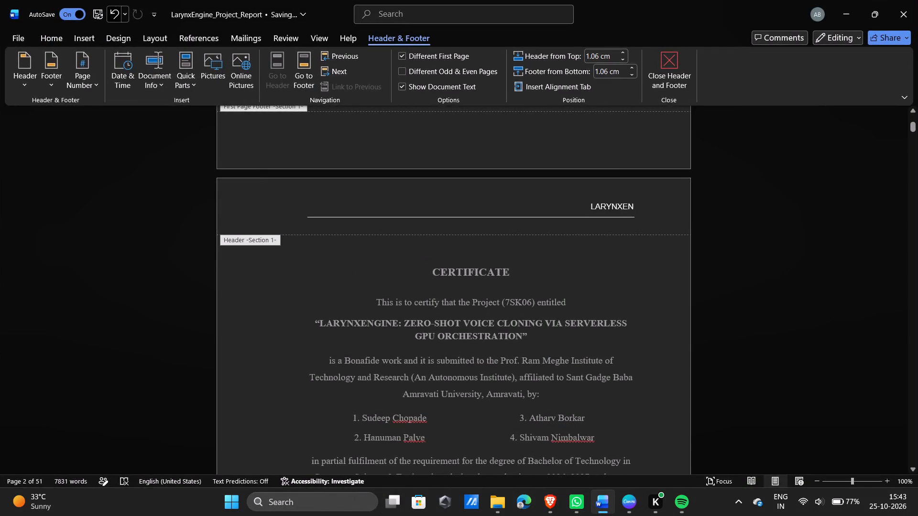
{"action": "triple_click", "coordinate": [119, 16]}
{"action": "triple_click", "coordinate": [119, 16]}
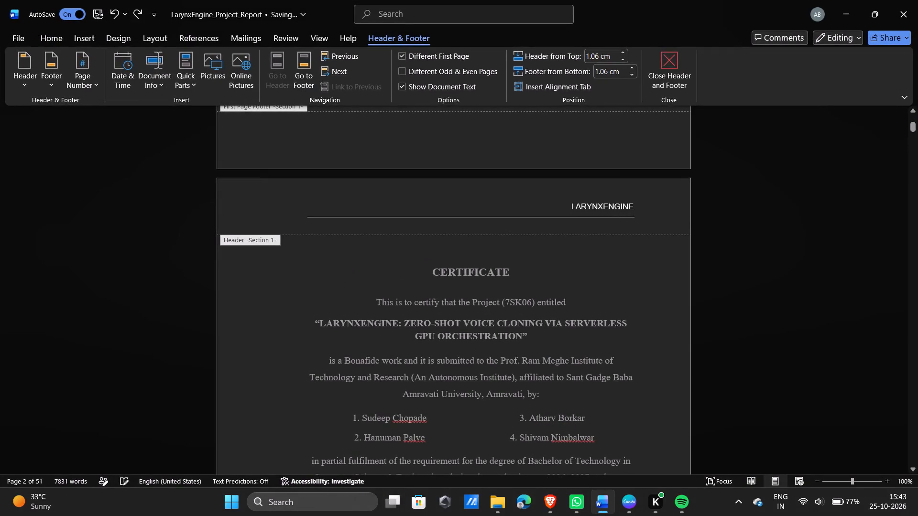
{"action": "left_click", "coordinate": [647, 295]}
{"action": "double_click", "coordinate": [776, 287]}
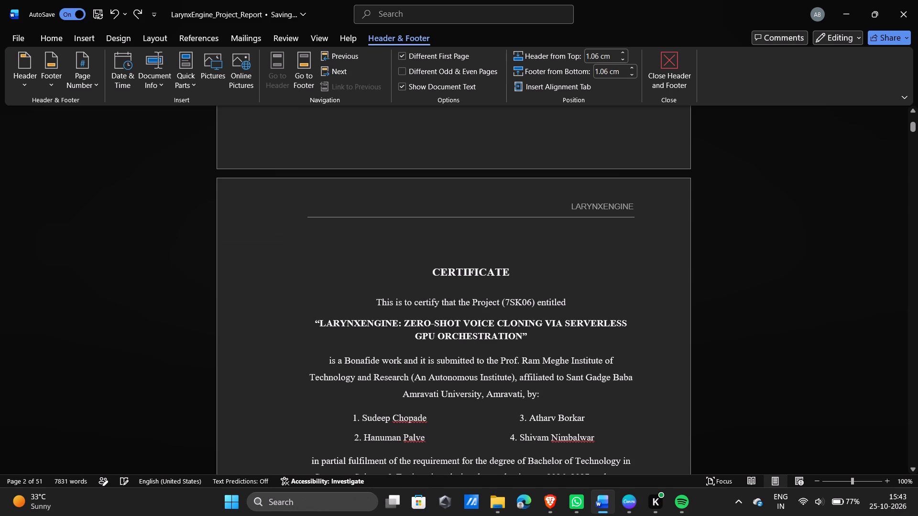
Undo the certificate page's edits back through the department lines, the logo, and the signature table's centring and blank-row removal.
{"action": "scroll", "coordinate": [526, 250], "scroll_direction": "down", "scroll_amount": 5, "text": "ctrl"}
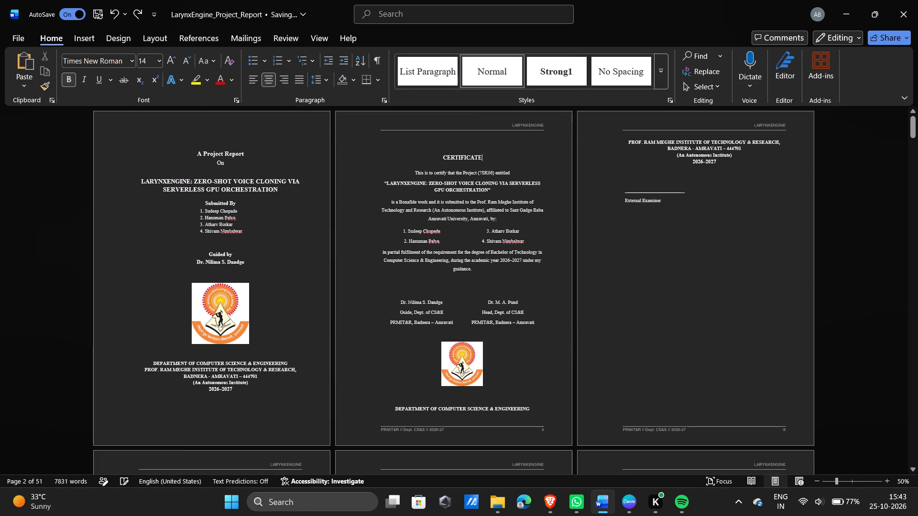
{"action": "left_click", "coordinate": [113, 9]}
{"action": "left_click", "coordinate": [113, 9]}
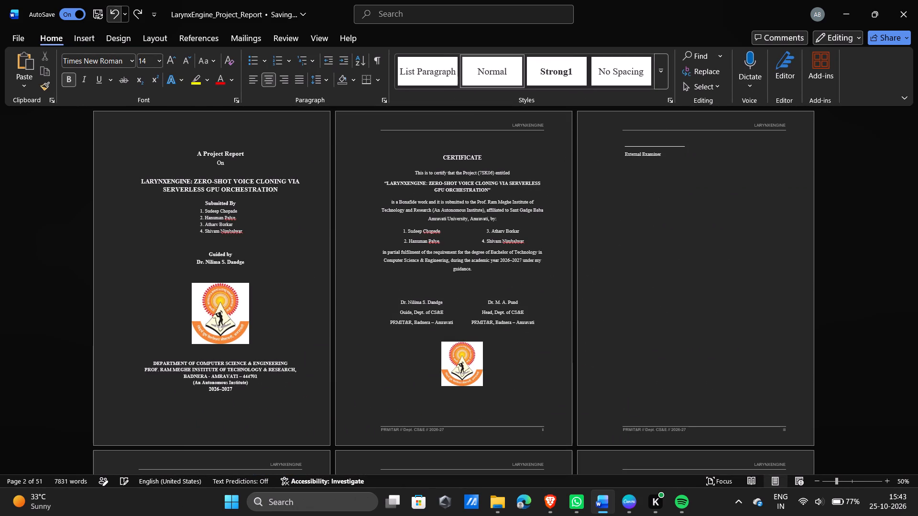
{"action": "left_click", "coordinate": [113, 9]}
{"action": "left_click", "coordinate": [113, 9]}
{"action": "double_click", "coordinate": [113, 9]}
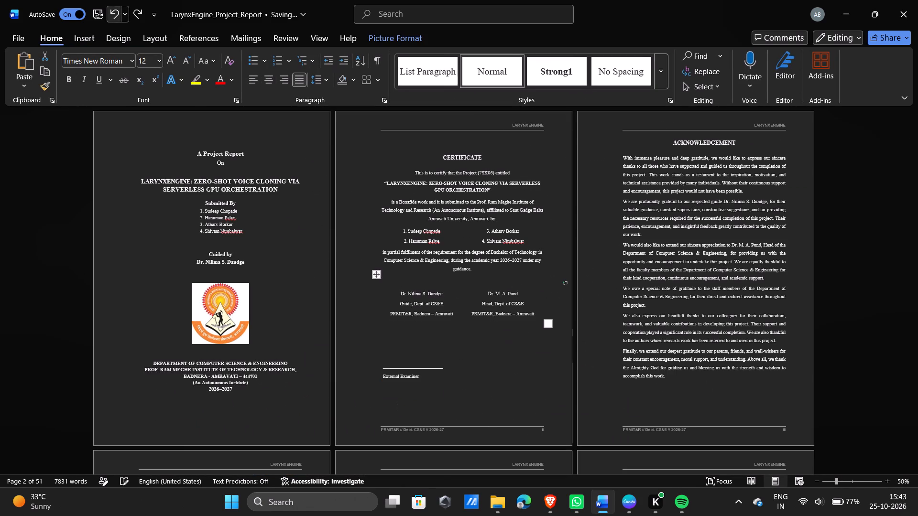
{"action": "double_click", "coordinate": [113, 9]}
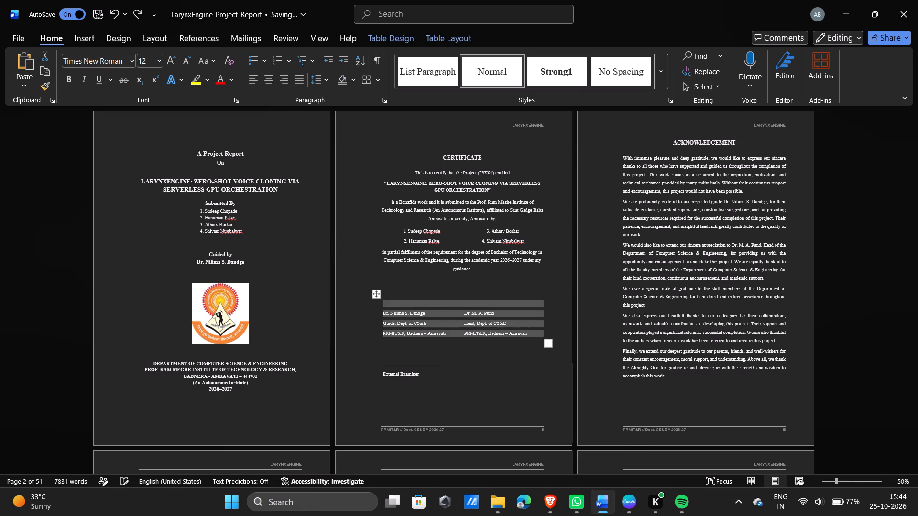
Redo the certificate page's edits until the centred signature table and the logo below it are back.
{"action": "triple_click", "coordinate": [142, 9]}
{"action": "triple_click", "coordinate": [142, 9]}
{"action": "double_click", "coordinate": [142, 9]}
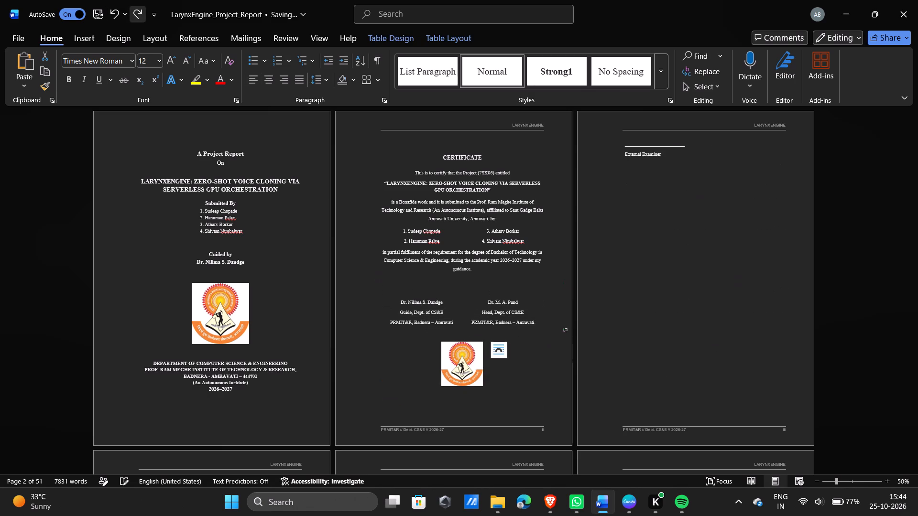
Redo the undone certificate page edits, covering the smaller logo, the department block and the blank-line deletion above it.
{"action": "double_click", "coordinate": [142, 9]}
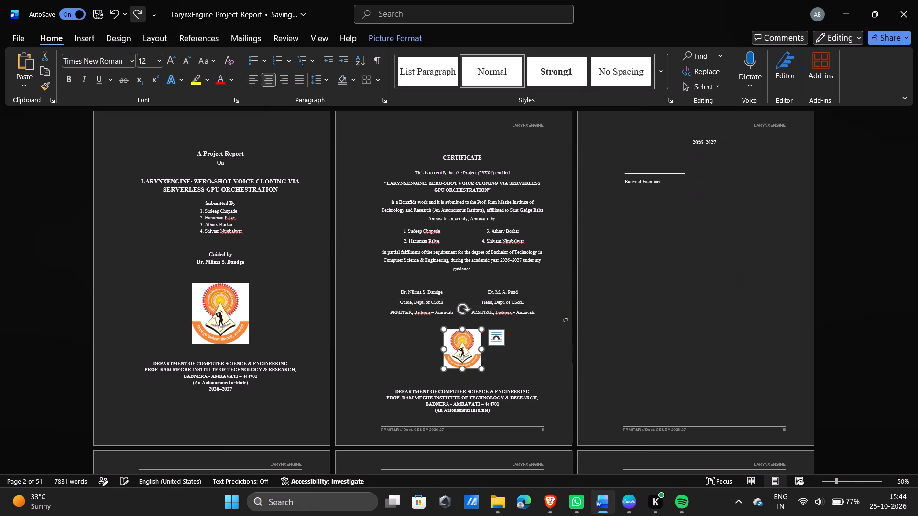
{"action": "left_click", "coordinate": [142, 9]}
{"action": "left_click", "coordinate": [142, 9]}
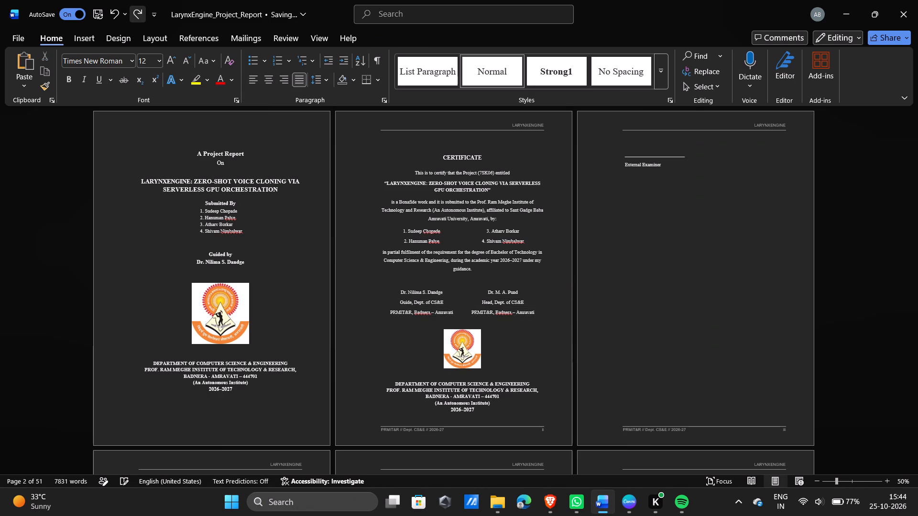
Redo the undone erasure of the final "E" in the "LARYNXENGINE" page header.
{"action": "left_click", "coordinate": [142, 9]}
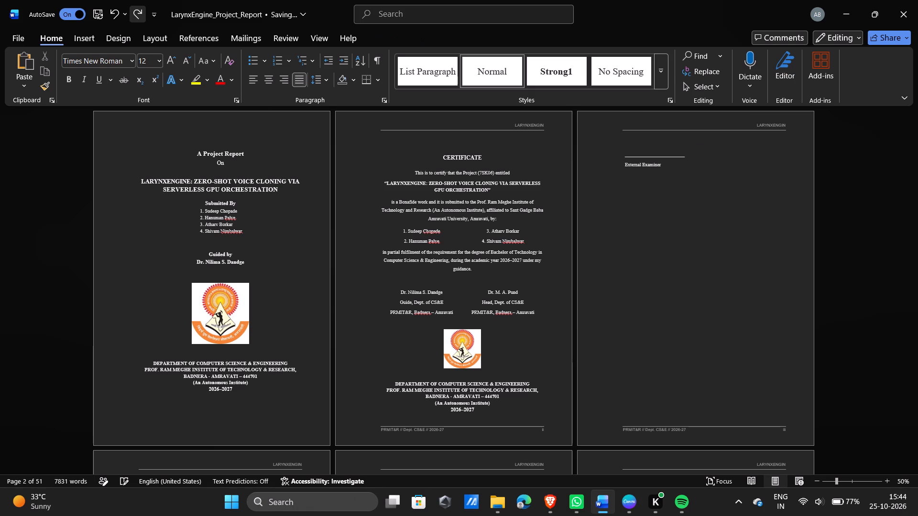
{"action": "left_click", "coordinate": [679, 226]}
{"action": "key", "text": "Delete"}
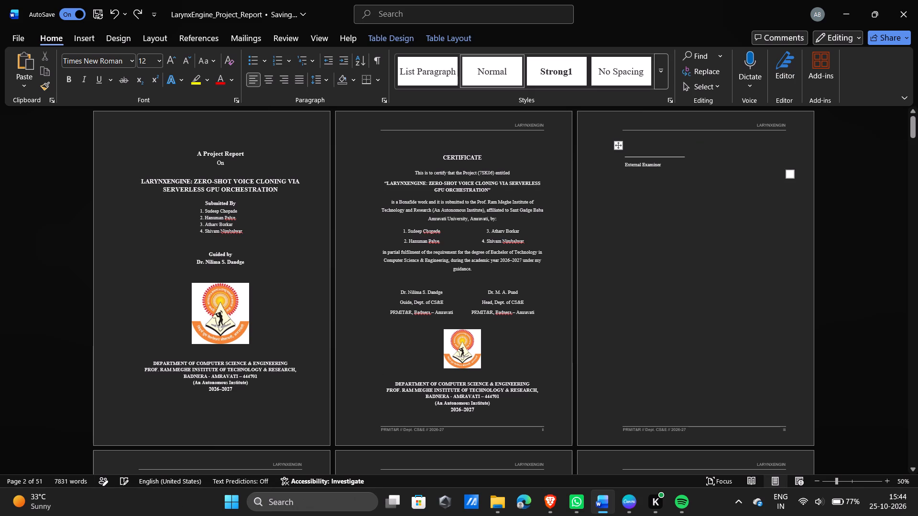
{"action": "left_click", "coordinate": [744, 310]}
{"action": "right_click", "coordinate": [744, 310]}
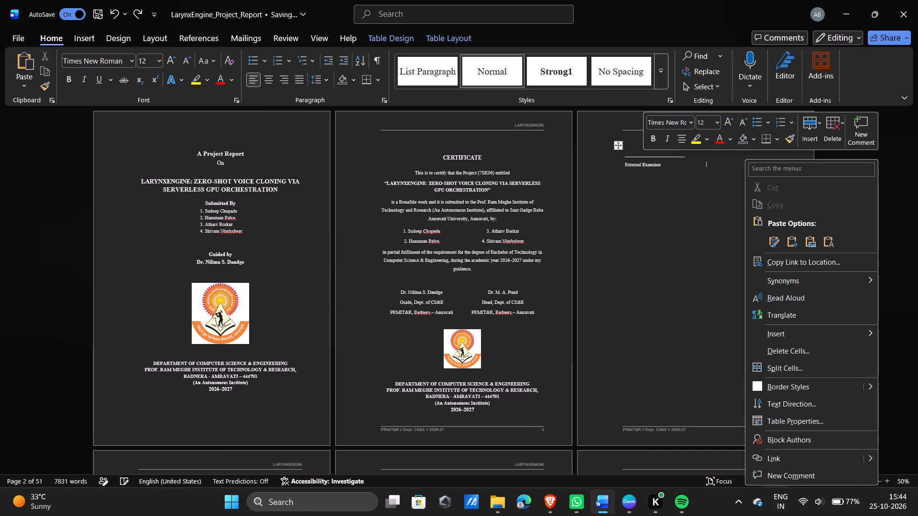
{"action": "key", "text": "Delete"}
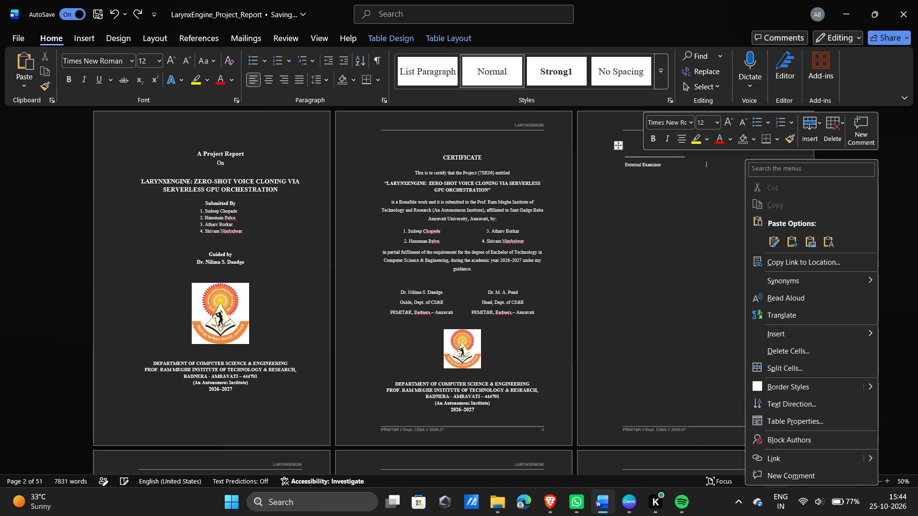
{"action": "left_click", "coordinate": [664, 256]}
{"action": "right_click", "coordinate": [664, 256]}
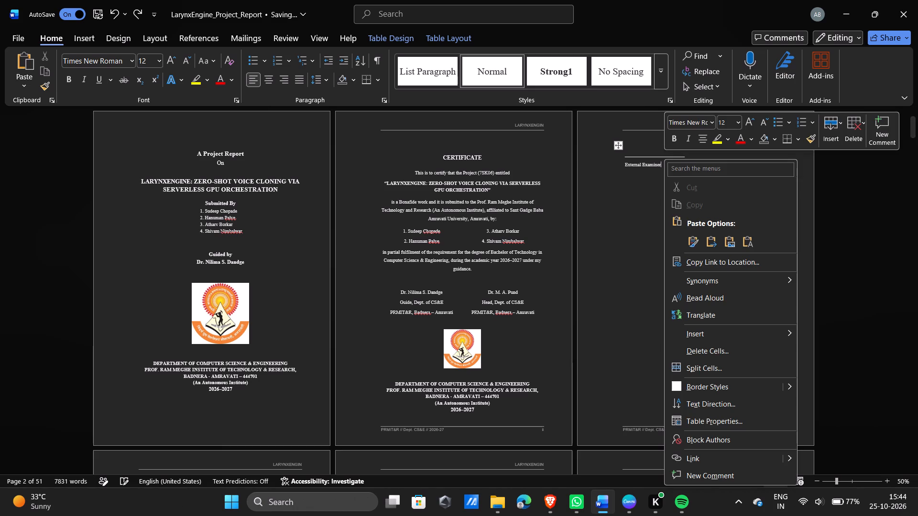
Erase the "External Examiner" text and the signature line above it on the page after the certificate.
{"action": "left_click", "coordinate": [634, 173]}
{"action": "key", "text": "BackSpace"}
{"action": "key", "text": "BackSpace"}
{"action": "key", "text": "BackSpace"}
{"action": "key", "text": "BackSpace"}
{"action": "key", "text": "BackSpace"}
{"action": "key", "text": "BackSpace"}
{"action": "key", "text": "BackSpace"}
{"action": "key", "text": "BackSpace"}
{"action": "key", "text": "BackSpace"}
{"action": "key", "text": "BackSpace"}
{"action": "key", "text": "BackSpace"}
{"action": "key", "text": "BackSpace"}
{"action": "key", "text": "BackSpace"}
{"action": "key", "text": "BackSpace"}
{"action": "key", "text": "BackSpace"}
{"action": "key", "text": "BackSpace"}
{"action": "key", "text": "BackSpace"}
{"action": "key", "text": "BackSpace"}
{"action": "key", "text": "BackSpace"}
{"action": "key", "text": "BackSpace"}
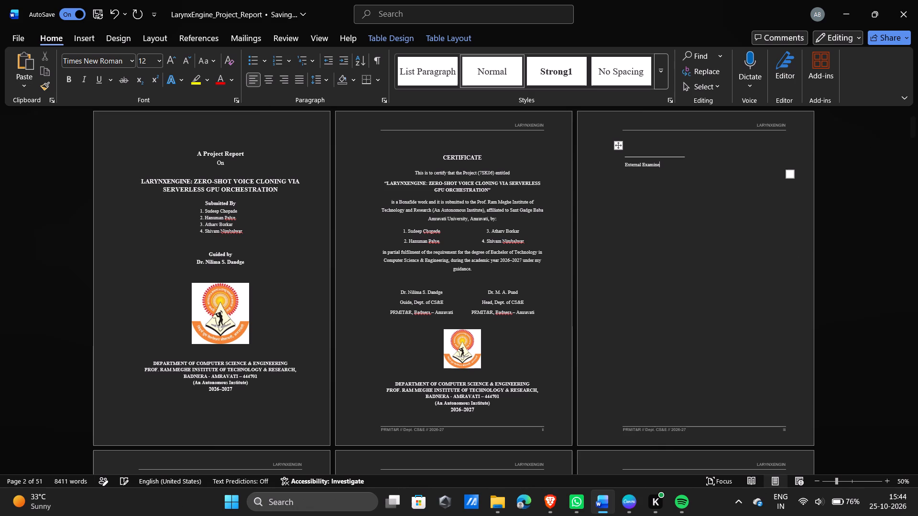
{"action": "key", "text": "BackSpace"}
{"action": "key", "text": "BackSpace"}
{"action": "key", "text": "BackSpace"}
{"action": "left_click", "coordinate": [698, 151]}
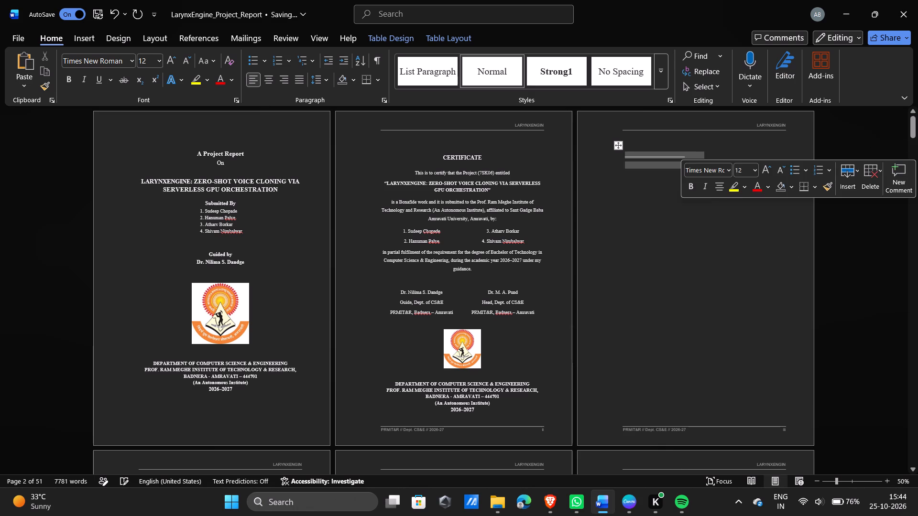
{"action": "key", "text": "Delete"}
{"action": "key", "text": "BackSpace"}
{"action": "key", "text": "BackSpace"}
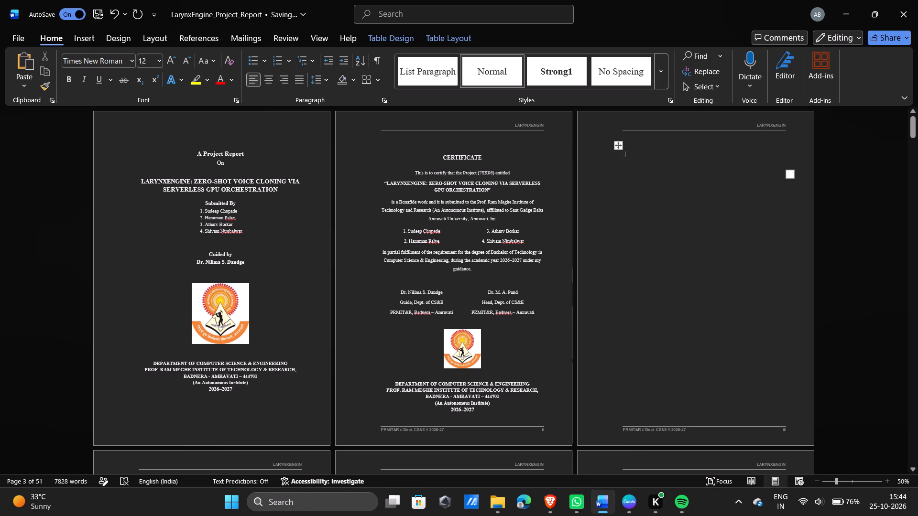
Delete the whole emptied signature table after the certificate page and try to remove the leftover blank page.
{"action": "left_click", "coordinate": [787, 173]}
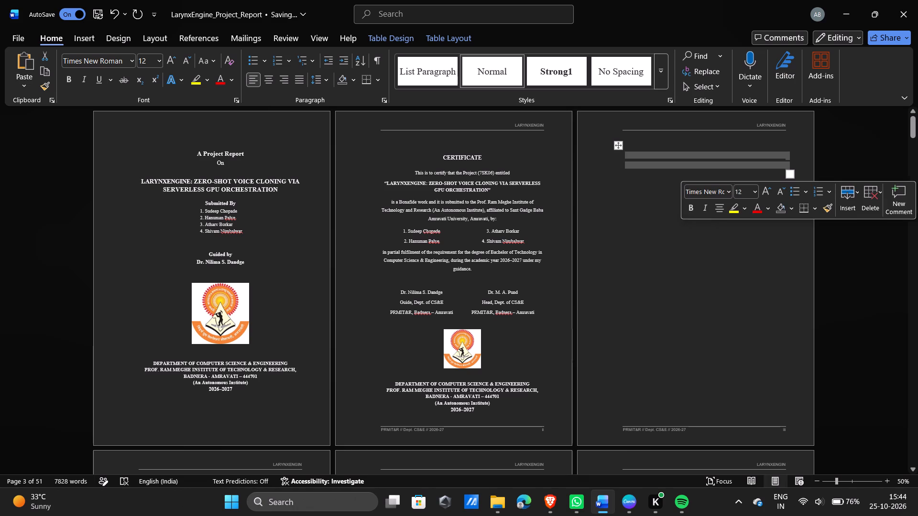
{"action": "left_click", "coordinate": [869, 203]}
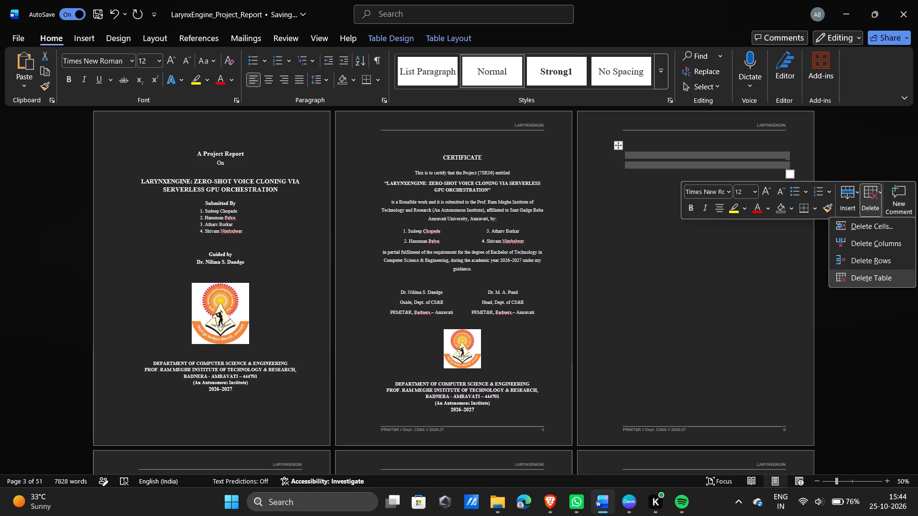
{"action": "left_click", "coordinate": [869, 284]}
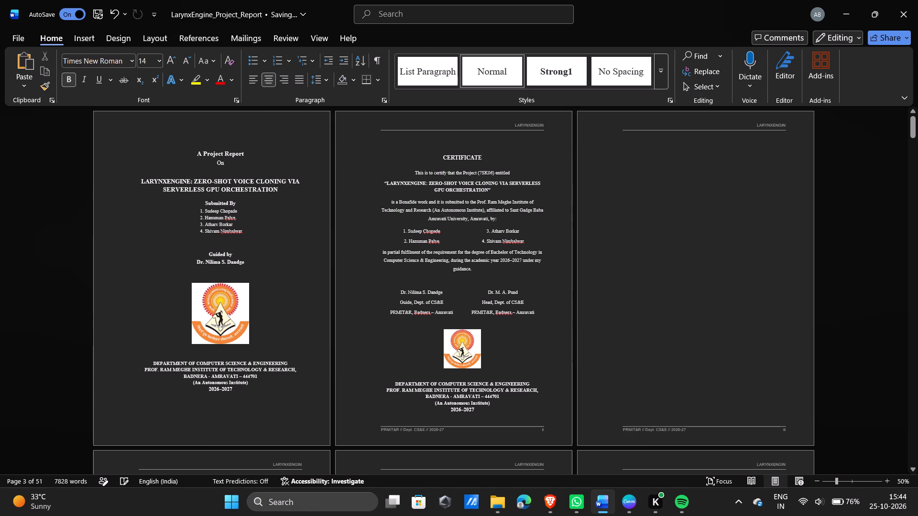
{"action": "key", "text": "BackSpace"}
{"action": "key", "text": "BackSpace"}
Examine the report's opening pages, from the cover and certificate through the acknowledgement, abstract and table of contents.
{"action": "scroll", "coordinate": [639, 272], "scroll_direction": "down", "scroll_amount": 1}
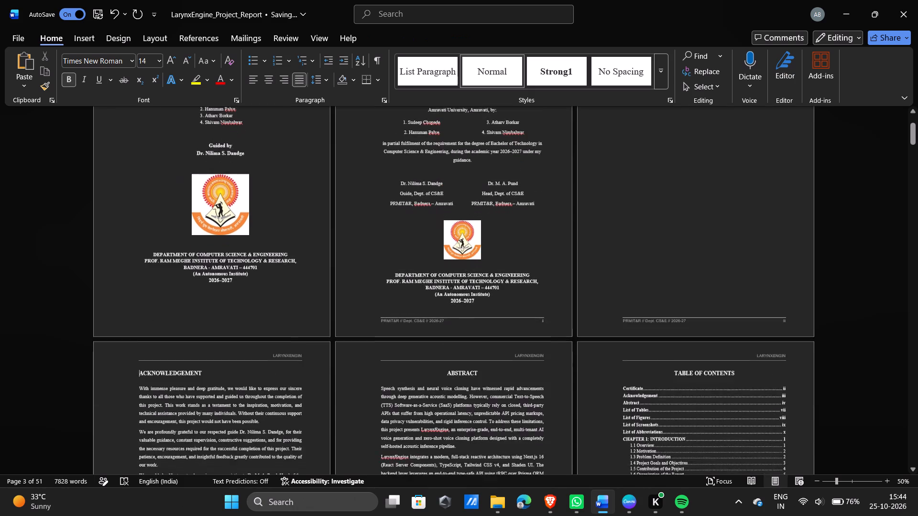
{"action": "scroll", "coordinate": [639, 272], "scroll_direction": "up", "scroll_amount": 1}
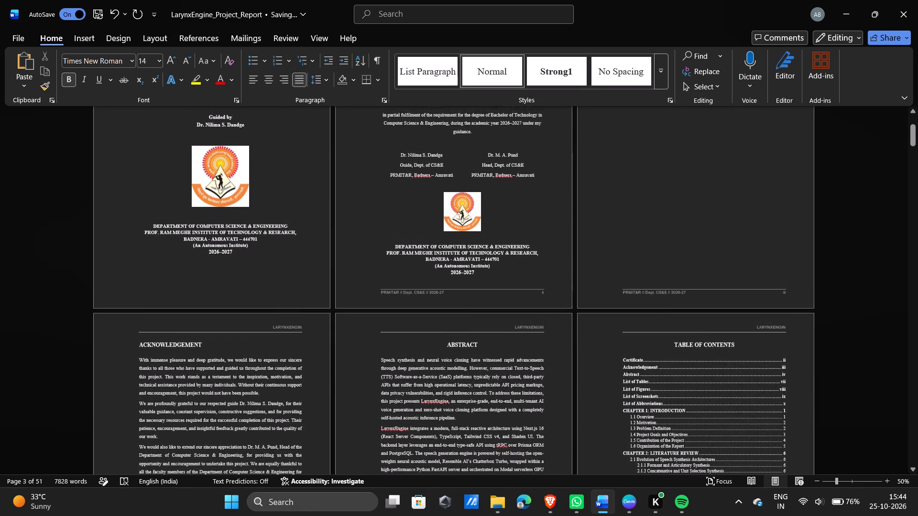
{"action": "scroll", "coordinate": [639, 272], "scroll_direction": "up", "scroll_amount": 2}
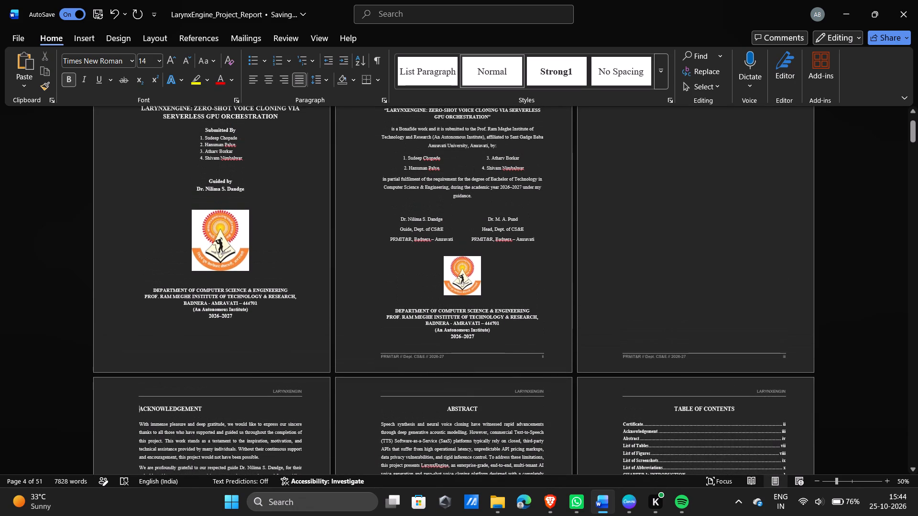
{"action": "scroll", "coordinate": [639, 272], "scroll_direction": "up", "scroll_amount": 3}
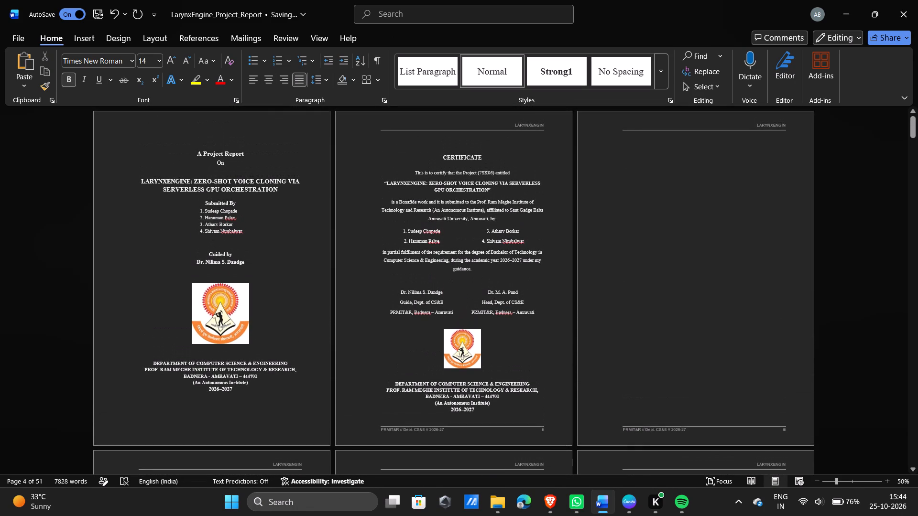
{"action": "scroll", "coordinate": [639, 272], "scroll_direction": "down", "scroll_amount": 2}
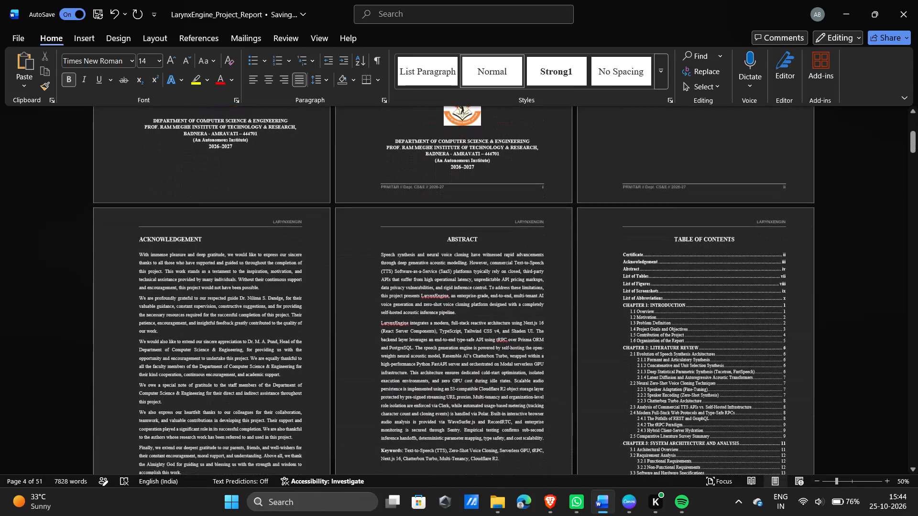
{"action": "scroll", "coordinate": [639, 272], "scroll_direction": "down", "scroll_amount": 1}
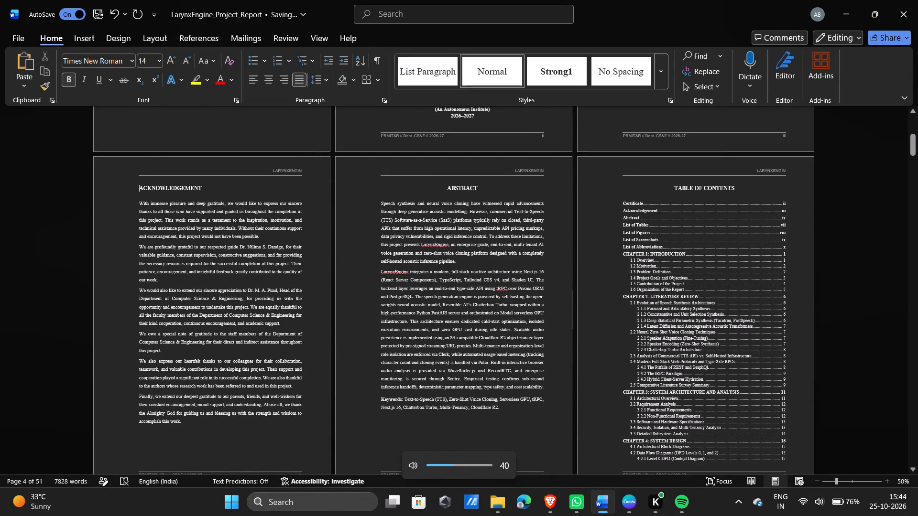
{"action": "scroll", "coordinate": [639, 272], "scroll_direction": "up", "scroll_amount": 1}
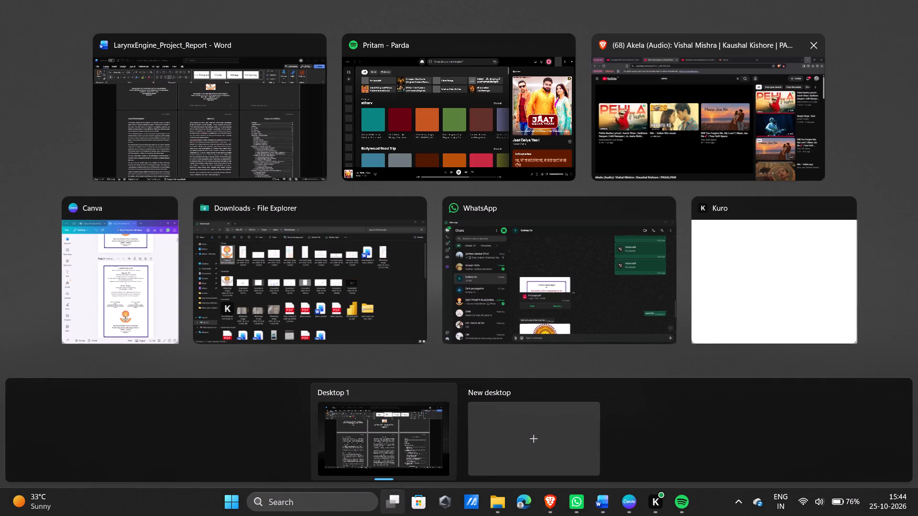
Switch to Canva, bring up the seminar report's acknowledgement page, and place it side by side with the Word project report.
{"action": "left_click", "coordinate": [105, 271]}
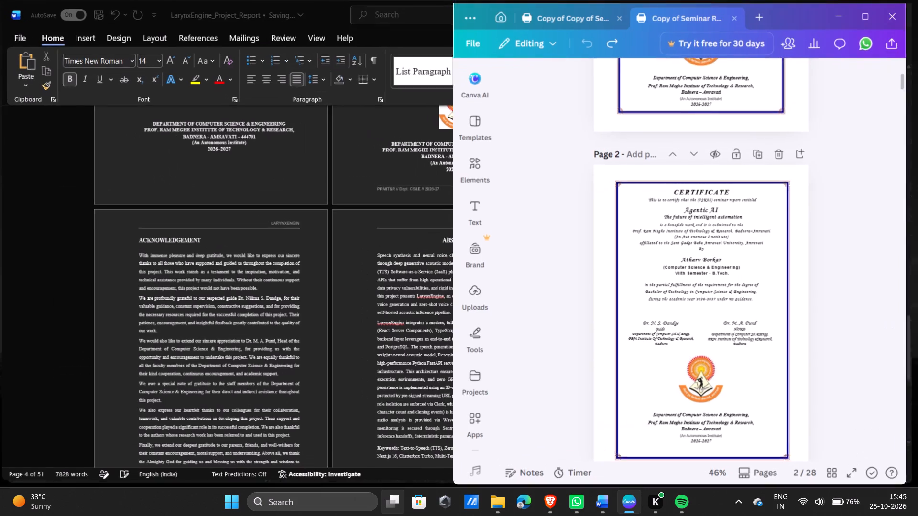
{"action": "scroll", "coordinate": [674, 273], "scroll_direction": "down", "scroll_amount": 5}
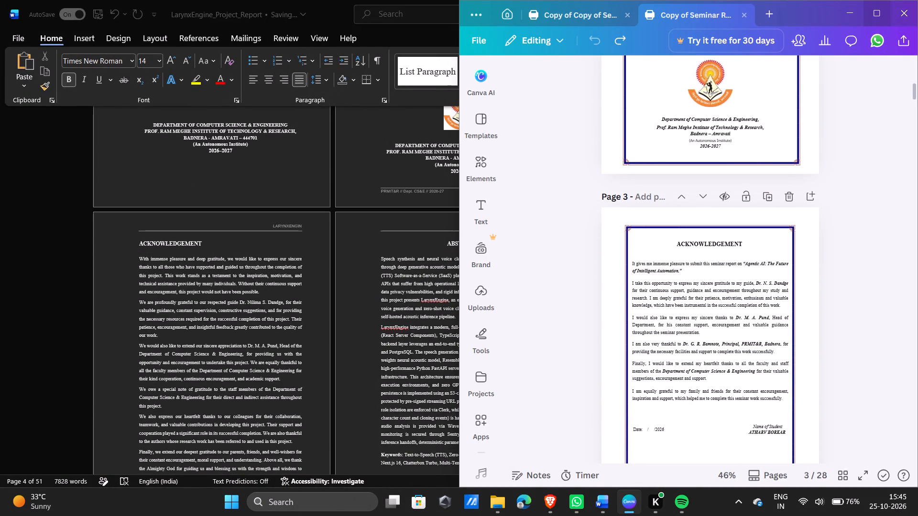
{"action": "left_click", "coordinate": [831, 86]}
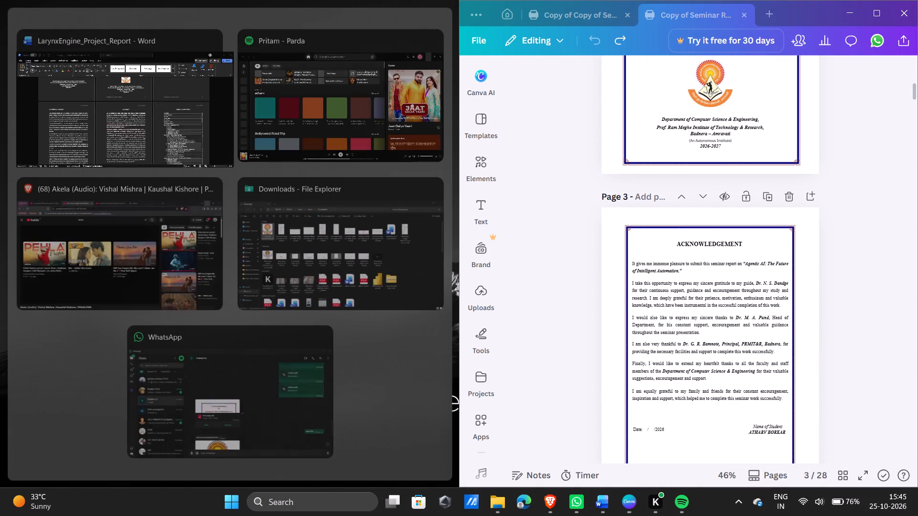
{"action": "left_click", "coordinate": [153, 110]}
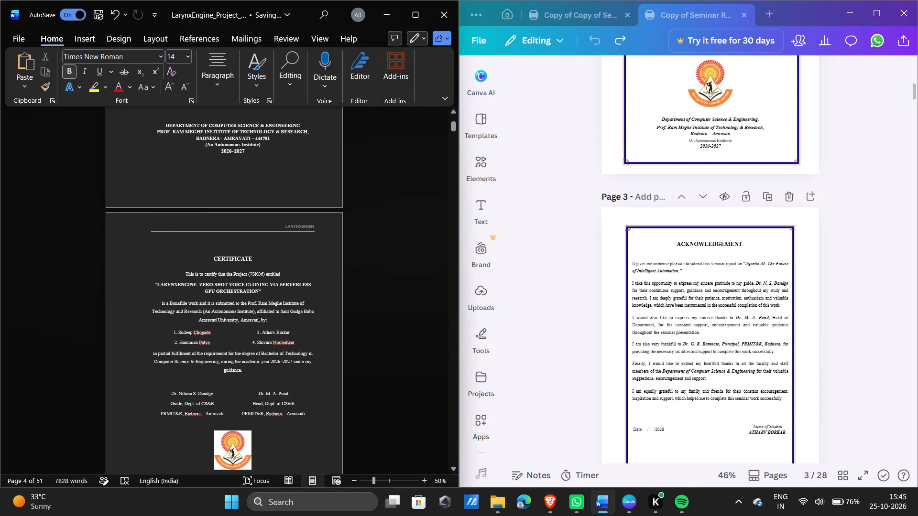
Center the "ACKNOWLEDGEMENT" heading in the Word project report.
{"action": "scroll", "coordinate": [235, 241], "scroll_direction": "down", "scroll_amount": 6}
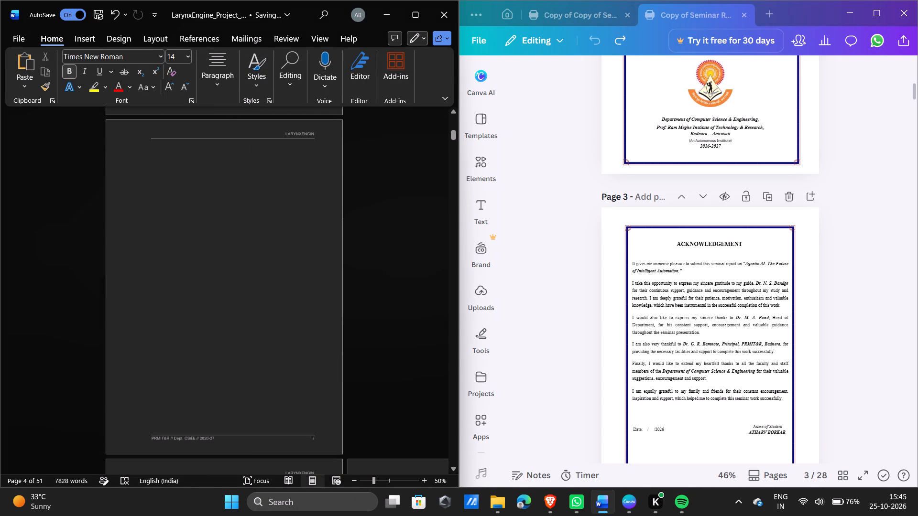
{"action": "scroll", "coordinate": [235, 241], "scroll_direction": "down", "scroll_amount": 4}
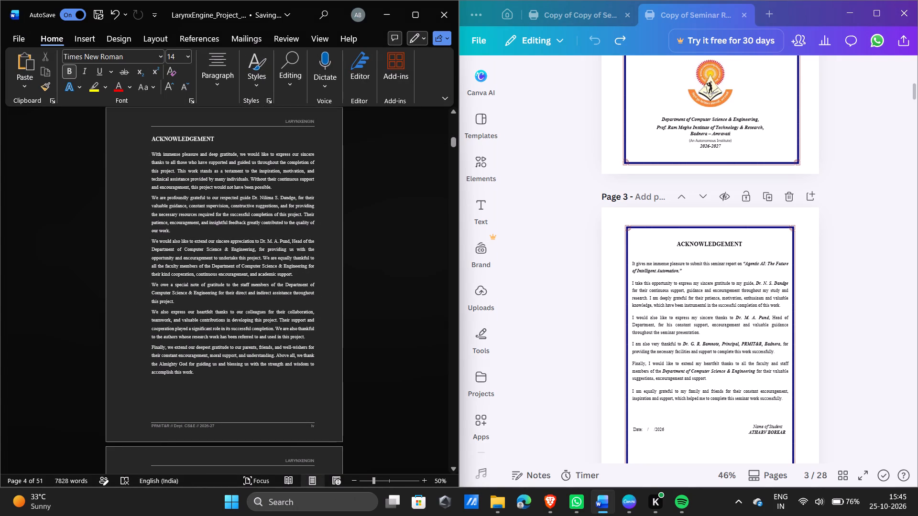
{"action": "left_click_drag", "start_coordinate": [224, 140], "coordinate": [124, 127]}
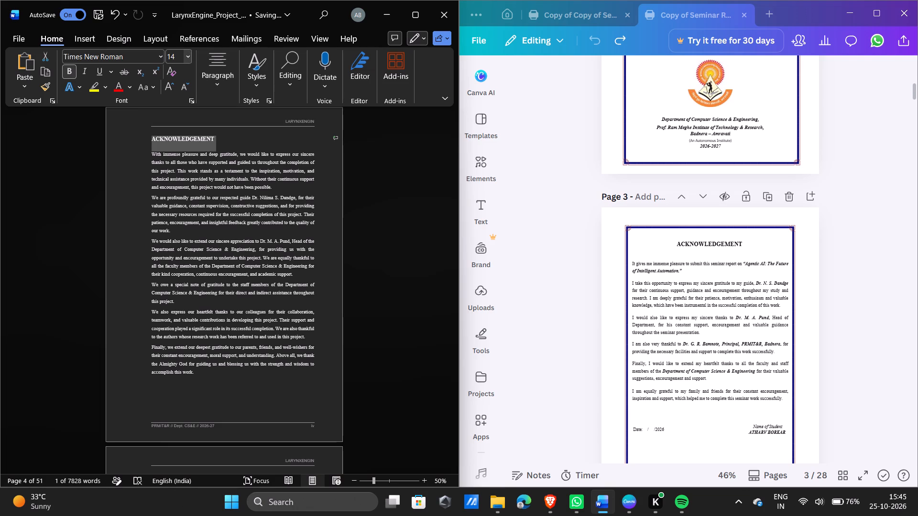
{"action": "left_click", "coordinate": [222, 83]}
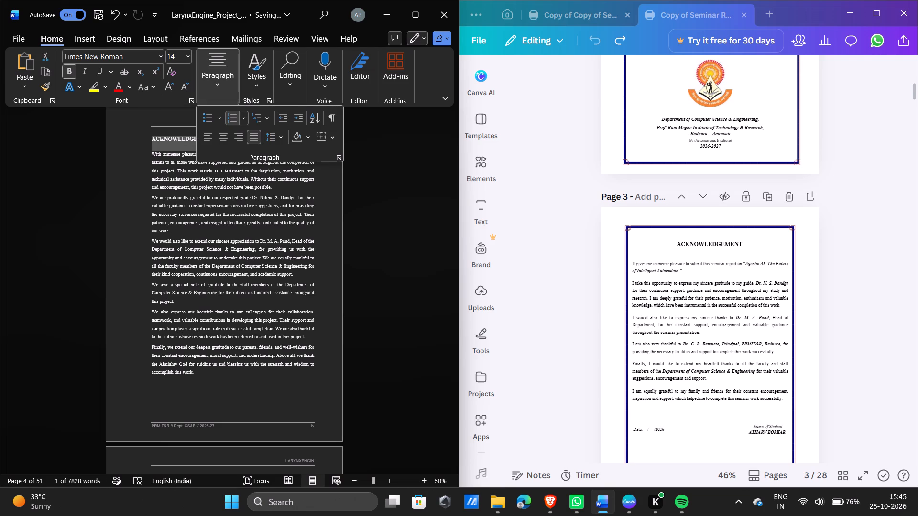
{"action": "left_click", "coordinate": [223, 131]}
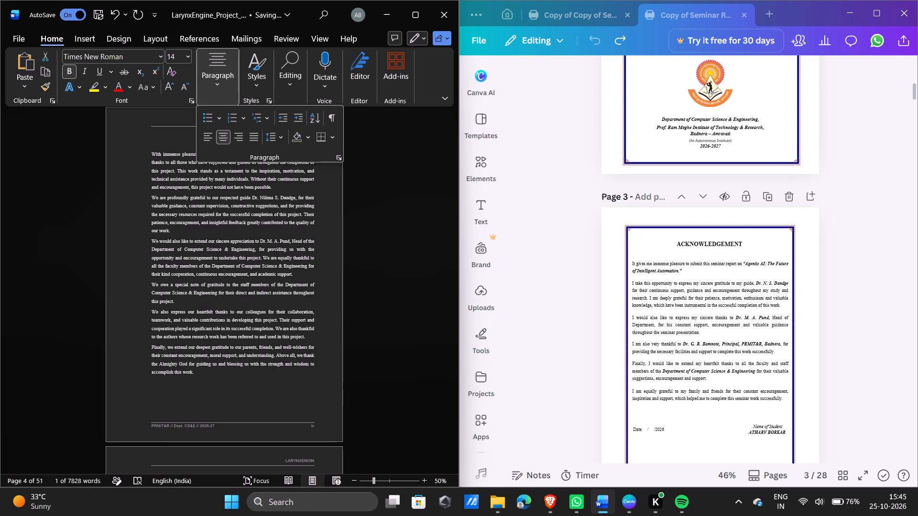
{"action": "left_click", "coordinate": [322, 229]}
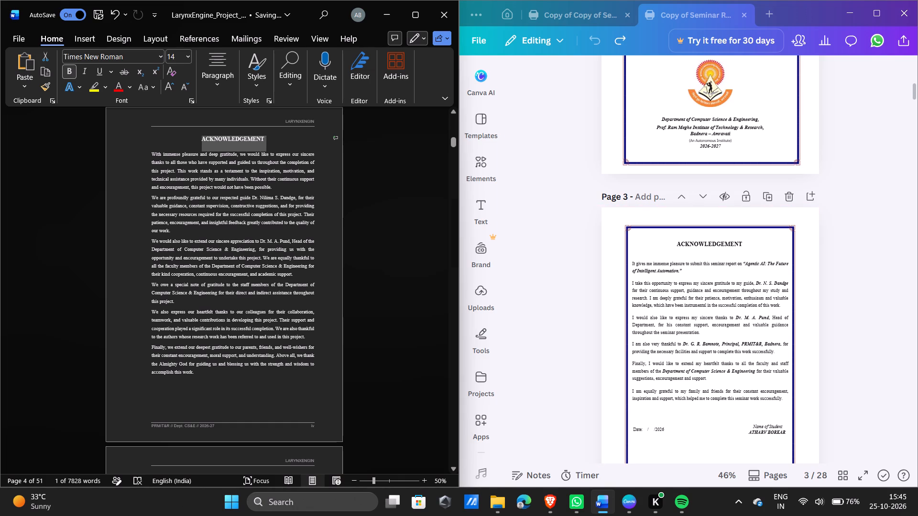
Compare the Word report's acknowledgement and abstract pages, enlarged to 60% zoom, with the Canva seminar report's acknowledgement page.
{"action": "scroll", "coordinate": [187, 263], "scroll_direction": "down", "scroll_amount": 1}
{"action": "scroll", "coordinate": [187, 263], "scroll_direction": "up", "scroll_amount": 1, "text": "ctrl"}
{"action": "scroll", "coordinate": [187, 263], "scroll_direction": "down", "scroll_amount": 2, "text": "ctrl"}
{"action": "scroll", "coordinate": [200, 321], "scroll_direction": "down", "scroll_amount": 1}
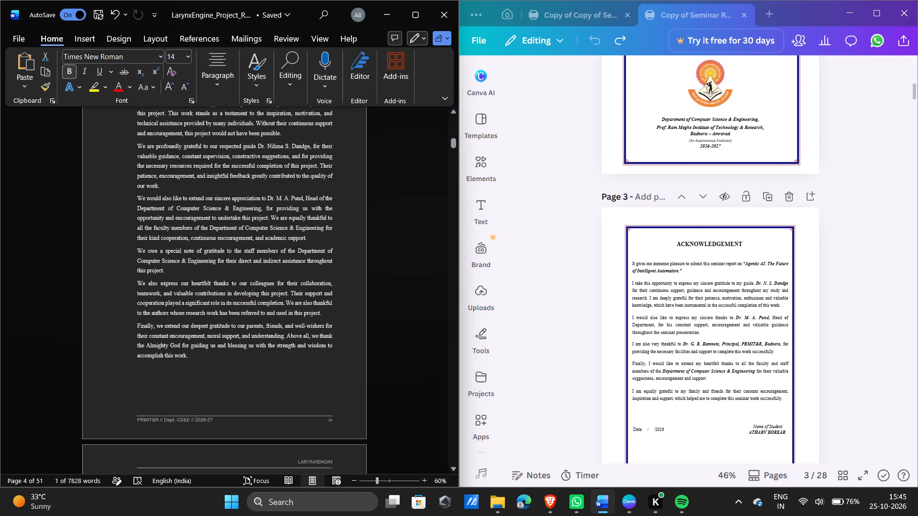
{"action": "left_click", "coordinate": [447, 314]}
{"action": "scroll", "coordinate": [202, 340], "scroll_direction": "down", "scroll_amount": 1}
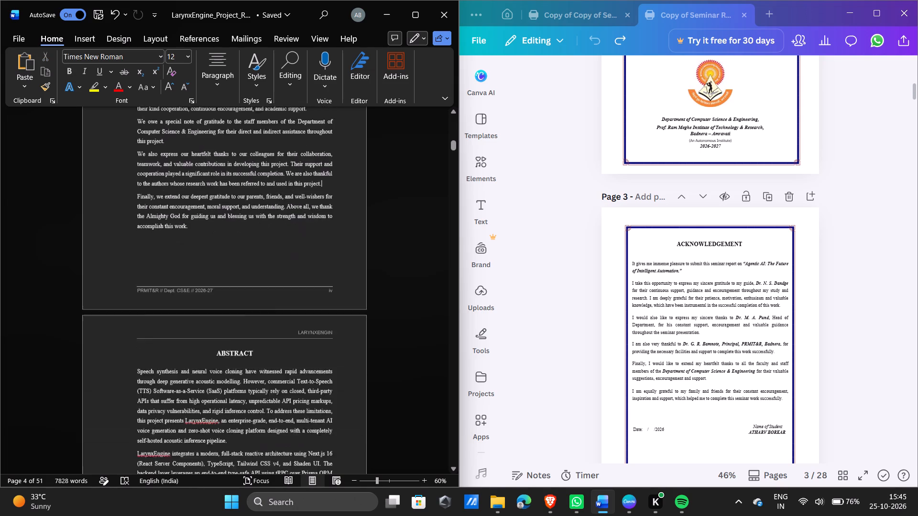
{"action": "scroll", "coordinate": [202, 340], "scroll_direction": "down", "scroll_amount": 3}
{"action": "scroll", "coordinate": [666, 315], "scroll_direction": "down", "scroll_amount": 1}
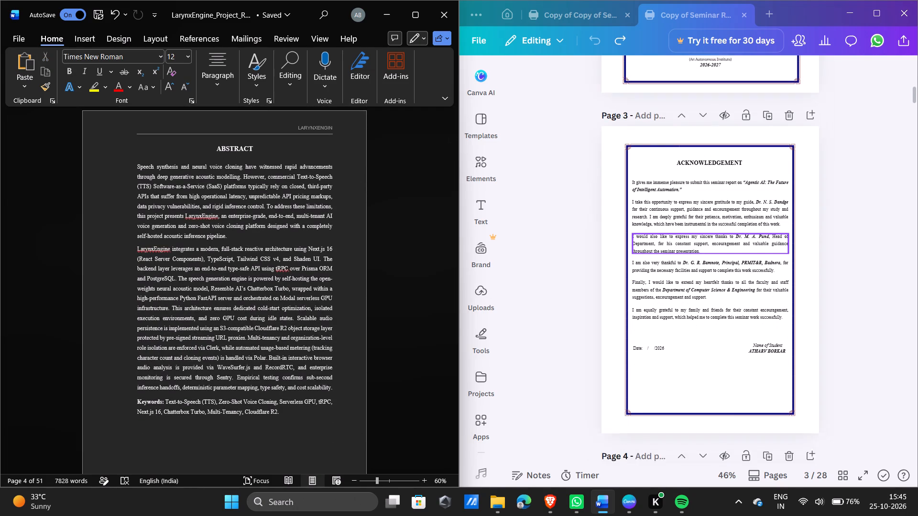
{"action": "scroll", "coordinate": [666, 315], "scroll_direction": "down", "scroll_amount": 2}
{"action": "scroll", "coordinate": [666, 315], "scroll_direction": "up", "scroll_amount": 1}
{"action": "scroll", "coordinate": [238, 215], "scroll_direction": "up", "scroll_amount": 2}
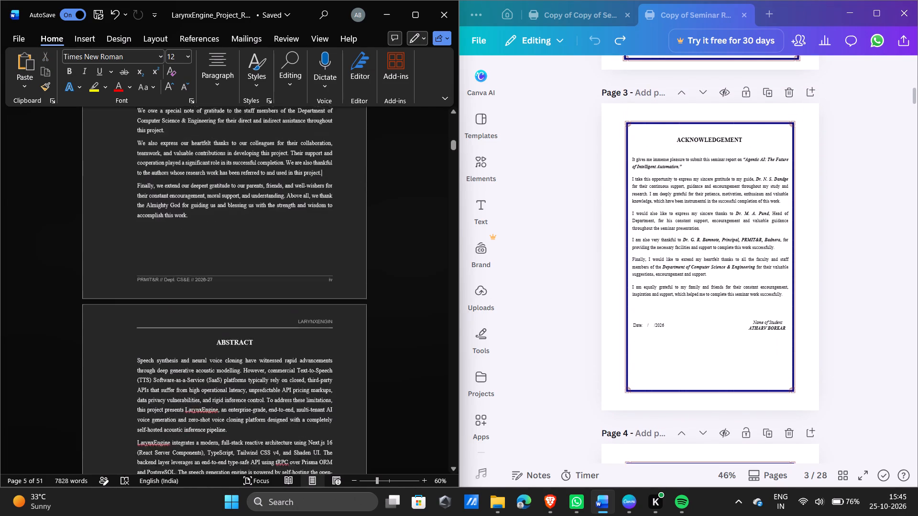
{"action": "scroll", "coordinate": [238, 215], "scroll_direction": "up", "scroll_amount": 3}
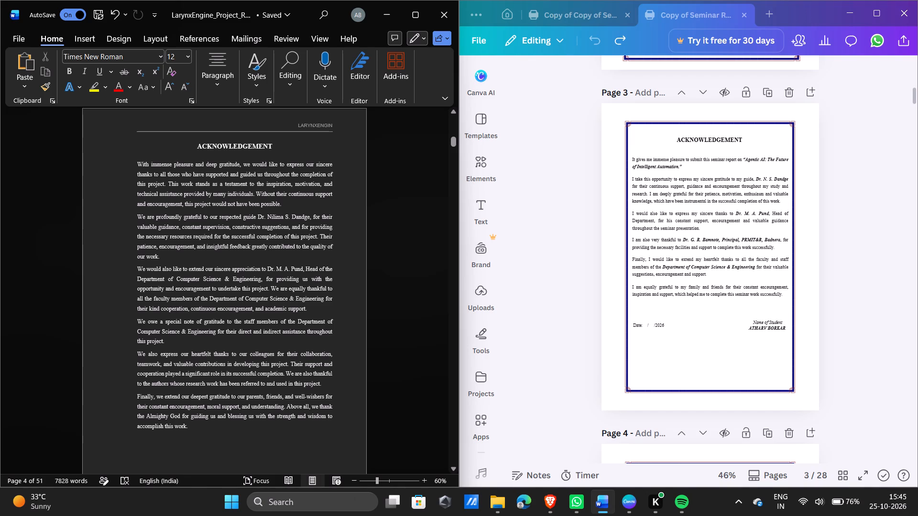
Bold the guide's name, including the "Dr." title, in the second paragraph of the Word report's acknowledgement.
{"action": "left_click_drag", "start_coordinate": [258, 215], "coordinate": [273, 217]}
{"action": "left_click", "coordinate": [273, 217]}
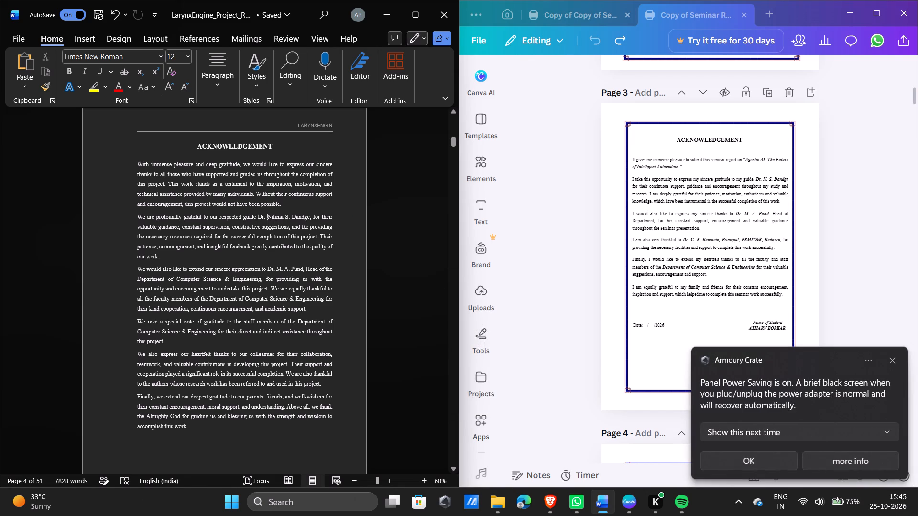
{"action": "left_click_drag", "start_coordinate": [311, 217], "coordinate": [268, 216]}
{"action": "left_click_drag", "start_coordinate": [268, 216], "coordinate": [257, 217]}
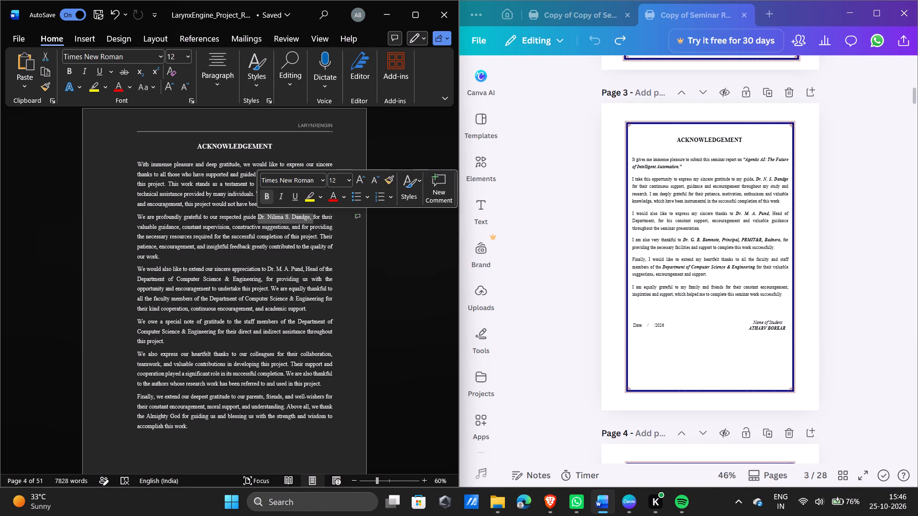
{"action": "left_click", "coordinate": [268, 194]}
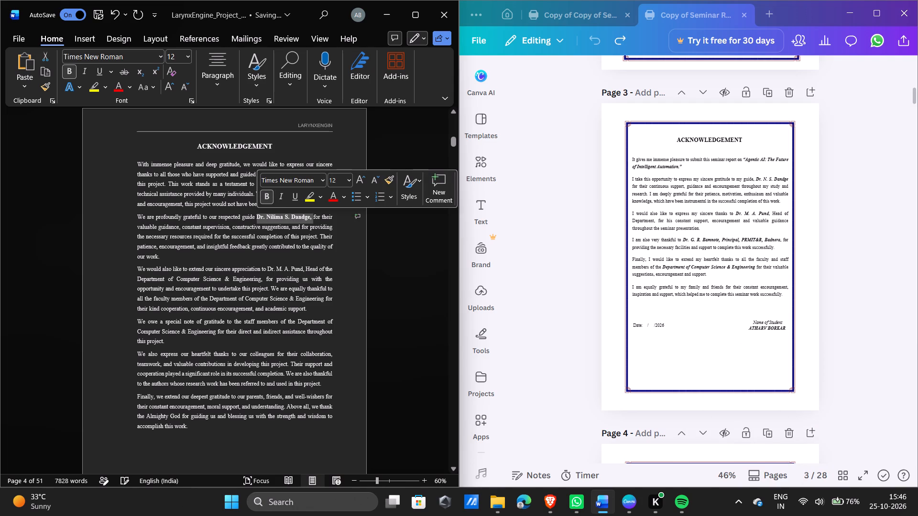
Bold the department head's name, including the "Dr." title, in the third paragraph of the Word report's acknowledgement.
{"action": "left_click_drag", "start_coordinate": [303, 269], "coordinate": [266, 269]}
{"action": "left_click", "coordinate": [266, 269]}
{"action": "left_click_drag", "start_coordinate": [267, 268], "coordinate": [268, 266]}
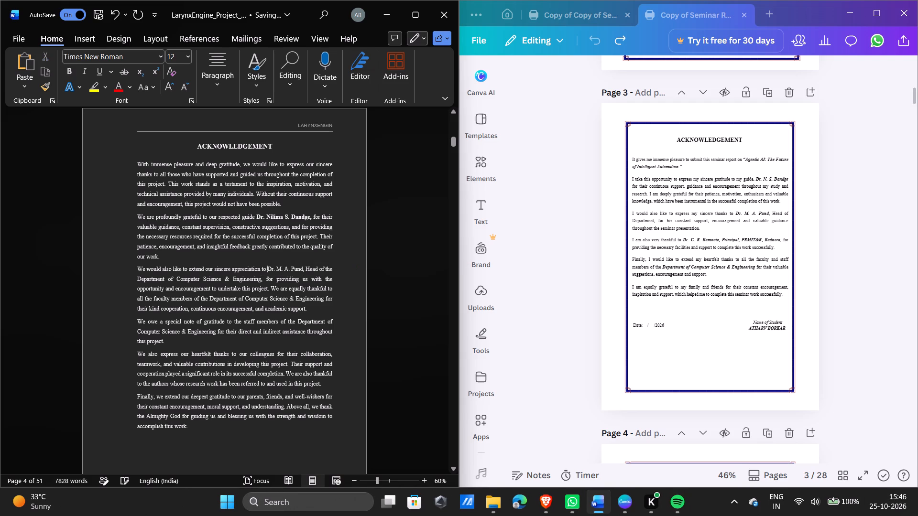
{"action": "left_click_drag", "start_coordinate": [268, 266], "coordinate": [300, 269]}
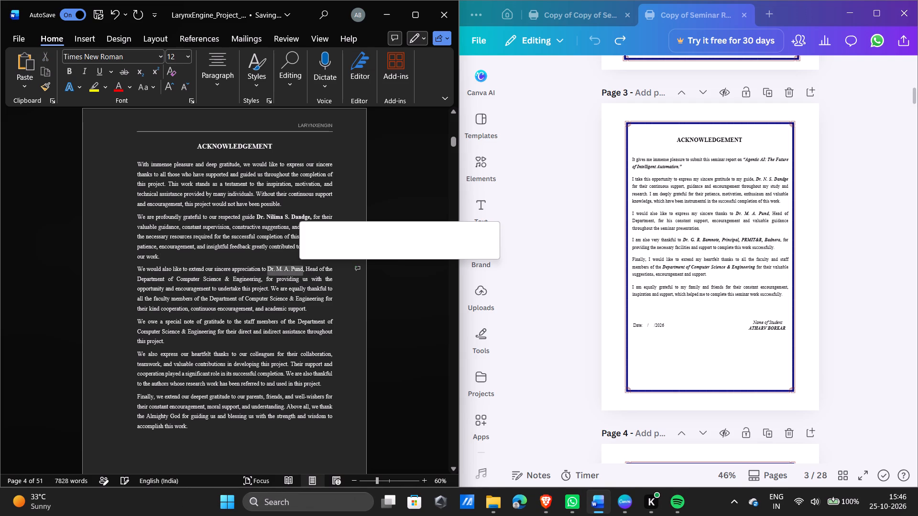
{"action": "left_click", "coordinate": [307, 250]}
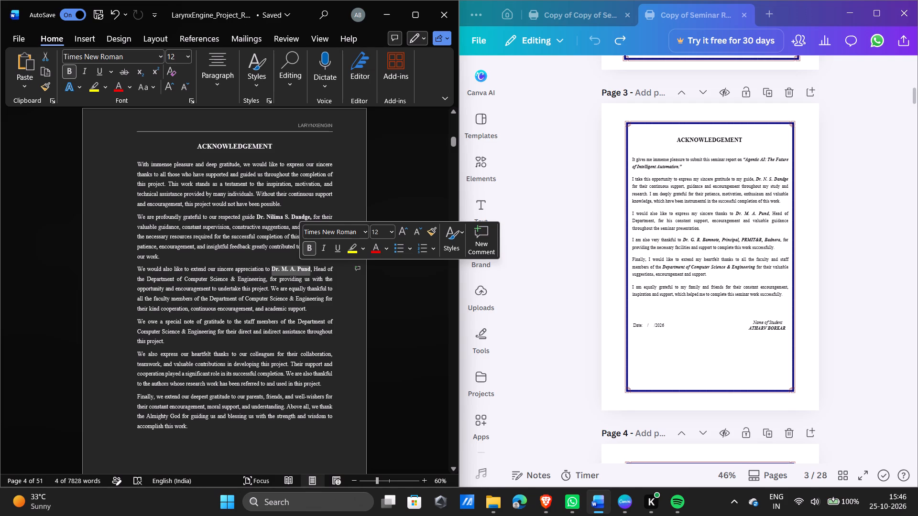
{"action": "left_click", "coordinate": [345, 335]}
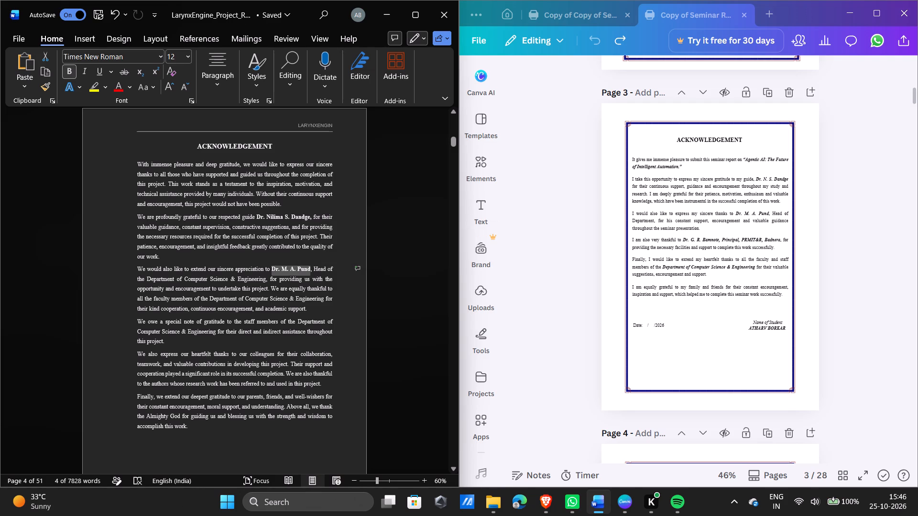
Compare the acknowledgement and abstract pages of the Word project report with those of the Canva seminar report.
{"action": "scroll", "coordinate": [345, 335], "scroll_direction": "up", "scroll_amount": 1}
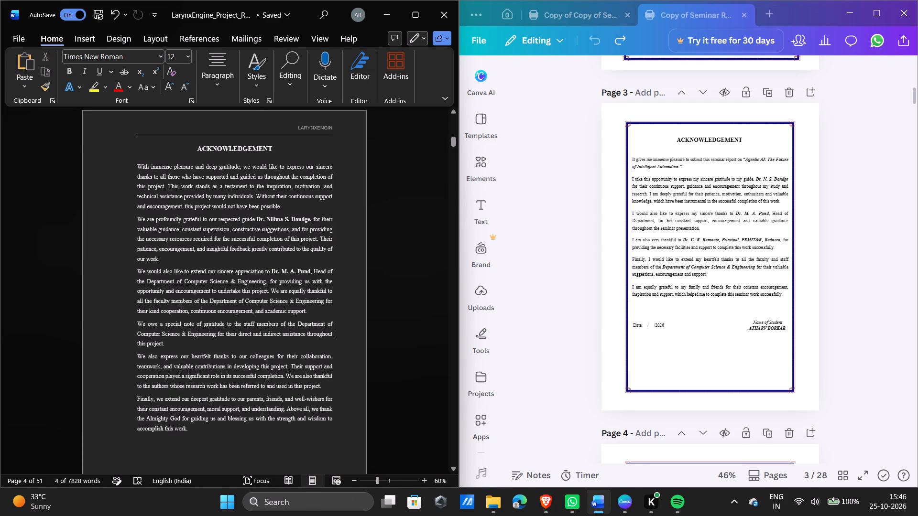
{"action": "scroll", "coordinate": [345, 335], "scroll_direction": "up", "scroll_amount": 1}
{"action": "scroll", "coordinate": [345, 335], "scroll_direction": "down", "scroll_amount": 1}
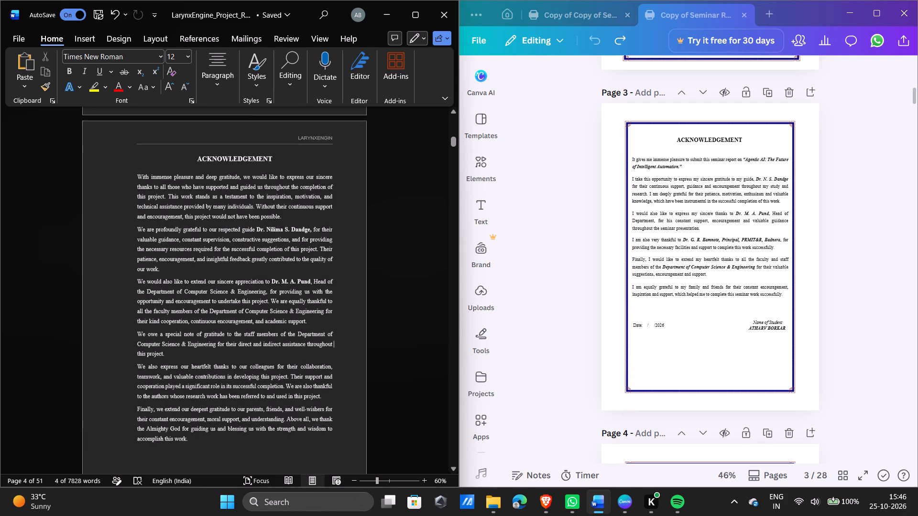
{"action": "scroll", "coordinate": [345, 335], "scroll_direction": "down", "scroll_amount": 4}
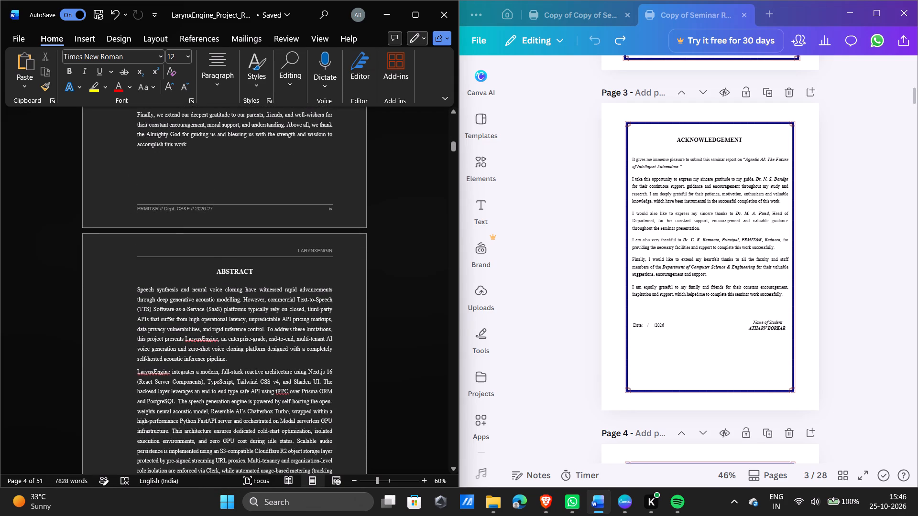
{"action": "scroll", "coordinate": [345, 335], "scroll_direction": "down", "scroll_amount": 1}
{"action": "scroll", "coordinate": [721, 254], "scroll_direction": "down", "scroll_amount": 1}
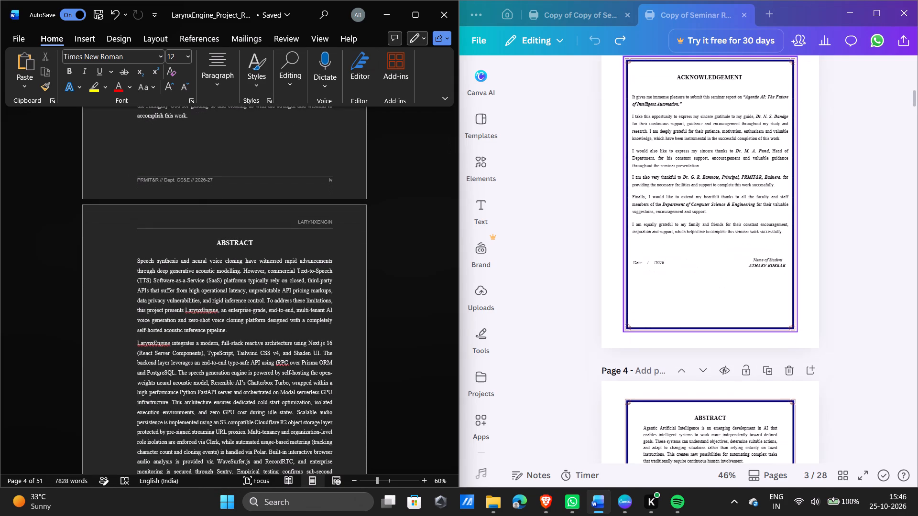
{"action": "scroll", "coordinate": [721, 254], "scroll_direction": "down", "scroll_amount": 4}
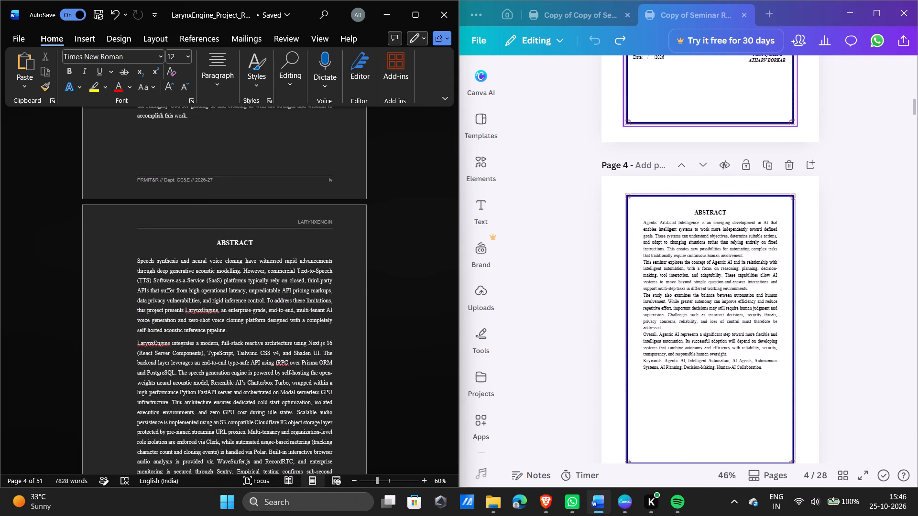
{"action": "scroll", "coordinate": [269, 316], "scroll_direction": "down", "scroll_amount": 1}
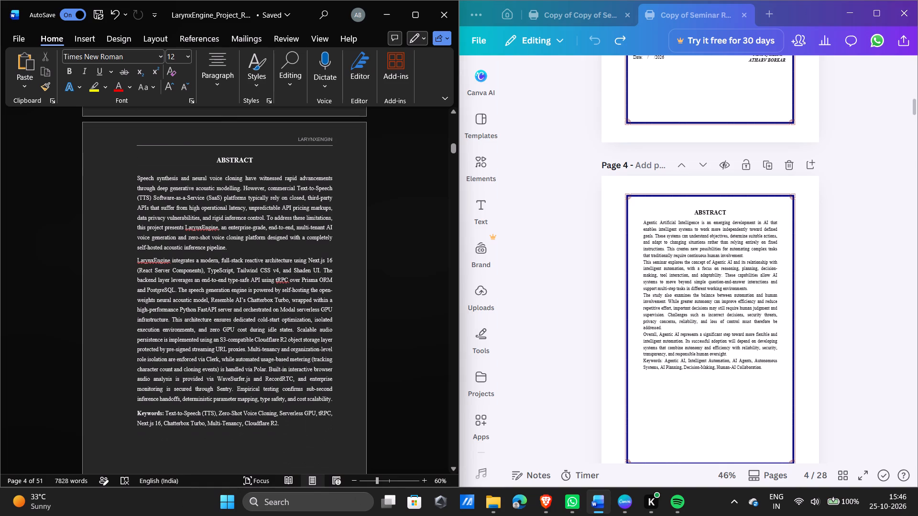
{"action": "scroll", "coordinate": [218, 226], "scroll_direction": "up", "scroll_amount": 2}
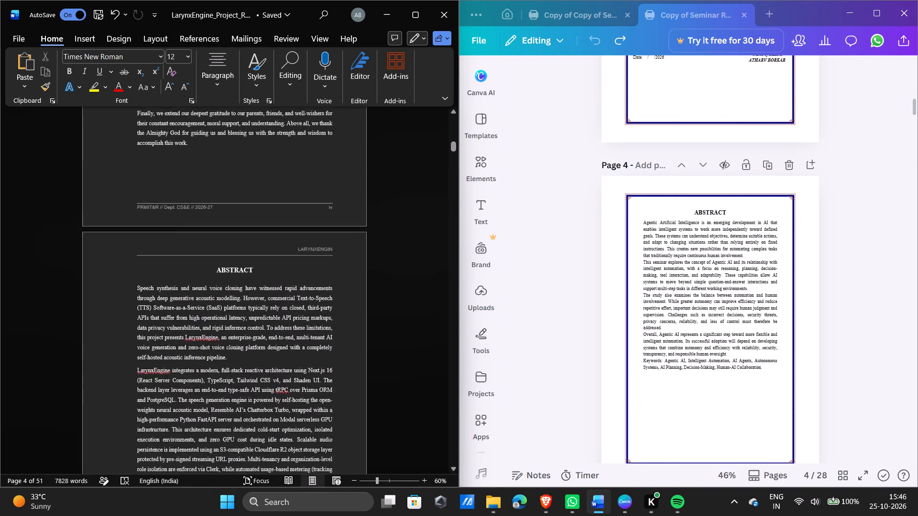
{"action": "scroll", "coordinate": [218, 226], "scroll_direction": "up", "scroll_amount": 2}
{"action": "scroll", "coordinate": [678, 265], "scroll_direction": "up", "scroll_amount": 1}
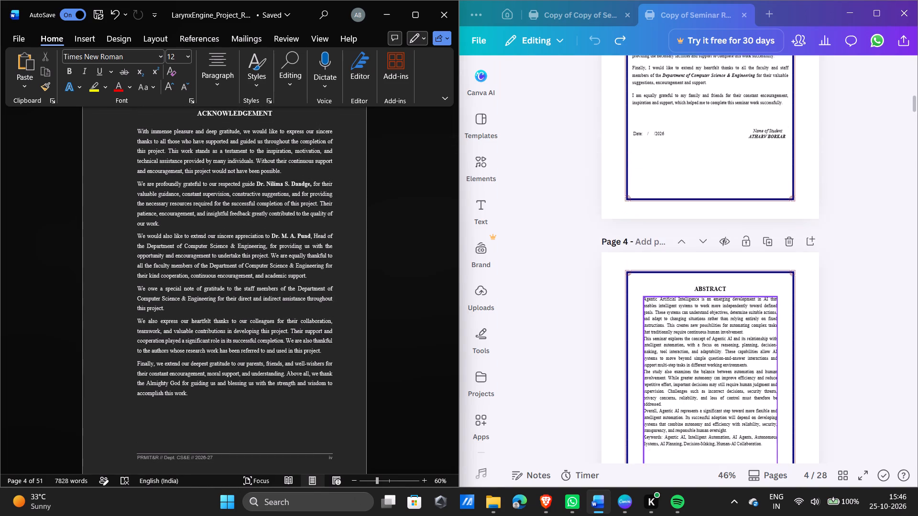
{"action": "scroll", "coordinate": [678, 265], "scroll_direction": "up", "scroll_amount": 3}
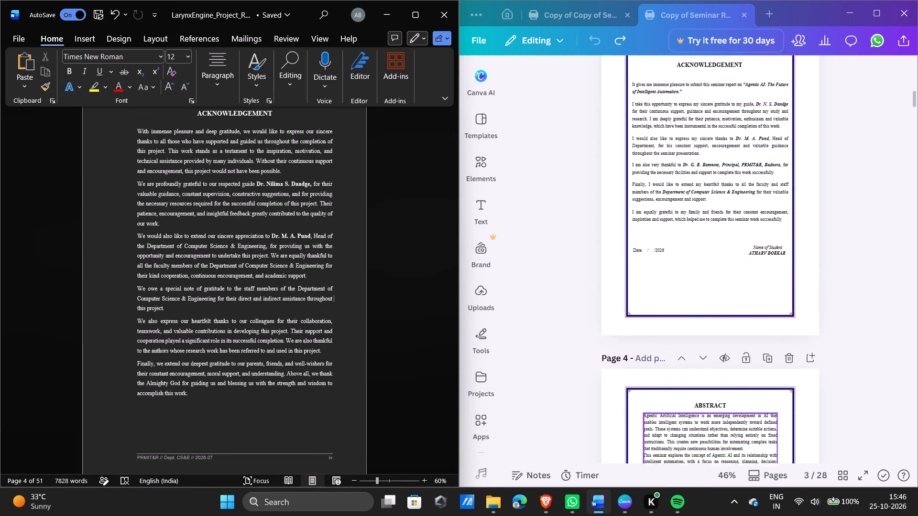
{"action": "scroll", "coordinate": [678, 265], "scroll_direction": "up", "scroll_amount": 1}
{"action": "scroll", "coordinate": [236, 289], "scroll_direction": "up", "scroll_amount": 3}
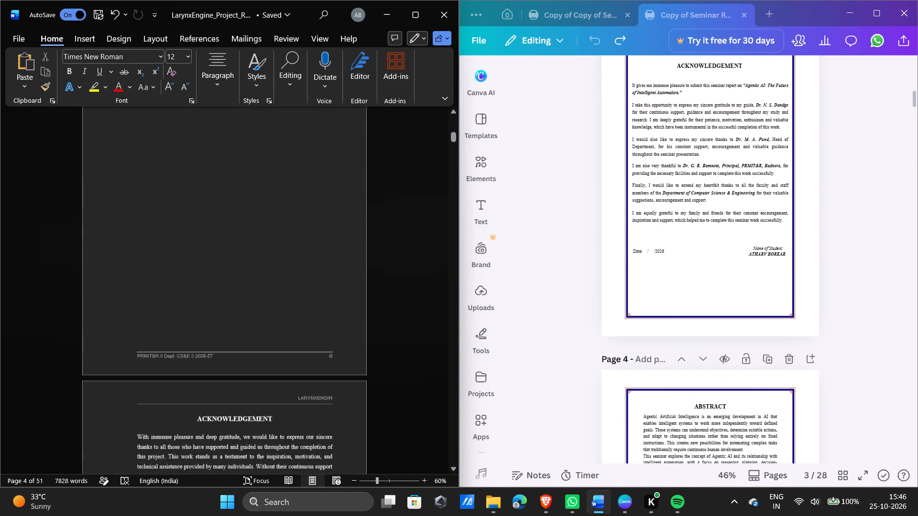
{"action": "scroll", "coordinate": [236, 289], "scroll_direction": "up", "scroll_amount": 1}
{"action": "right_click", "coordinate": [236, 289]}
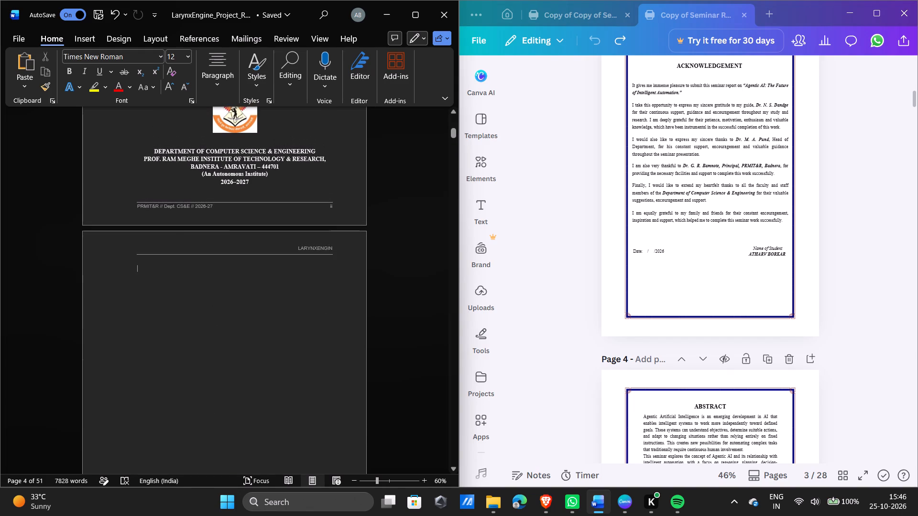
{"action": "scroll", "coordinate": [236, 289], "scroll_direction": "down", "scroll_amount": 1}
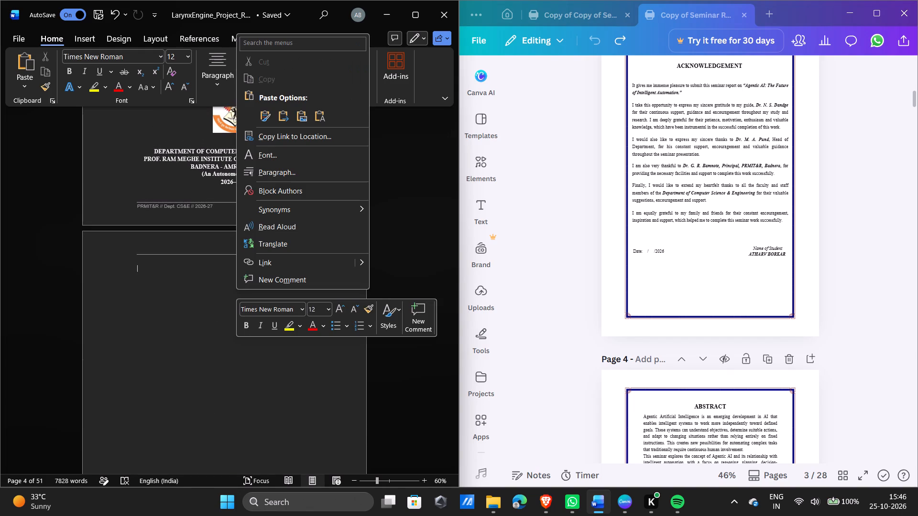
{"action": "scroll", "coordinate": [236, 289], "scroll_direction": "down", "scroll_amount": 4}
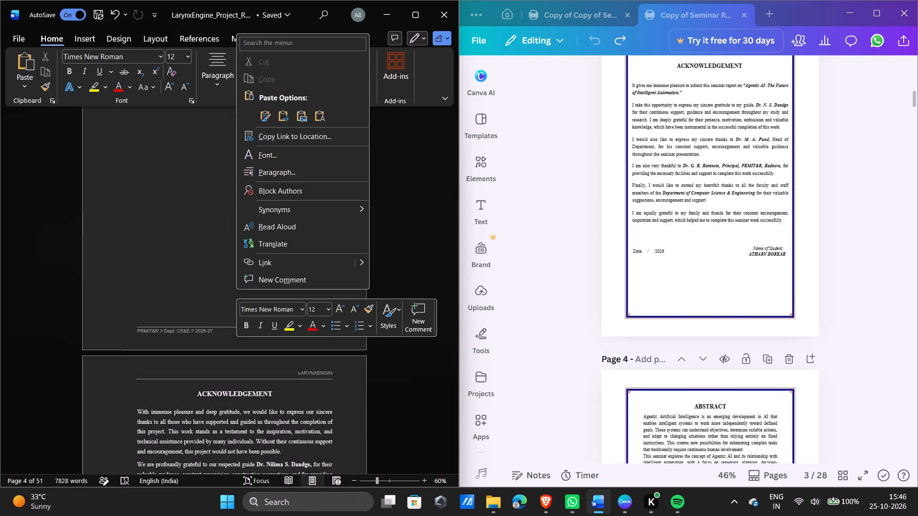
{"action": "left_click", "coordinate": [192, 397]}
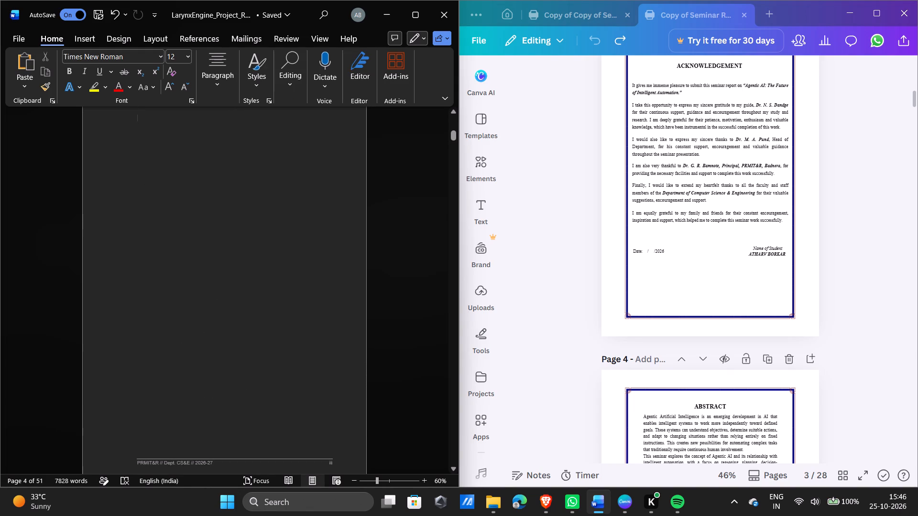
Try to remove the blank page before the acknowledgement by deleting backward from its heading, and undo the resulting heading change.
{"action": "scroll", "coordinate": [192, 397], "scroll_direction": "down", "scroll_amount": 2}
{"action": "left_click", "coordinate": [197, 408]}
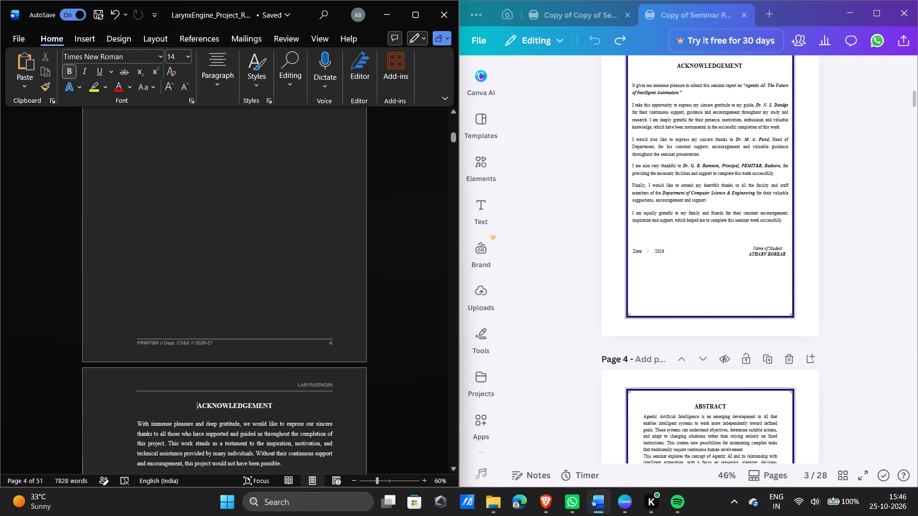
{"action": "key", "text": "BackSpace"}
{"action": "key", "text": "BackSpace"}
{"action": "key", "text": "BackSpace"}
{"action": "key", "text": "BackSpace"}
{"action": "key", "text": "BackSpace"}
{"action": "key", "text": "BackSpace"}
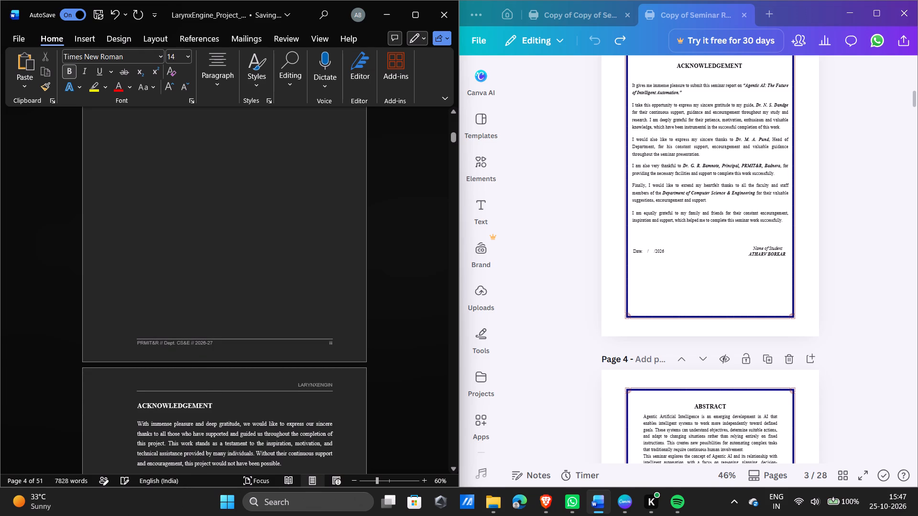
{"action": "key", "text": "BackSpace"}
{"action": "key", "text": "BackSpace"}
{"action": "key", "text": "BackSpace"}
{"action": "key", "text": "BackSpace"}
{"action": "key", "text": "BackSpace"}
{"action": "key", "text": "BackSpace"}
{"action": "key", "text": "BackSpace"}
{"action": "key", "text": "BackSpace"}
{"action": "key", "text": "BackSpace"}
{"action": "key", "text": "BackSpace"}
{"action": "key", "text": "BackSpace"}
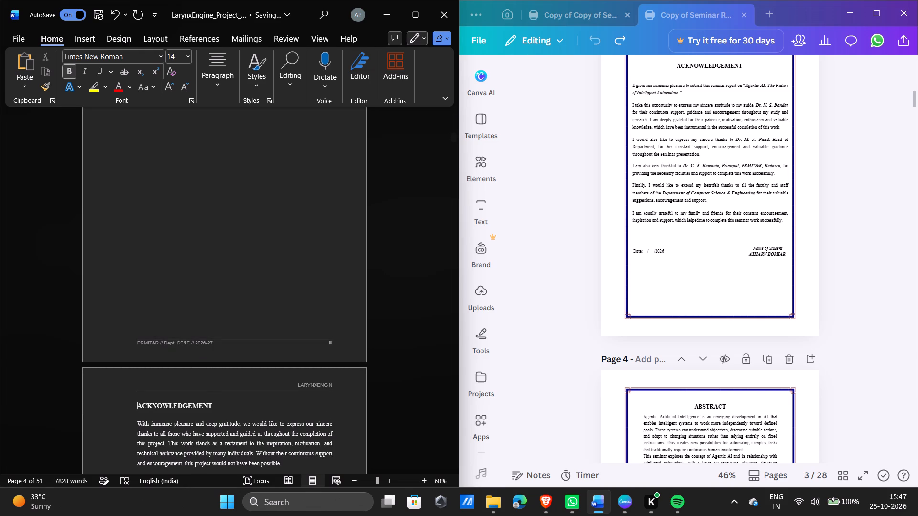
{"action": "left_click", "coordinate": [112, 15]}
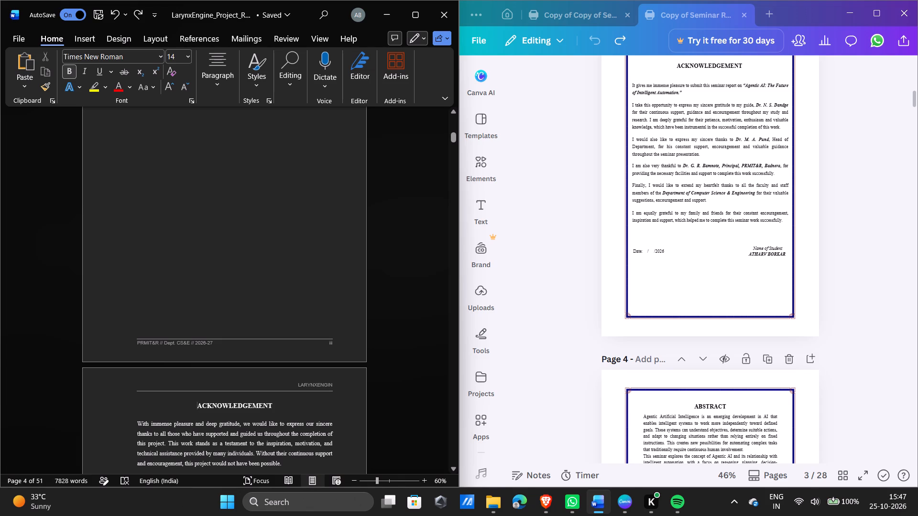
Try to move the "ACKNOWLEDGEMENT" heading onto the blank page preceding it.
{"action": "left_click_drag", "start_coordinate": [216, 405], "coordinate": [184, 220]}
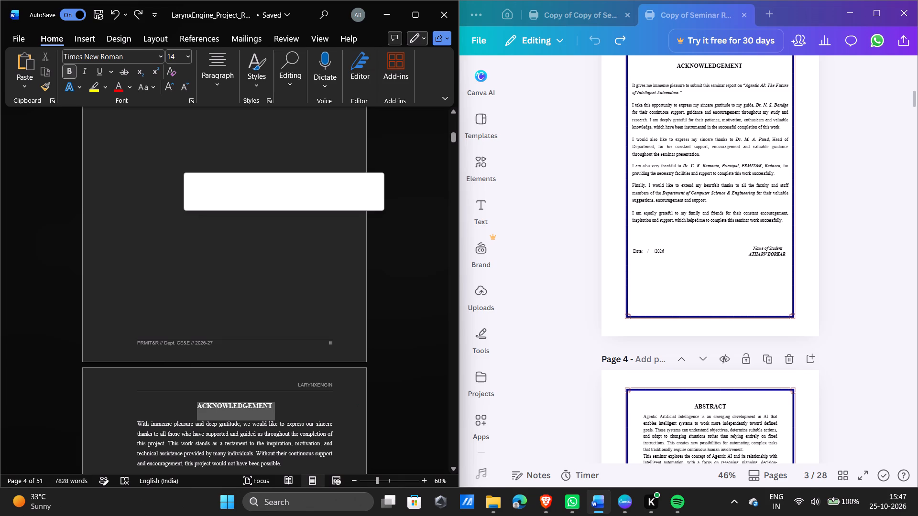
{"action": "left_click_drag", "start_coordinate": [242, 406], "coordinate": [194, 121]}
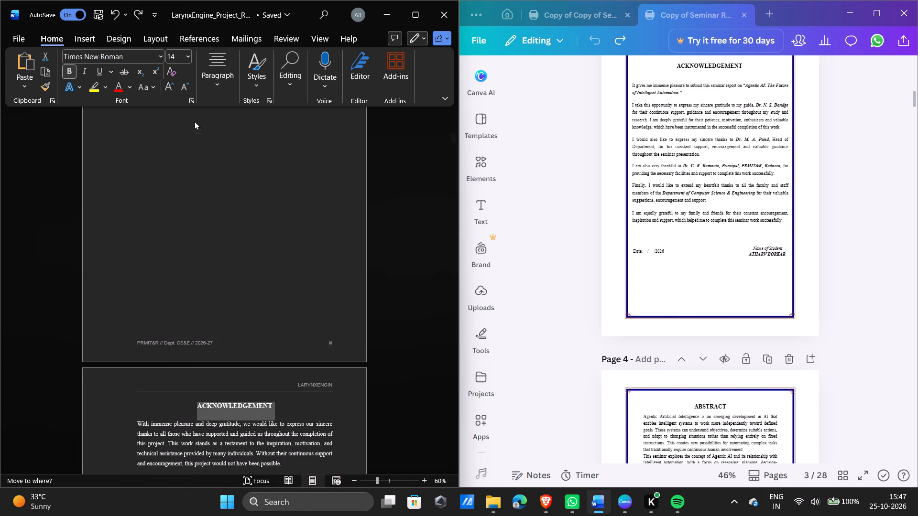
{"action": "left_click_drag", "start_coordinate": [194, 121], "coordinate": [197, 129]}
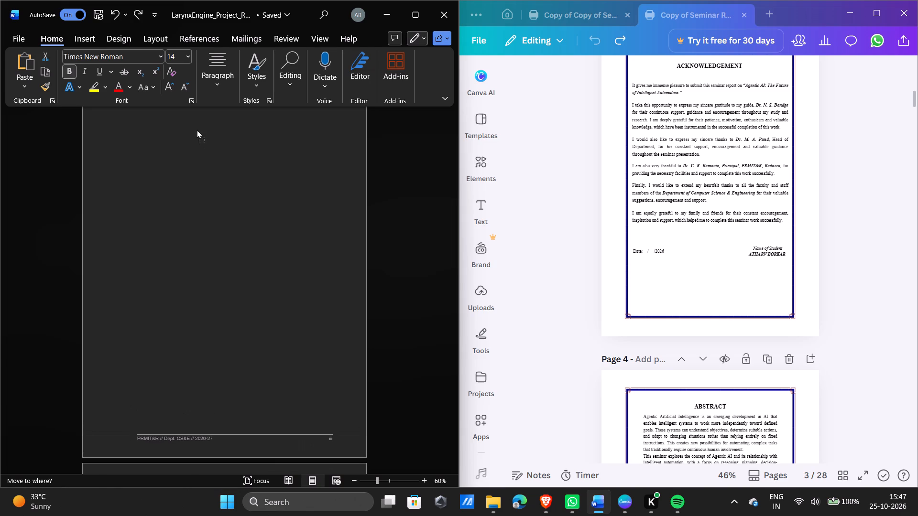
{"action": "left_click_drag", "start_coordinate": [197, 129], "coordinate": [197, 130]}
Examine the blank page between the certificate and the acknowledgement in the Word report at 40% zoom.
{"action": "scroll", "coordinate": [212, 221], "scroll_direction": "down", "scroll_amount": 1}
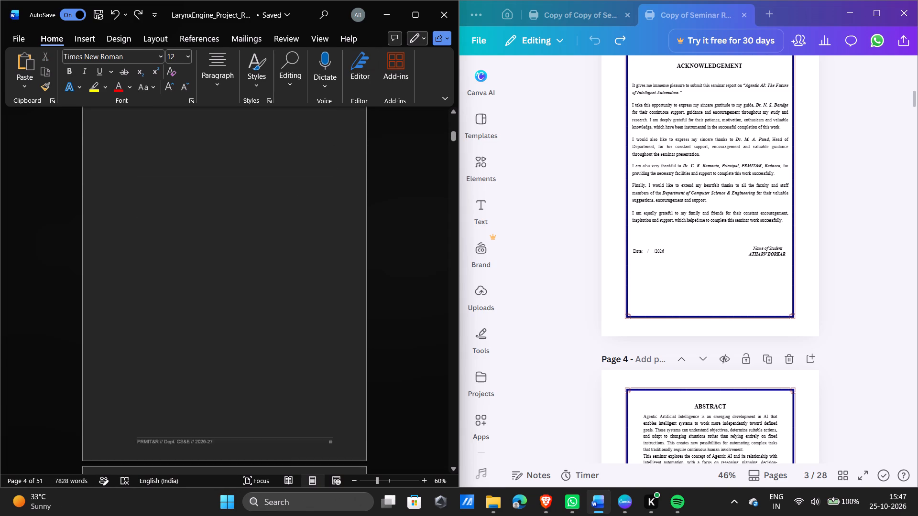
{"action": "scroll", "coordinate": [212, 221], "scroll_direction": "down", "scroll_amount": 1}
{"action": "scroll", "coordinate": [212, 221], "scroll_direction": "up", "scroll_amount": 1, "text": "ctrl"}
{"action": "scroll", "coordinate": [219, 405], "scroll_direction": "down", "scroll_amount": 3, "text": "ctrl"}
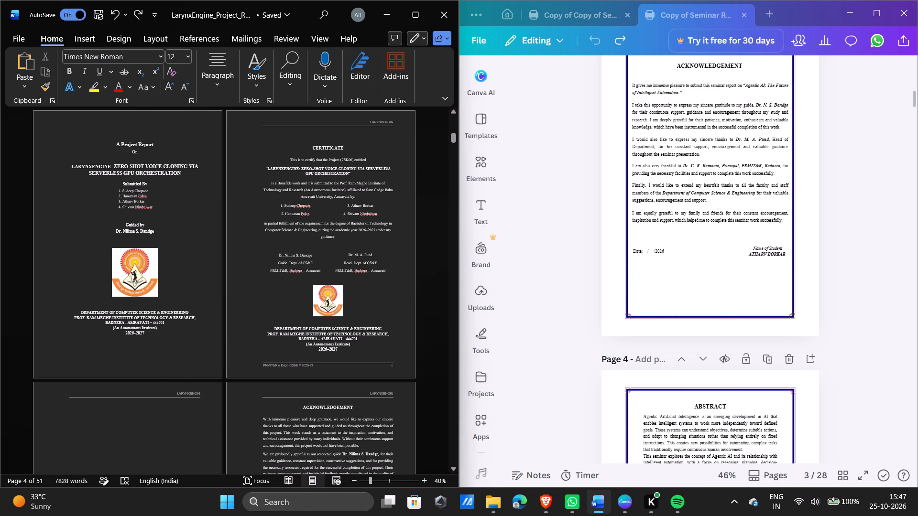
{"action": "scroll", "coordinate": [306, 335], "scroll_direction": "down", "scroll_amount": 2}
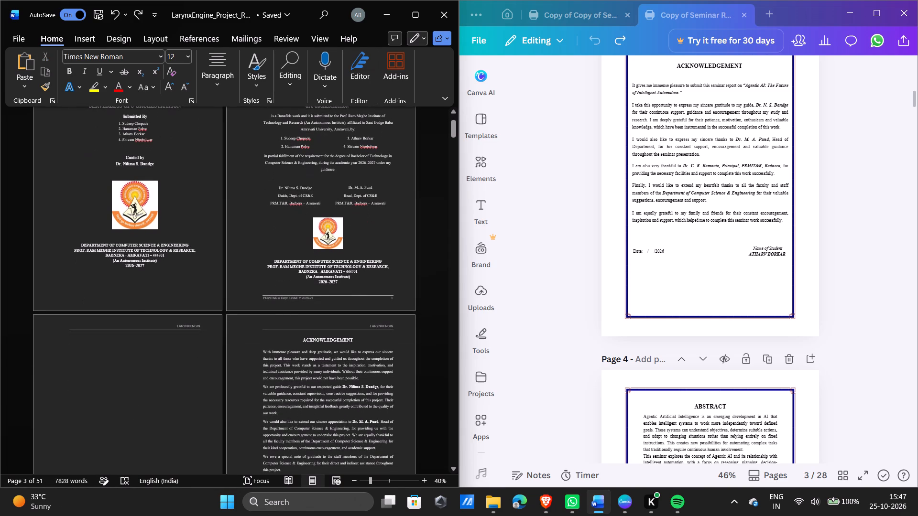
{"action": "scroll", "coordinate": [306, 335], "scroll_direction": "down", "scroll_amount": 1}
{"action": "scroll", "coordinate": [340, 240], "scroll_direction": "down", "scroll_amount": 2}
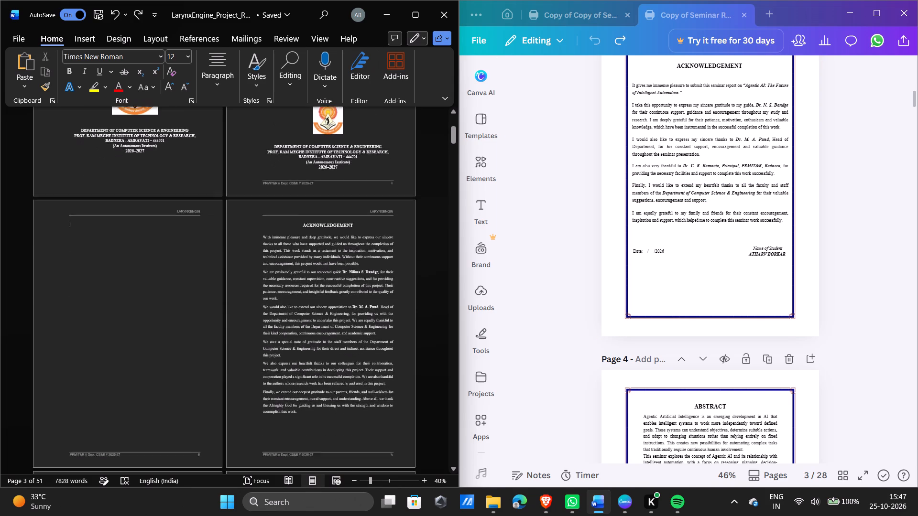
Look through the whole Word report from the acknowledgement to the student resumes appendix, checking the layout of its pages.
{"action": "scroll", "coordinate": [340, 240], "scroll_direction": "down", "scroll_amount": 5}
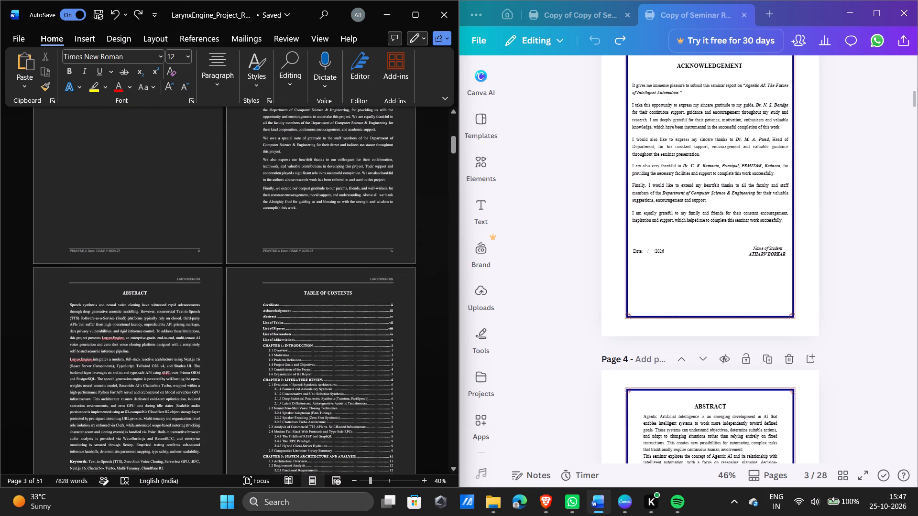
{"action": "scroll", "coordinate": [340, 240], "scroll_direction": "down", "scroll_amount": 3}
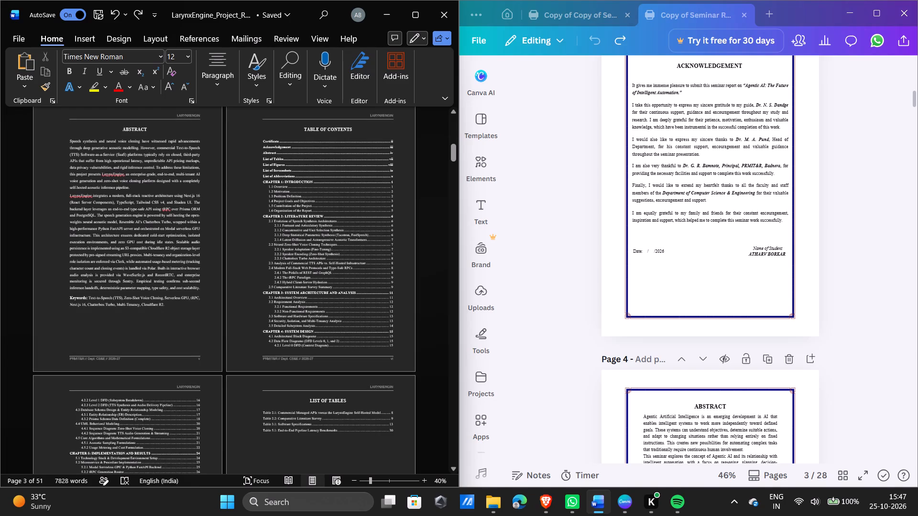
{"action": "scroll", "coordinate": [340, 240], "scroll_direction": "down", "scroll_amount": 3}
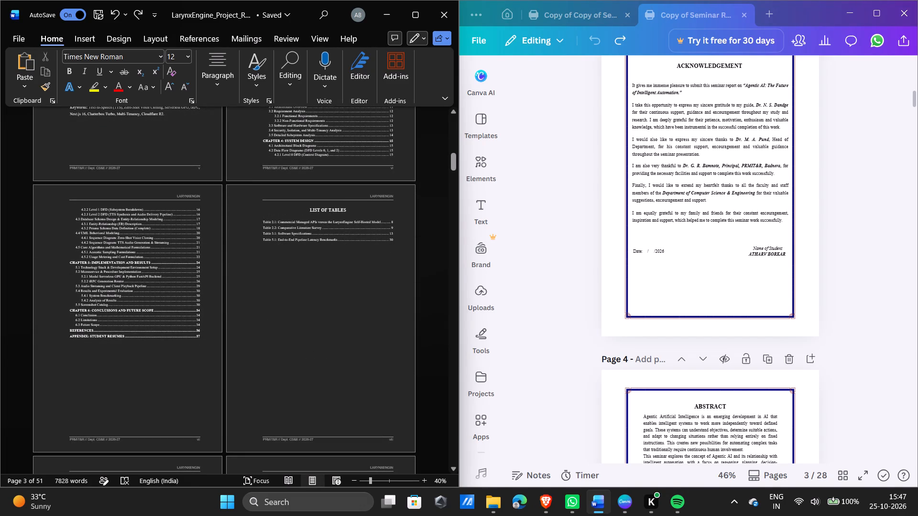
{"action": "scroll", "coordinate": [340, 240], "scroll_direction": "down", "scroll_amount": 3}
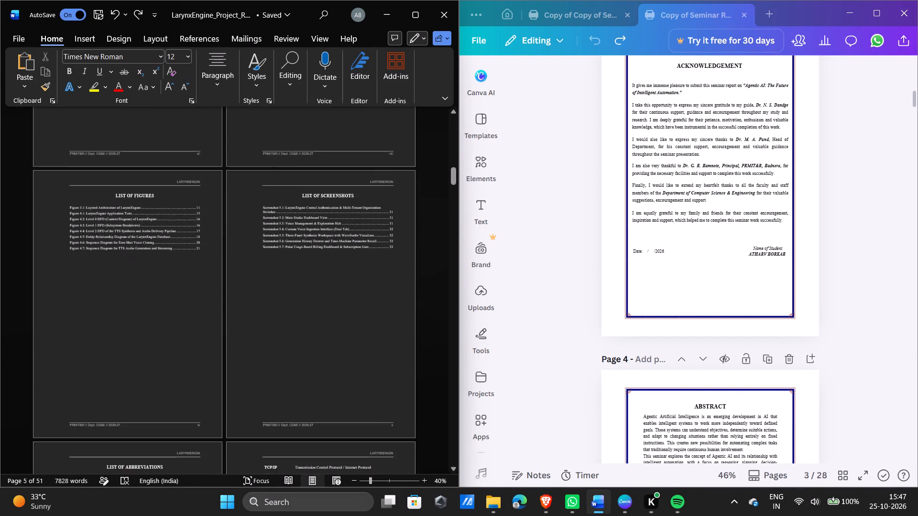
{"action": "scroll", "coordinate": [340, 240], "scroll_direction": "down", "scroll_amount": 1}
{"action": "scroll", "coordinate": [340, 240], "scroll_direction": "up", "scroll_amount": 4}
{"action": "scroll", "coordinate": [340, 240], "scroll_direction": "down", "scroll_amount": 2}
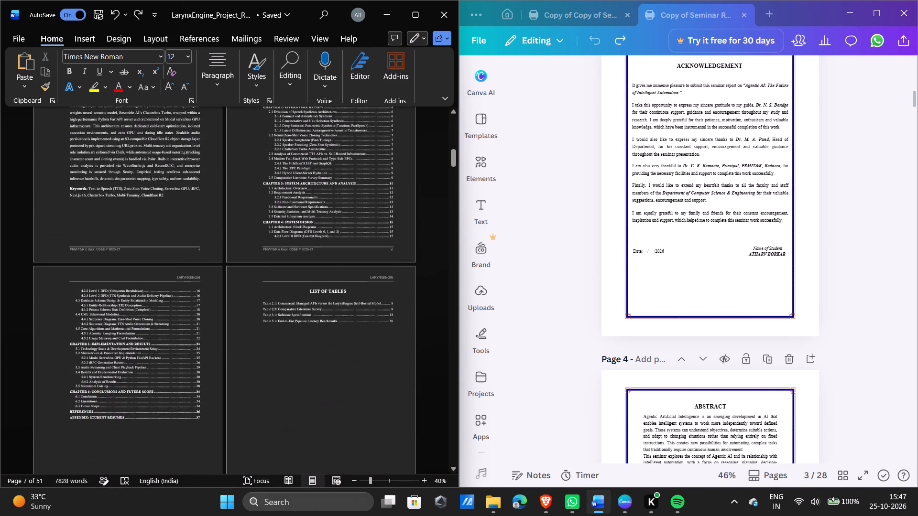
{"action": "scroll", "coordinate": [340, 240], "scroll_direction": "down", "scroll_amount": 7}
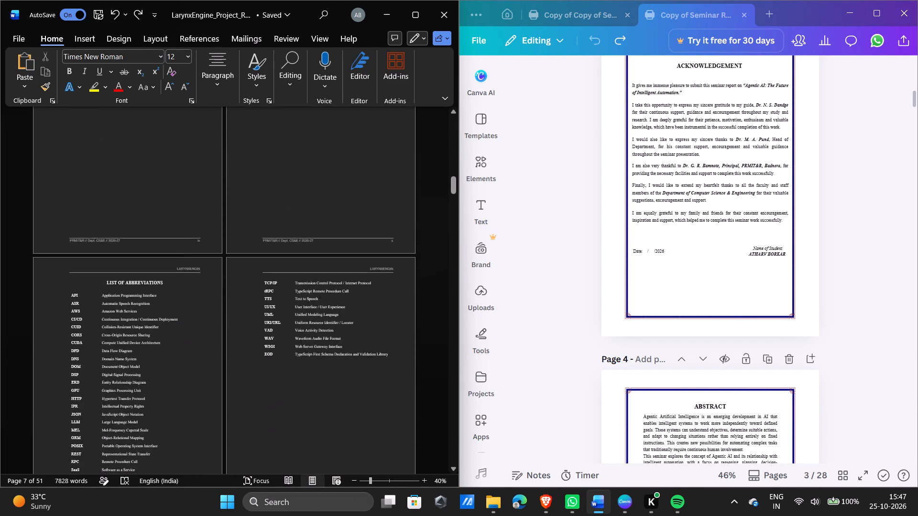
{"action": "scroll", "coordinate": [340, 240], "scroll_direction": "down", "scroll_amount": 7}
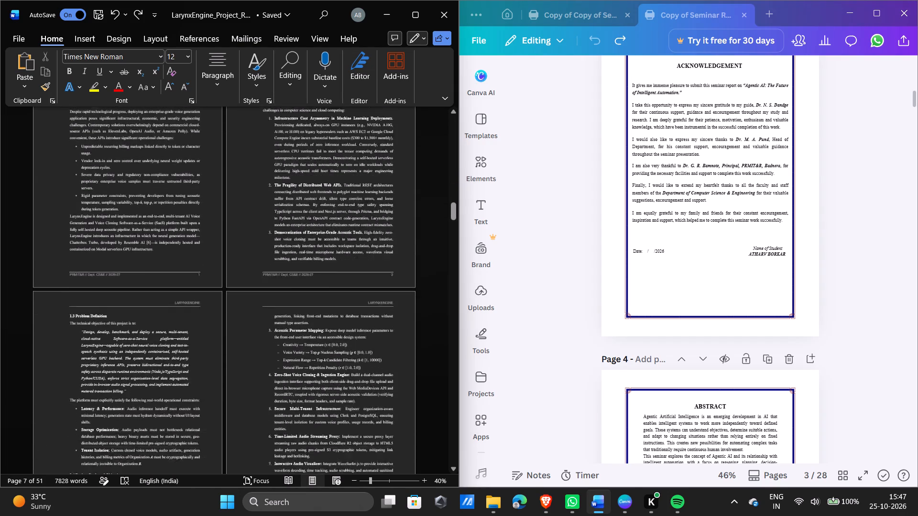
{"action": "scroll", "coordinate": [340, 240], "scroll_direction": "down", "scroll_amount": 9}
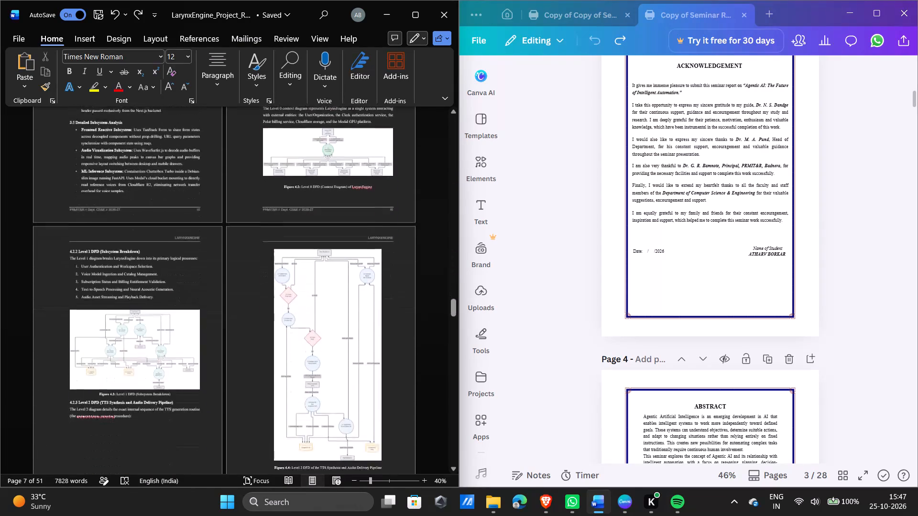
{"action": "scroll", "coordinate": [340, 240], "scroll_direction": "down", "scroll_amount": 12}
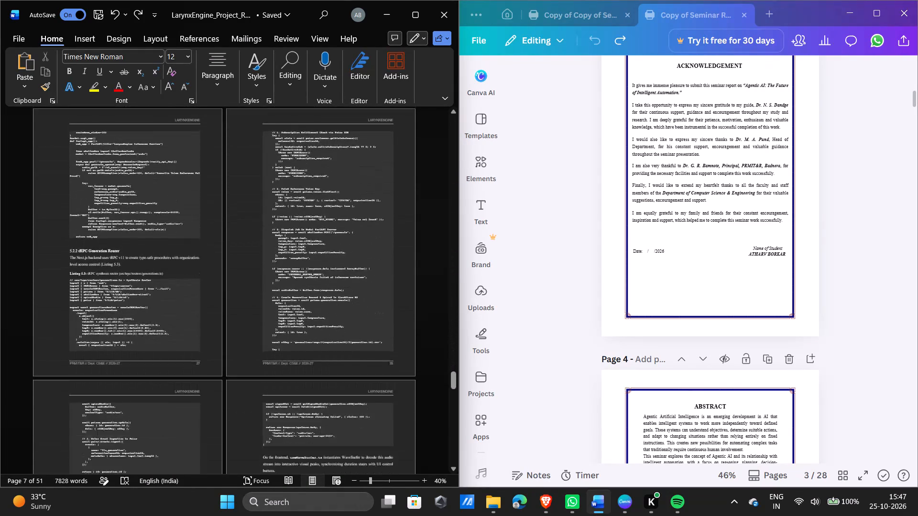
{"action": "scroll", "coordinate": [340, 240], "scroll_direction": "down", "scroll_amount": 20}
{"action": "scroll", "coordinate": [340, 240], "scroll_direction": "down", "scroll_amount": 1}
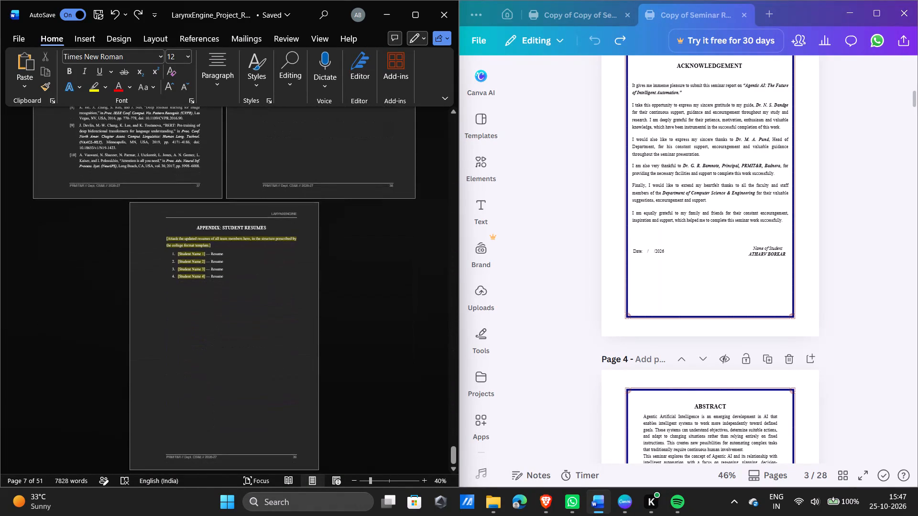
{"action": "scroll", "coordinate": [340, 240], "scroll_direction": "up", "scroll_amount": 20}
{"action": "scroll", "coordinate": [340, 240], "scroll_direction": "up", "scroll_amount": 20}
{"action": "scroll", "coordinate": [340, 240], "scroll_direction": "up", "scroll_amount": 20}
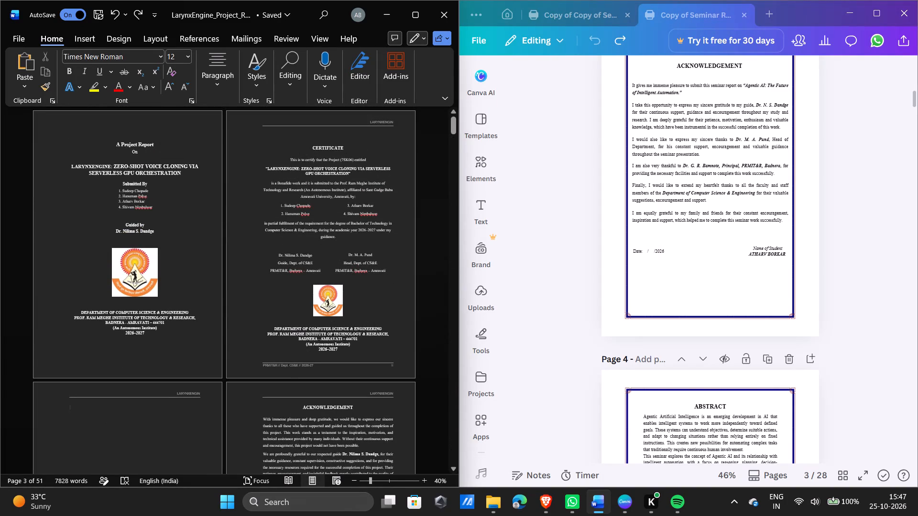
Compare the certificate and acknowledgement pages of the Canva seminar report with the certificate page of the Word report.
{"action": "scroll", "coordinate": [682, 182], "scroll_direction": "up", "scroll_amount": 1}
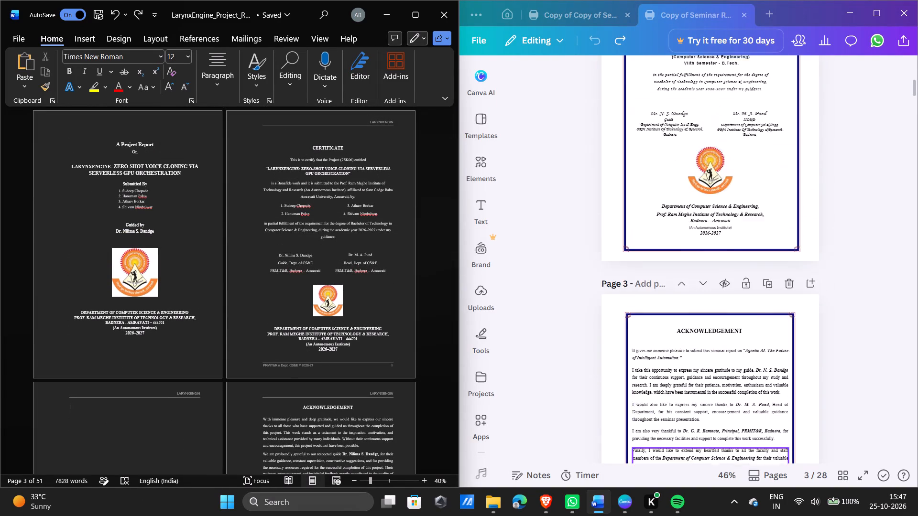
{"action": "scroll", "coordinate": [682, 182], "scroll_direction": "up", "scroll_amount": 4}
{"action": "scroll", "coordinate": [682, 182], "scroll_direction": "down", "scroll_amount": 1}
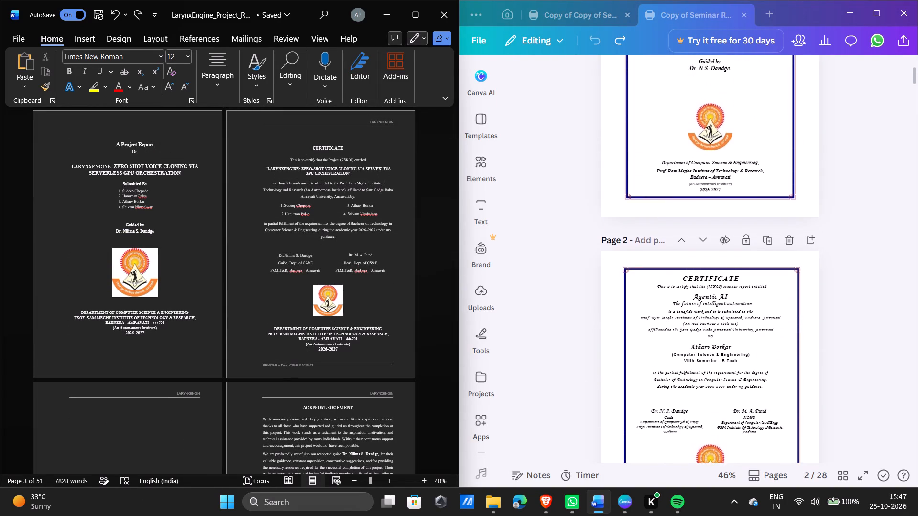
{"action": "scroll", "coordinate": [682, 182], "scroll_direction": "down", "scroll_amount": 4}
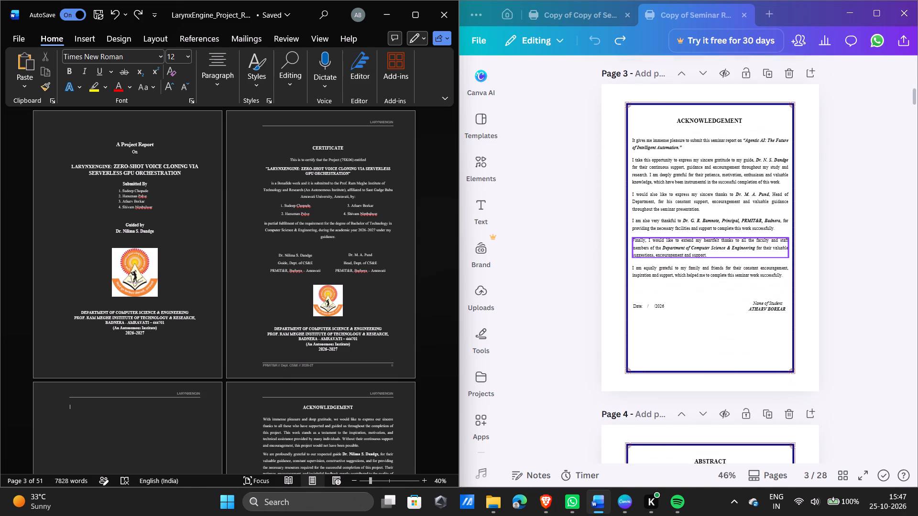
{"action": "scroll", "coordinate": [682, 182], "scroll_direction": "down", "scroll_amount": 2}
{"action": "scroll", "coordinate": [682, 182], "scroll_direction": "up", "scroll_amount": 1}
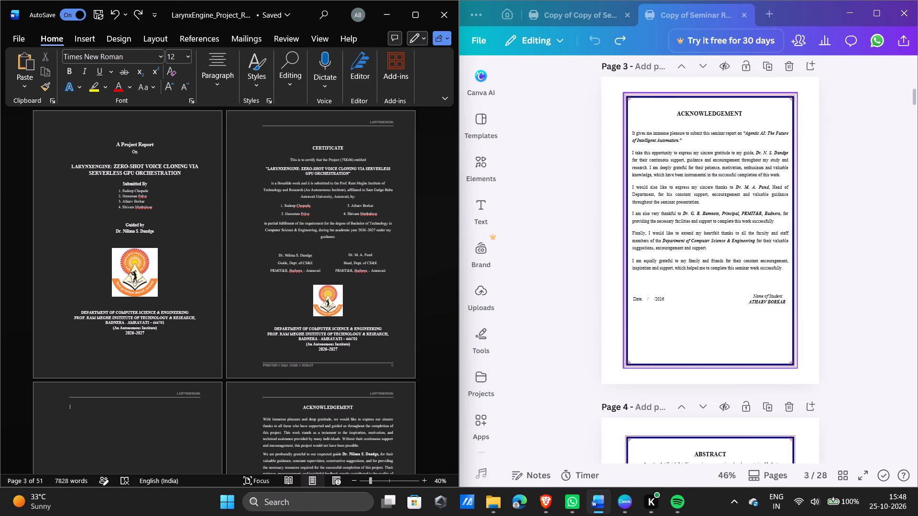
{"action": "scroll", "coordinate": [634, 290], "scroll_direction": "up", "scroll_amount": 4}
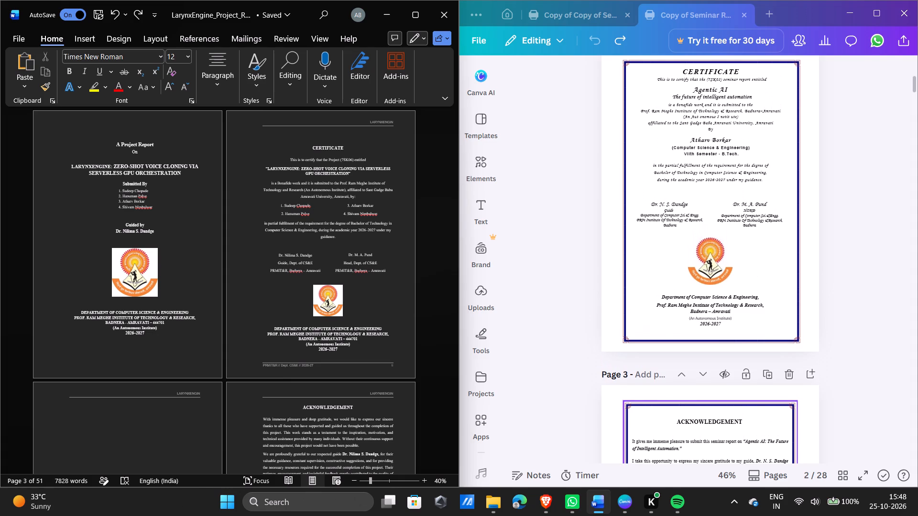
{"action": "scroll", "coordinate": [346, 261], "scroll_direction": "up", "scroll_amount": 2, "text": "ctrl"}
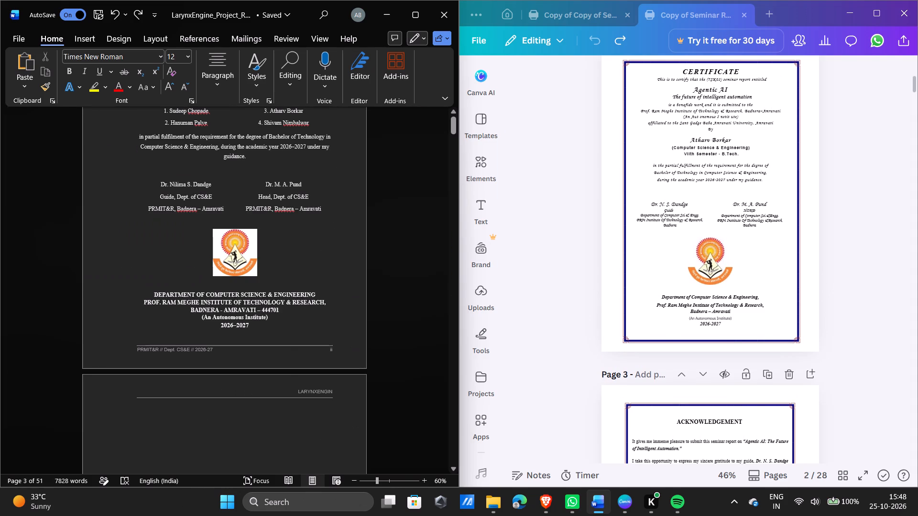
{"action": "scroll", "coordinate": [346, 261], "scroll_direction": "up", "scroll_amount": 2}
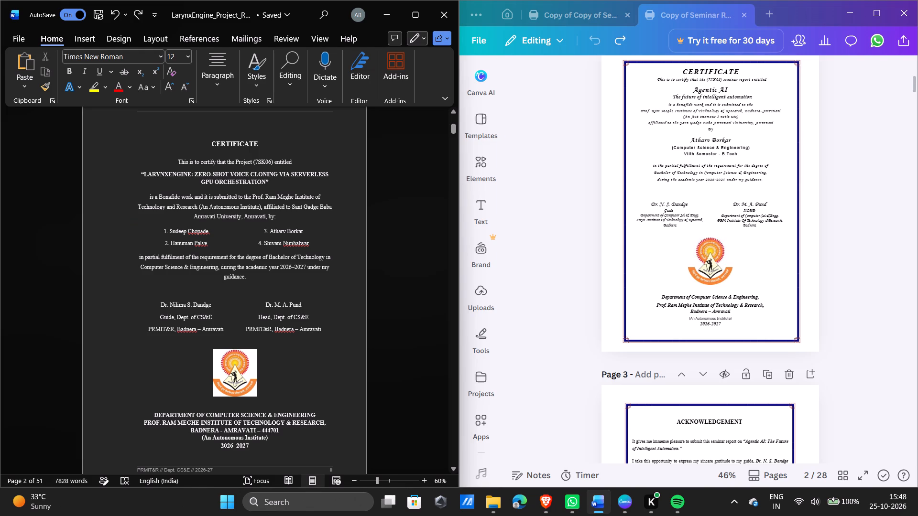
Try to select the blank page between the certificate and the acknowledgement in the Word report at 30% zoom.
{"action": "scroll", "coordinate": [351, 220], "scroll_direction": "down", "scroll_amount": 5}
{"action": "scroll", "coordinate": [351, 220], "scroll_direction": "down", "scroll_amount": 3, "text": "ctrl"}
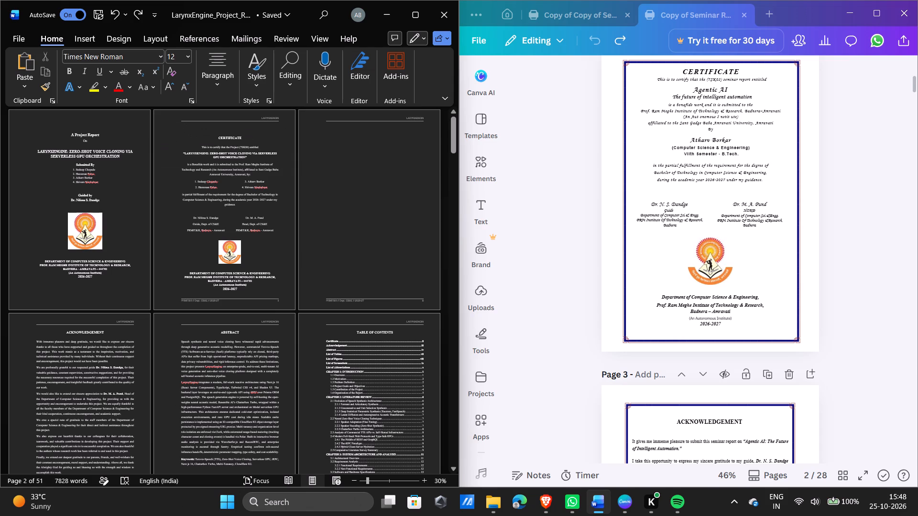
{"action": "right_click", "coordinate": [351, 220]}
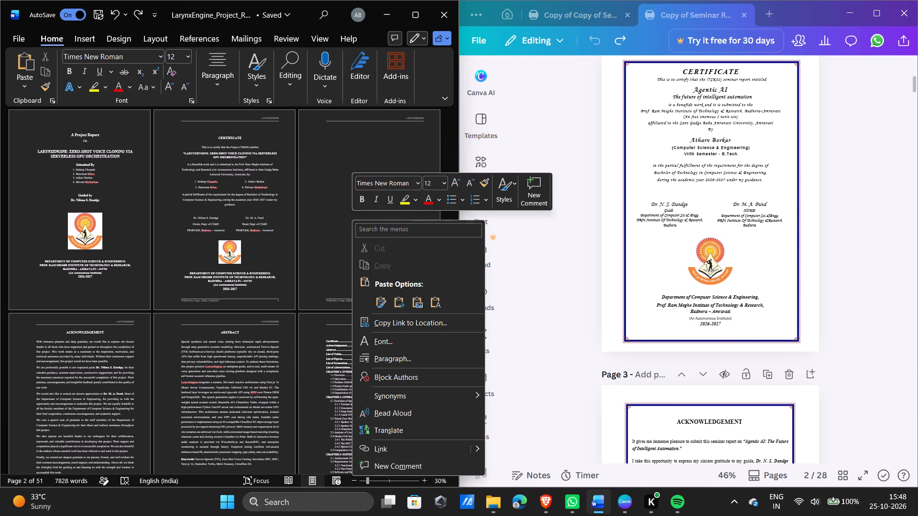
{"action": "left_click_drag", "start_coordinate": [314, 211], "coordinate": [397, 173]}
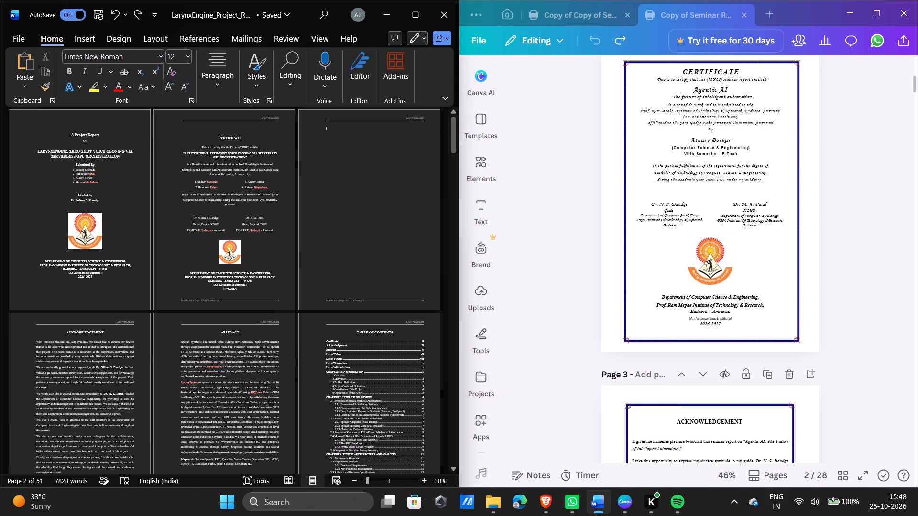
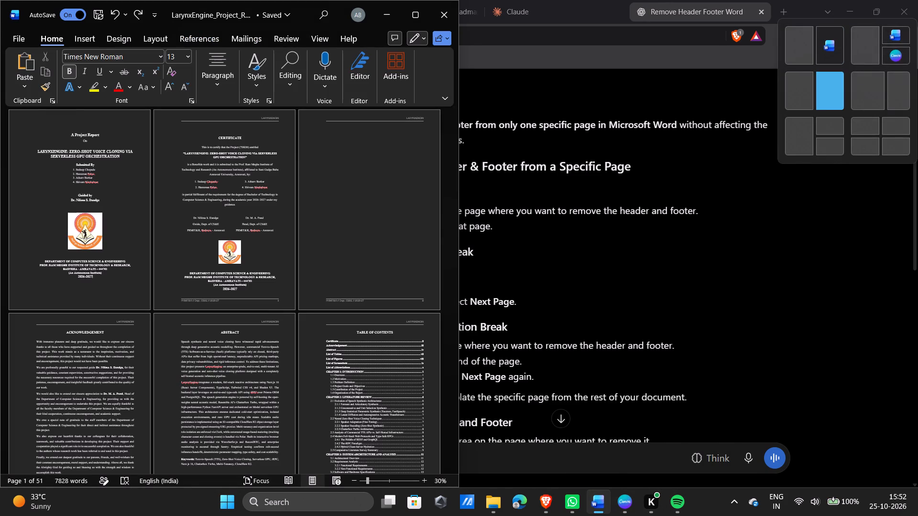
{"action": "scroll", "coordinate": [112, 265], "scroll_direction": "up", "scroll_amount": 3, "text": "ctrl"}
{"action": "scroll", "coordinate": [112, 265], "scroll_direction": "right", "scroll_amount": 1}
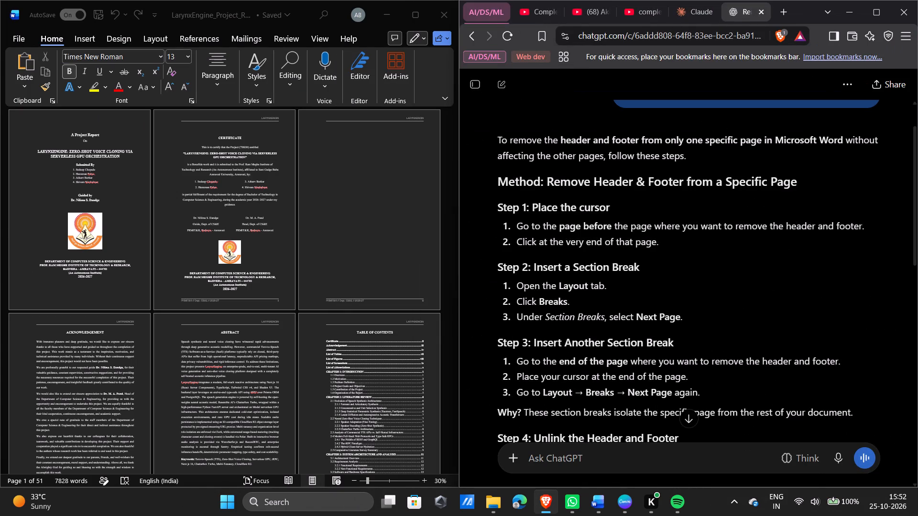
{"action": "scroll", "coordinate": [112, 265], "scroll_direction": "up", "scroll_amount": 12, "text": "ctrl"}
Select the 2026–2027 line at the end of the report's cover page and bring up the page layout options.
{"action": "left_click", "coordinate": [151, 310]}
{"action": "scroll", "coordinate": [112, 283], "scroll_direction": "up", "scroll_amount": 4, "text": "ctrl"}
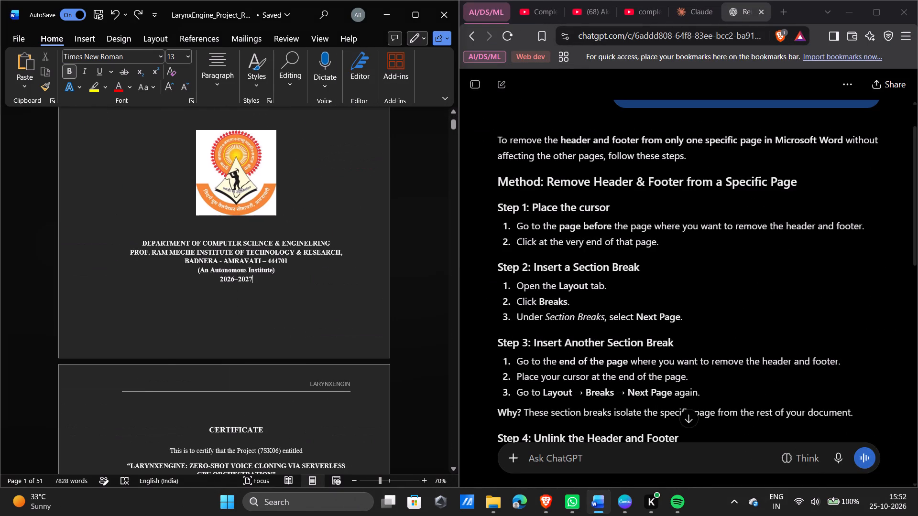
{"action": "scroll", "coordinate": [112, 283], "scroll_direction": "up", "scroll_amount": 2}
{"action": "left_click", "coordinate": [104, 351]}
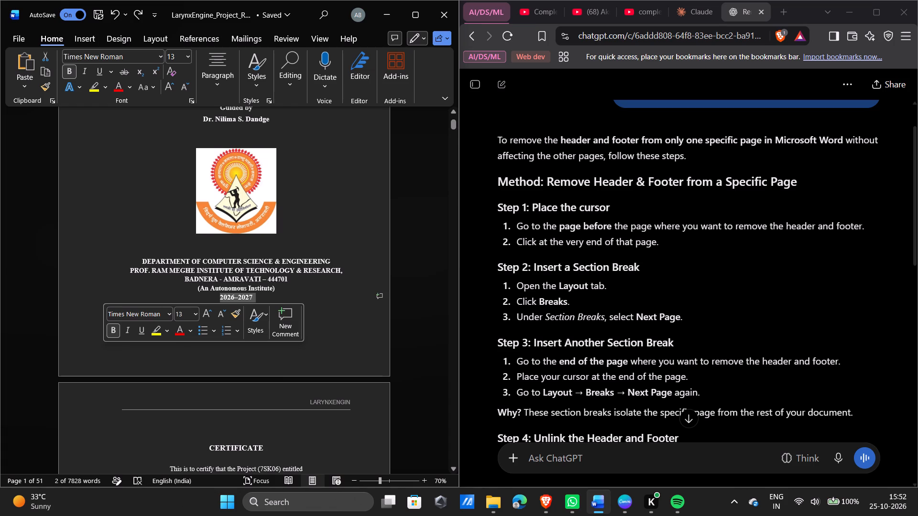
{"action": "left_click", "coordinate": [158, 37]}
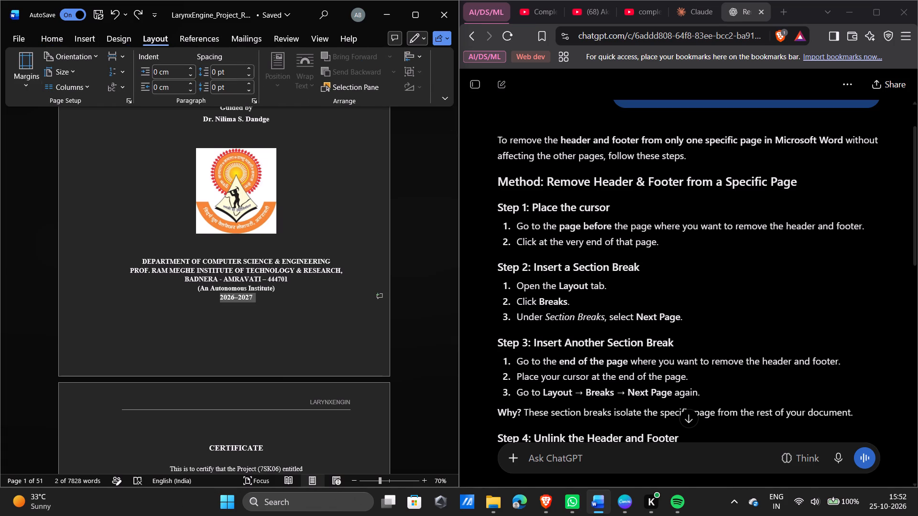
Place the cursor after 2026–2027 at the end of the certificate page and maximize the Word window.
{"action": "scroll", "coordinate": [201, 151], "scroll_direction": "down", "scroll_amount": 2}
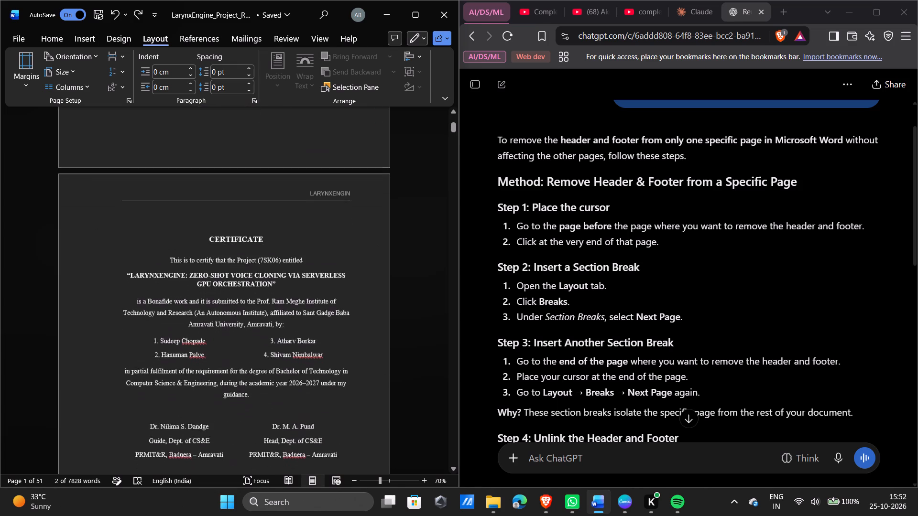
{"action": "scroll", "coordinate": [201, 151], "scroll_direction": "down", "scroll_amount": 2}
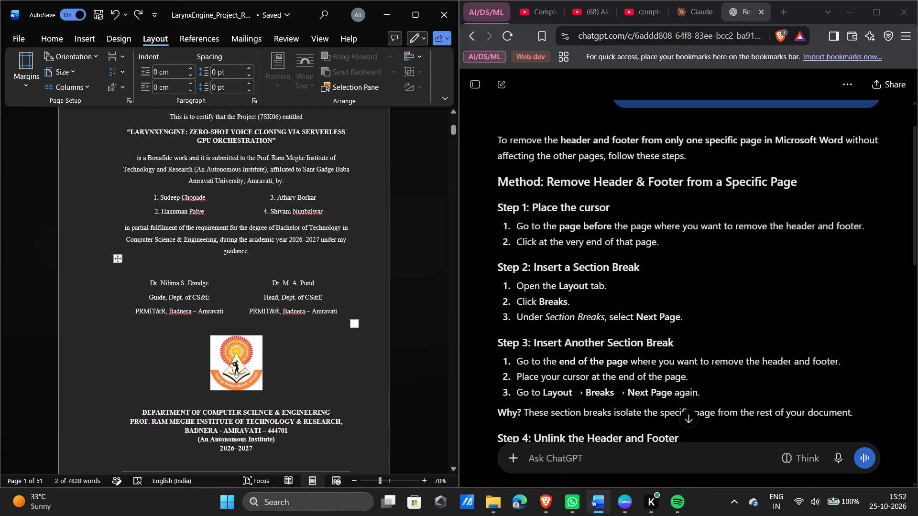
{"action": "scroll", "coordinate": [141, 417], "scroll_direction": "down", "scroll_amount": 1}
{"action": "left_click", "coordinate": [353, 339]}
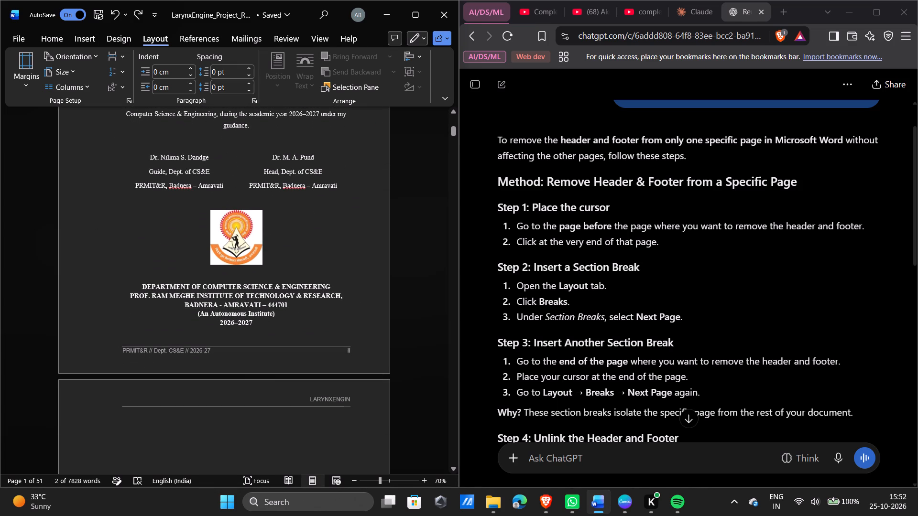
{"action": "left_click", "coordinate": [356, 347]}
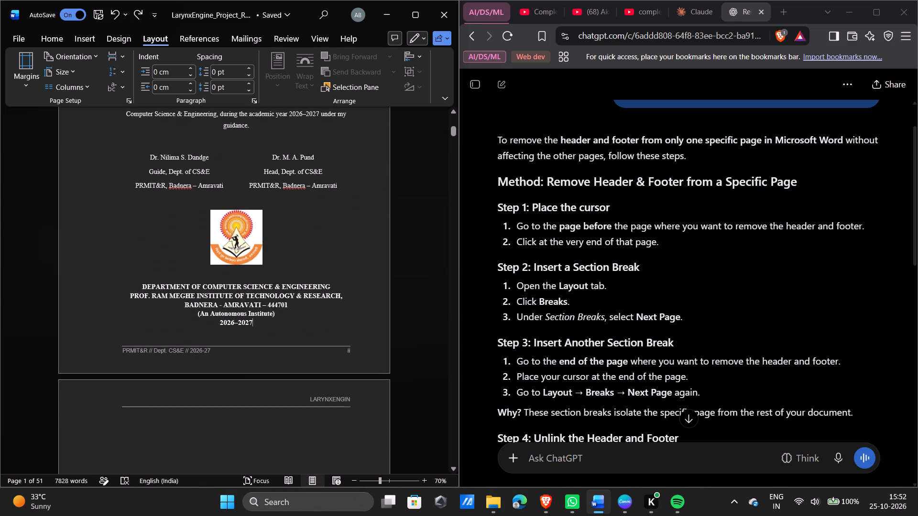
{"action": "left_click", "coordinate": [415, 5]}
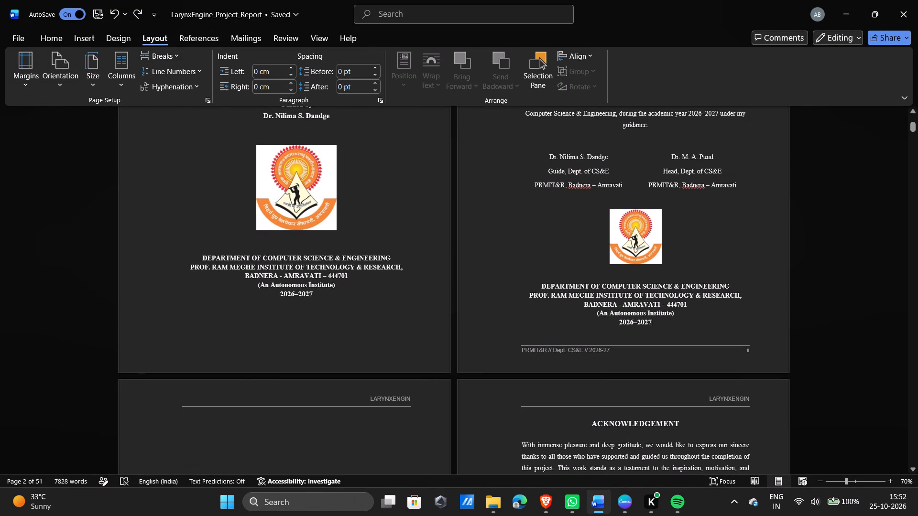
Open the certificate page's footer for editing and try to insert a section break.
{"action": "scroll", "coordinate": [272, 214], "scroll_direction": "up", "scroll_amount": 2}
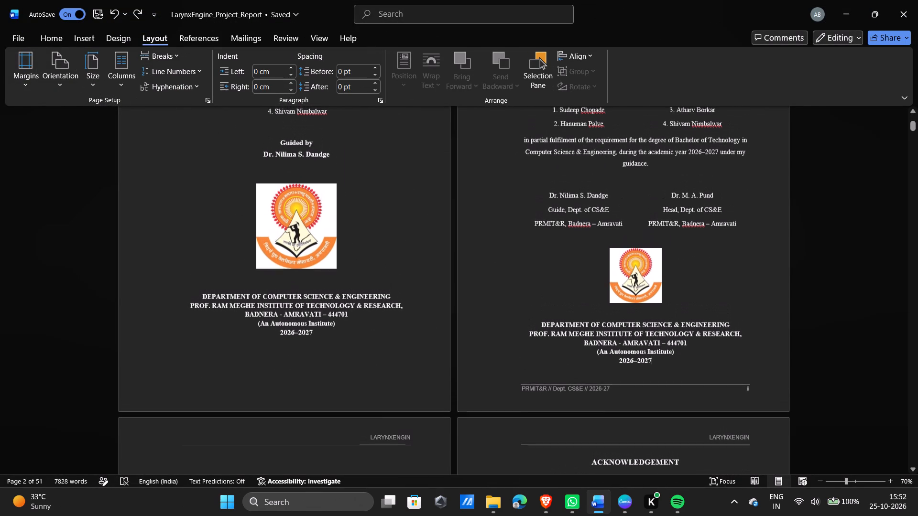
{"action": "scroll", "coordinate": [272, 214], "scroll_direction": "up", "scroll_amount": 1}
{"action": "double_click", "coordinate": [604, 388]}
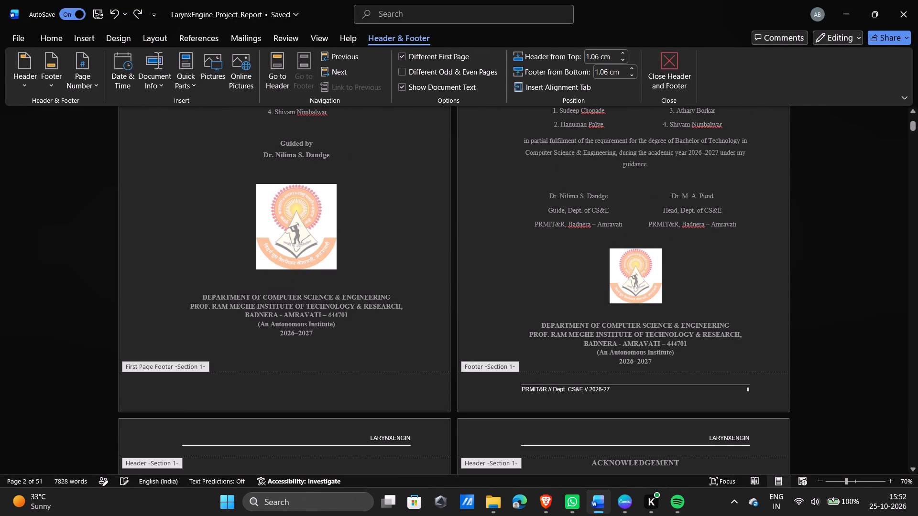
{"action": "left_click", "coordinate": [155, 38]}
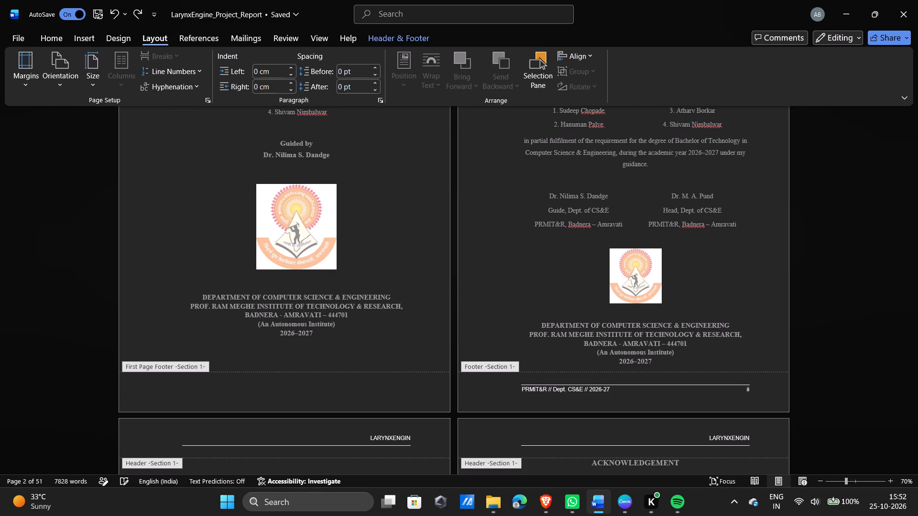
{"action": "left_click", "coordinate": [164, 54]}
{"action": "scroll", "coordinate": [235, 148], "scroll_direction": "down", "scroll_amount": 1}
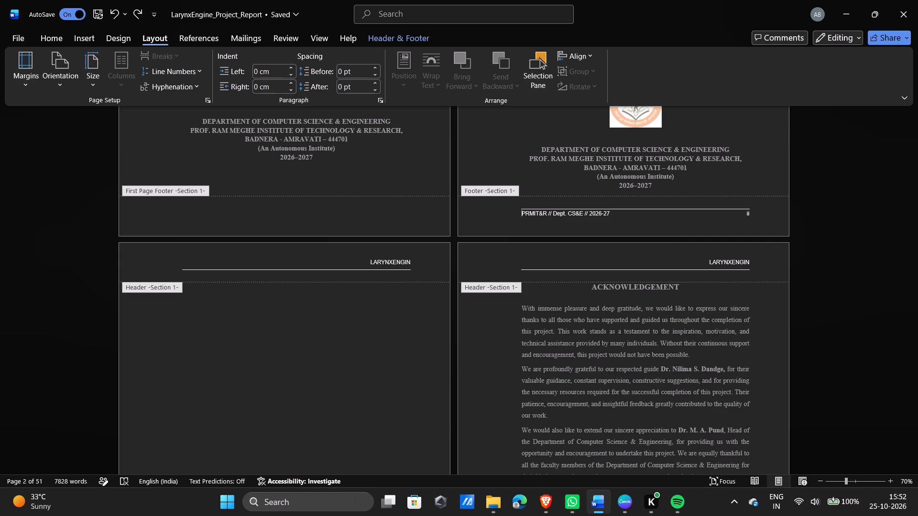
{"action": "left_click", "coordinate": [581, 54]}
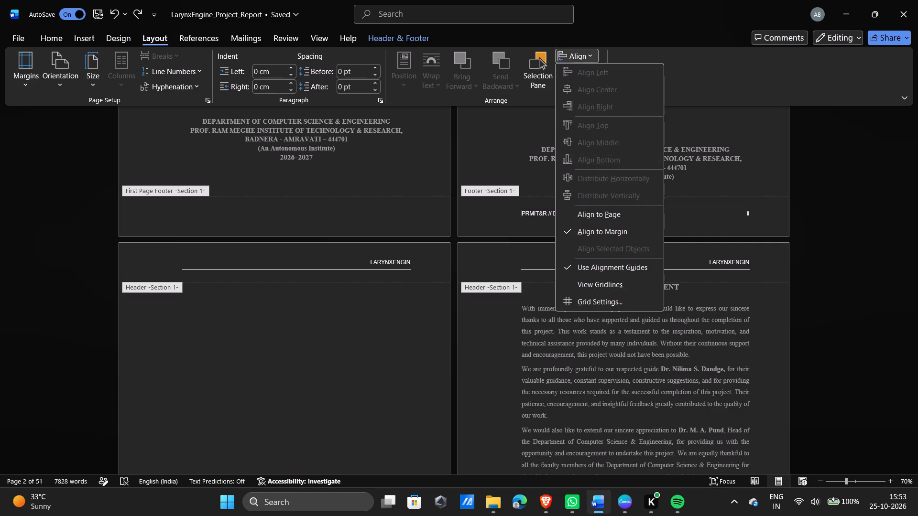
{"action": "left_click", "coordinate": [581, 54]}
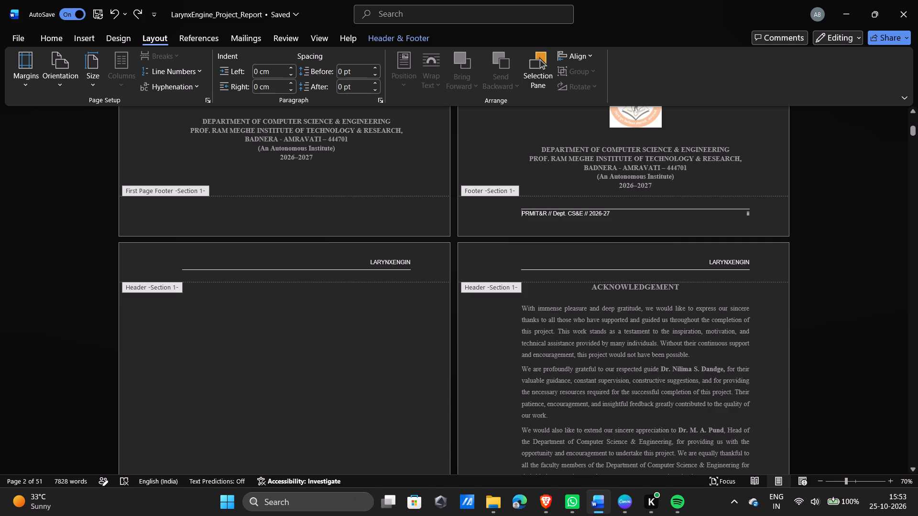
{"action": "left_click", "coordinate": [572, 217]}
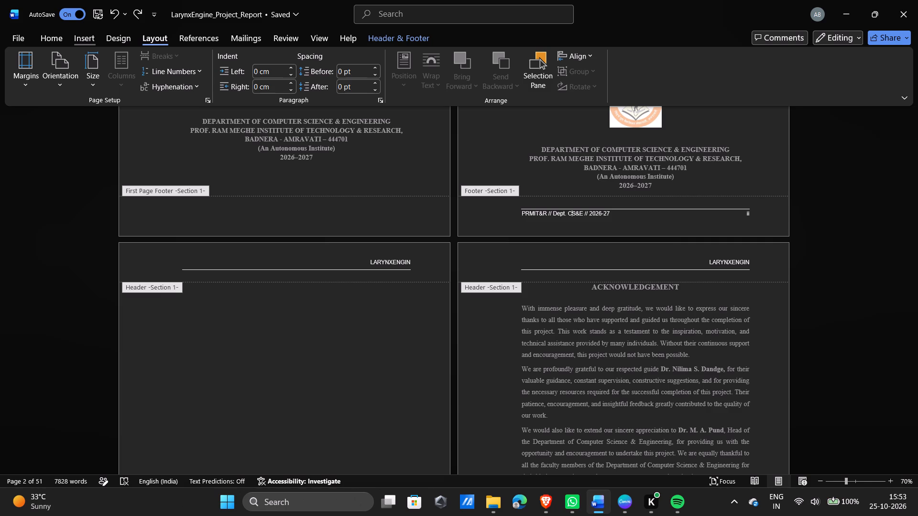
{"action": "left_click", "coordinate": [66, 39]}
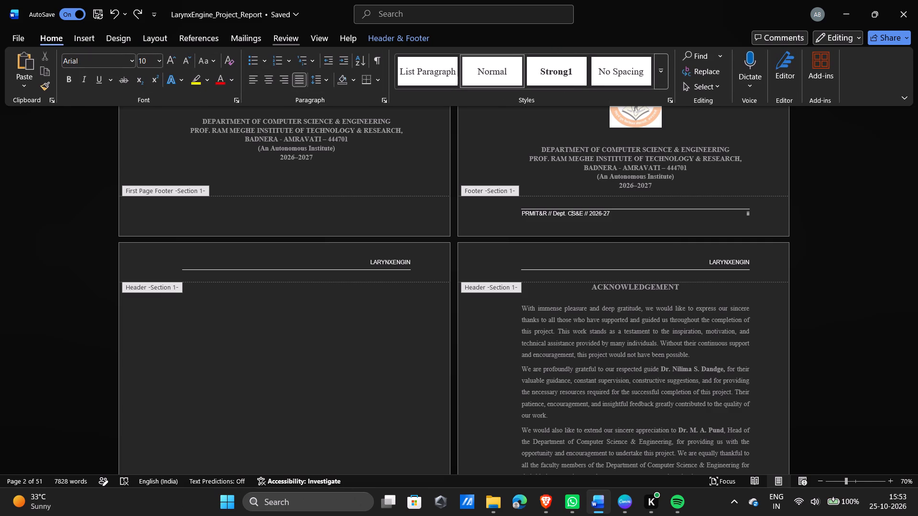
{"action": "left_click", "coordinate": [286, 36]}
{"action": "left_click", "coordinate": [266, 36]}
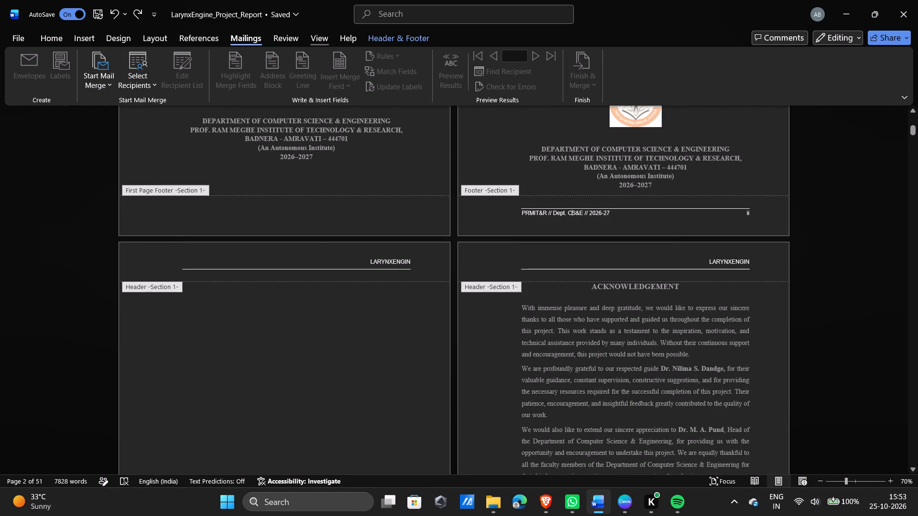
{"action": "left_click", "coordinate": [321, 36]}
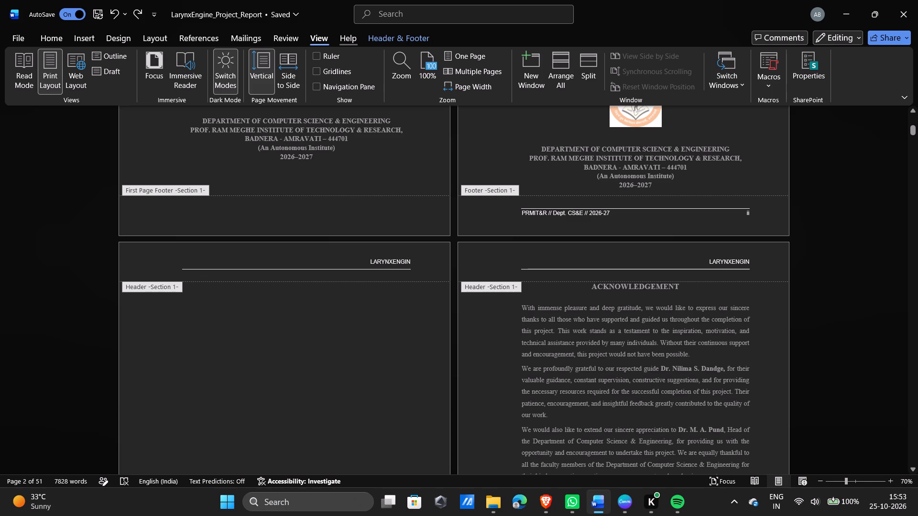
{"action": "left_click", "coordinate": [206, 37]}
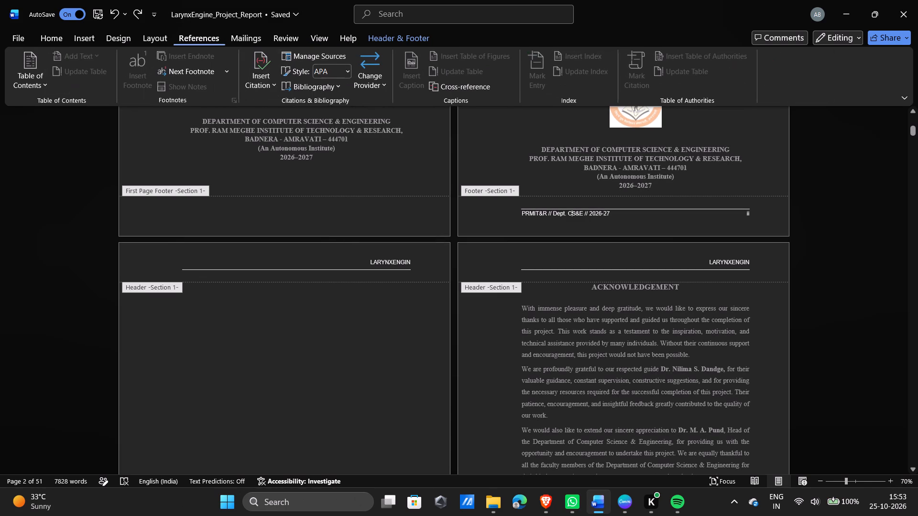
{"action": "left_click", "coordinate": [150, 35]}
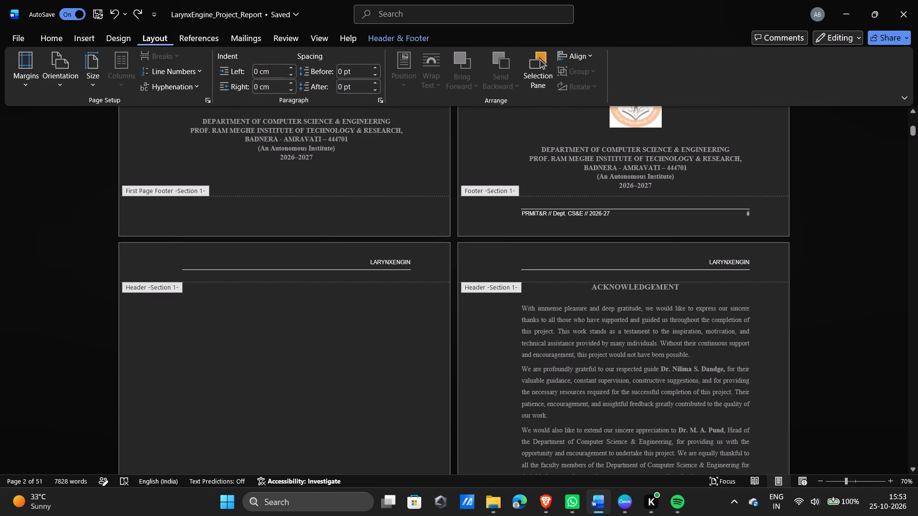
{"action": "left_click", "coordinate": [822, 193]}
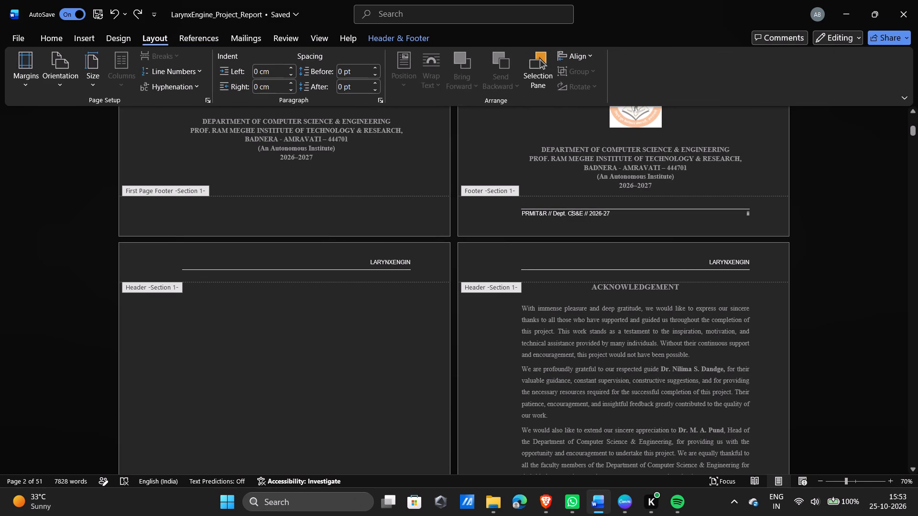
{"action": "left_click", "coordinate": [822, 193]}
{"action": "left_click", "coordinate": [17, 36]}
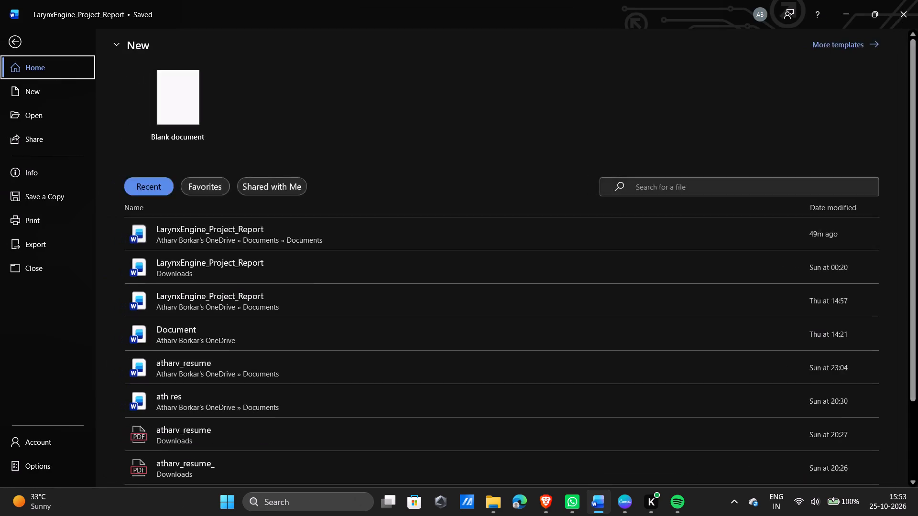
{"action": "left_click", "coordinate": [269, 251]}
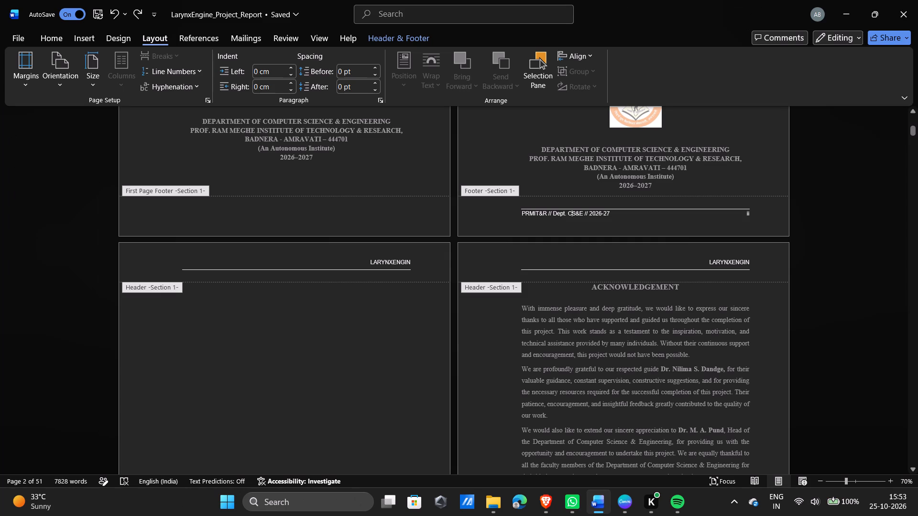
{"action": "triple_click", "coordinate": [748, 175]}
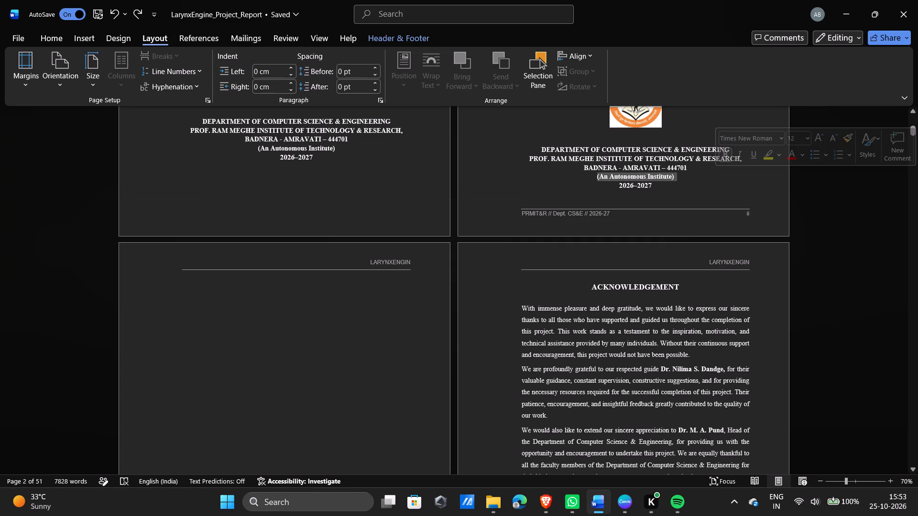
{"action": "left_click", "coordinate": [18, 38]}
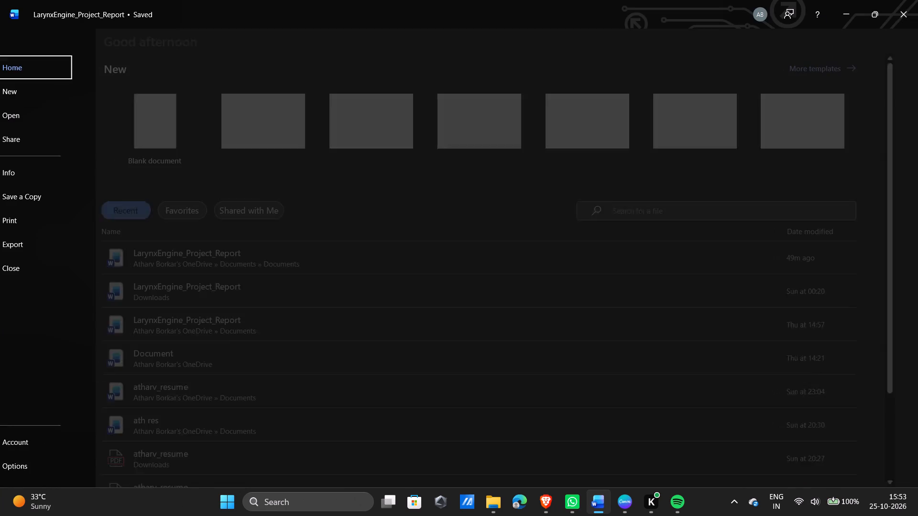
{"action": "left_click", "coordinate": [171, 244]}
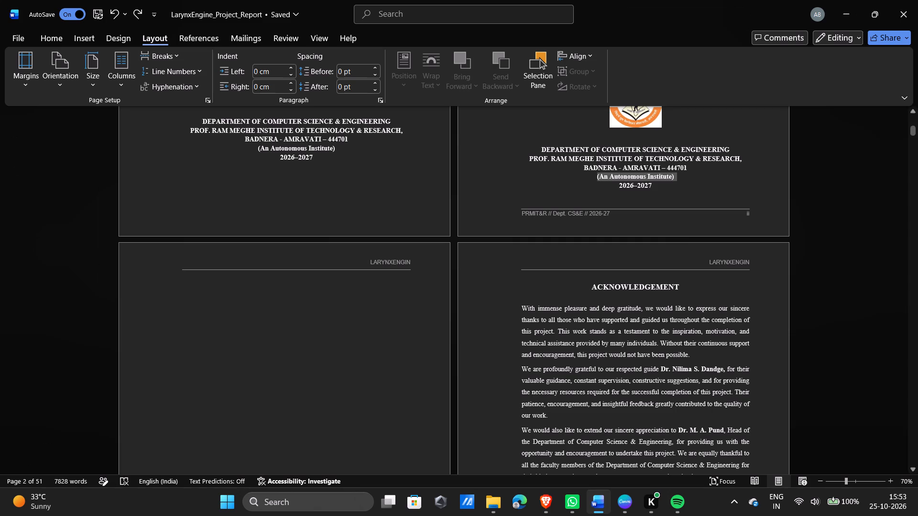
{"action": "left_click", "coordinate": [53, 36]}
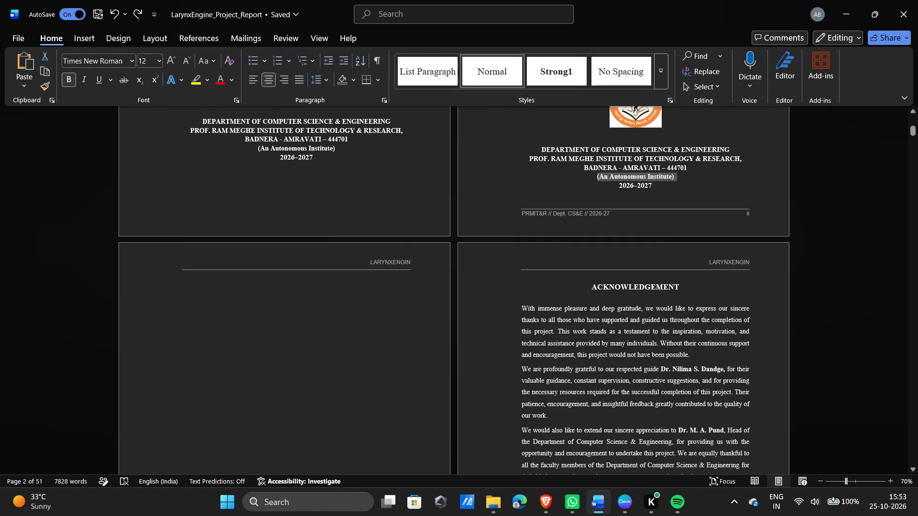
Open the certificate page's footer for editing and remove the LARYNXENGIN header from the section.
{"action": "double_click", "coordinate": [596, 209]}
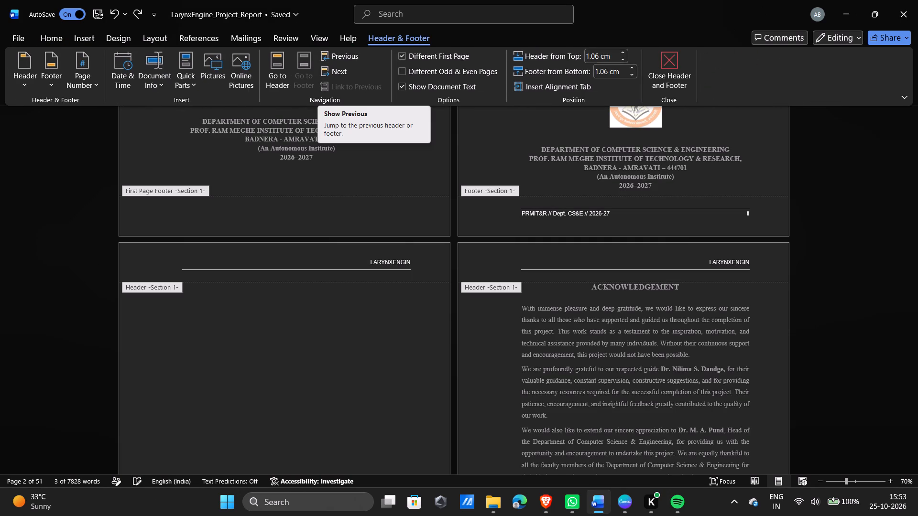
{"action": "left_click", "coordinate": [85, 82]}
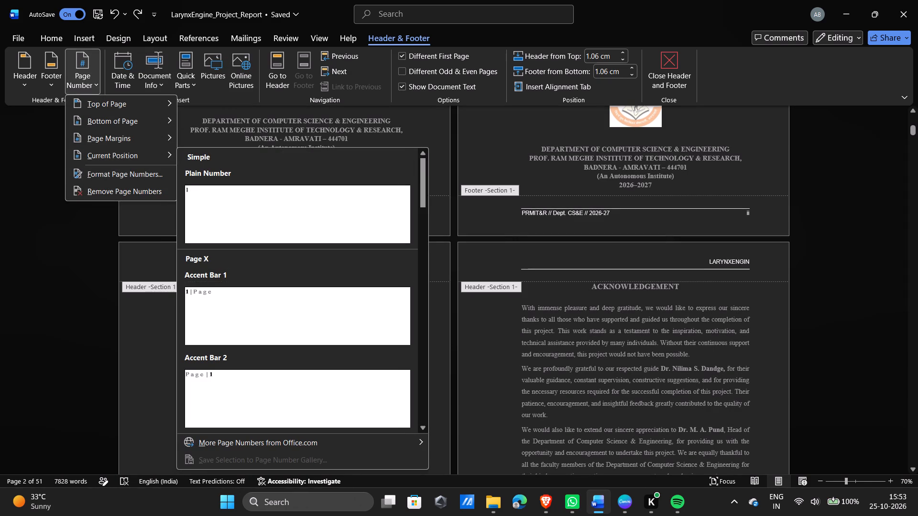
{"action": "left_click", "coordinate": [31, 77]}
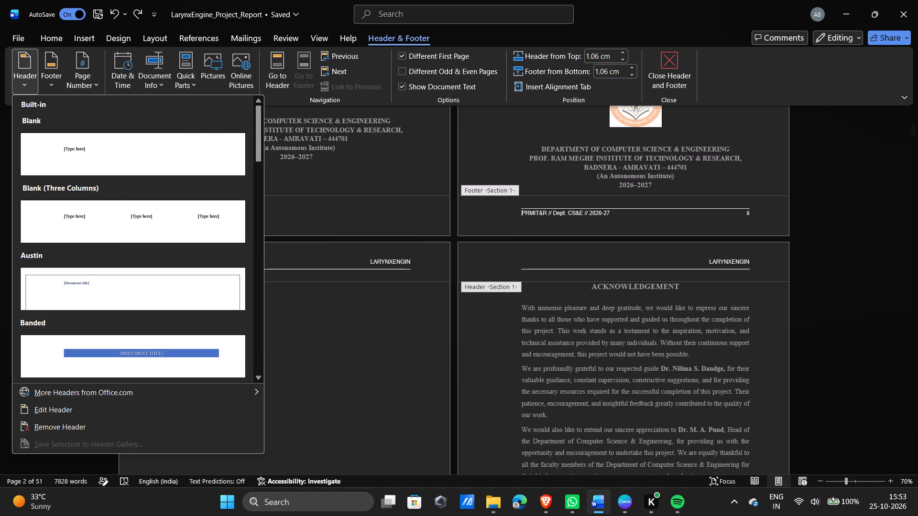
{"action": "left_click", "coordinate": [89, 430]}
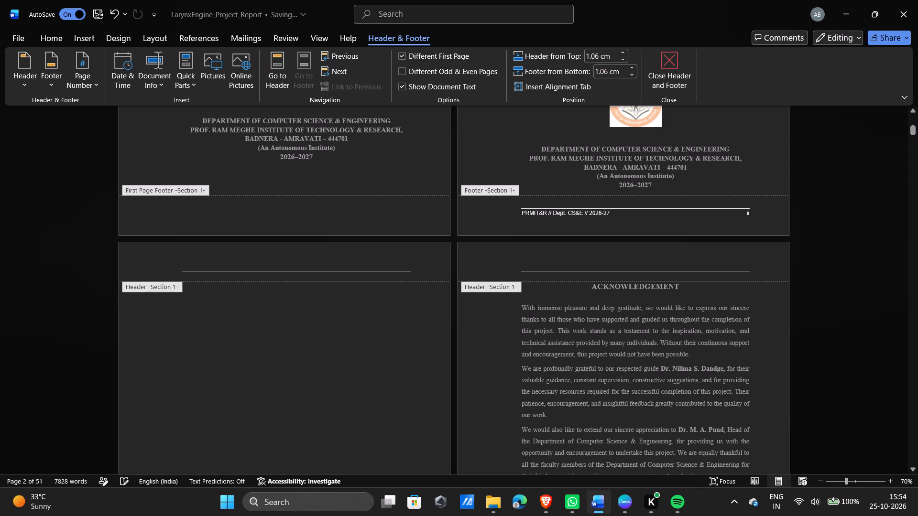
Remove the PRMIT&R // Dept. CS&E // 2026-27 footer and try to delete its horizontal line.
{"action": "left_click", "coordinate": [54, 81]}
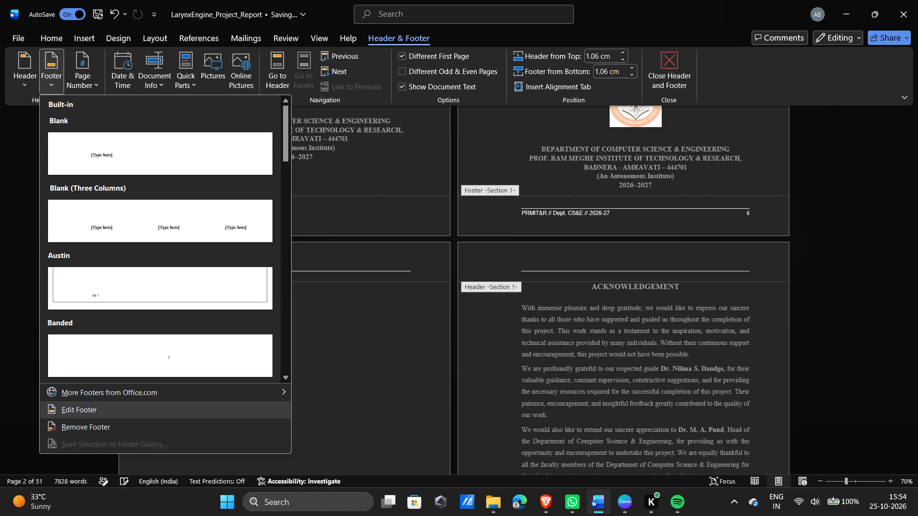
{"action": "left_click", "coordinate": [109, 413]}
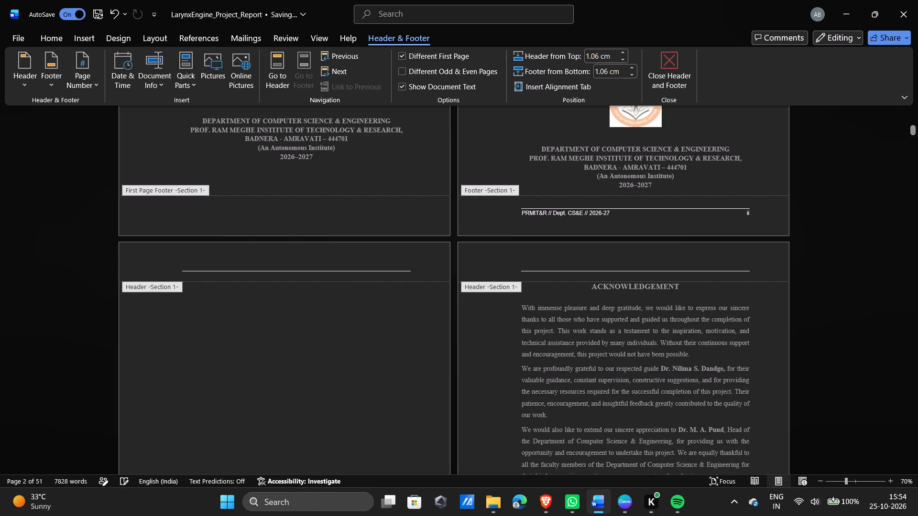
{"action": "left_click", "coordinate": [47, 81]}
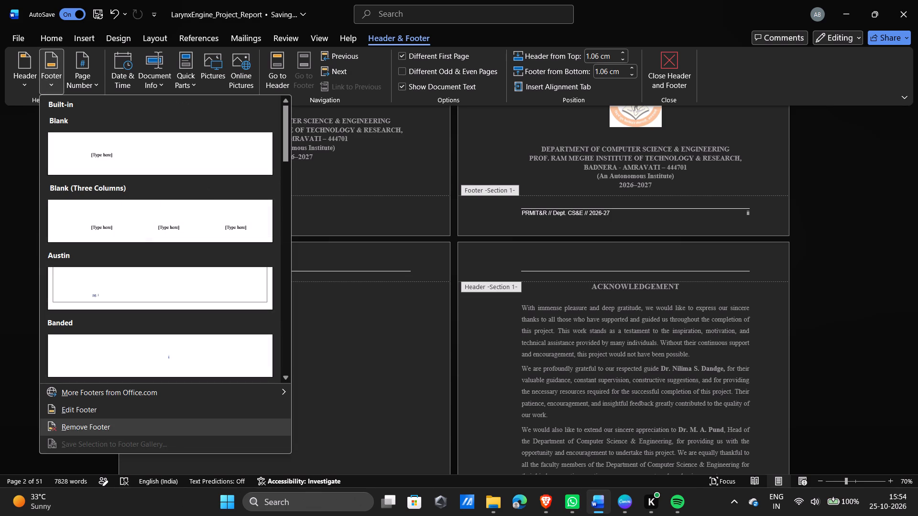
{"action": "left_click", "coordinate": [105, 427]}
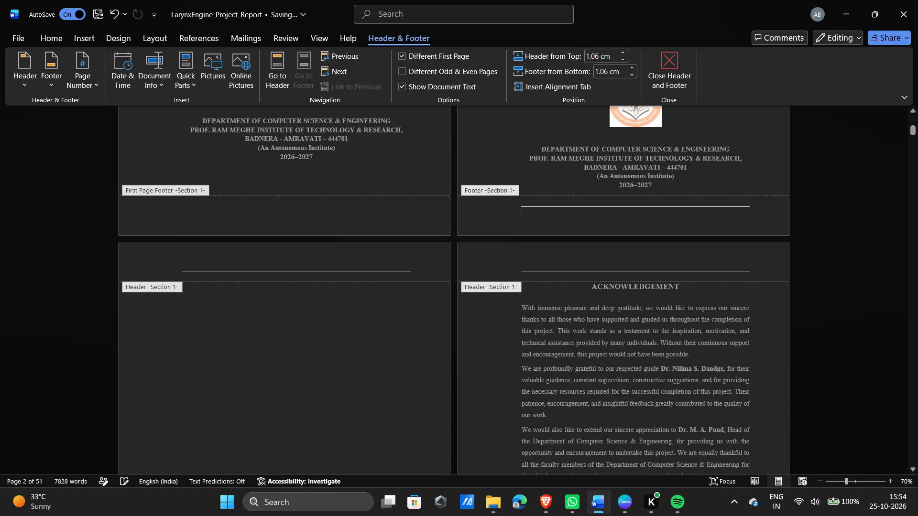
{"action": "left_click", "coordinate": [865, 235]}
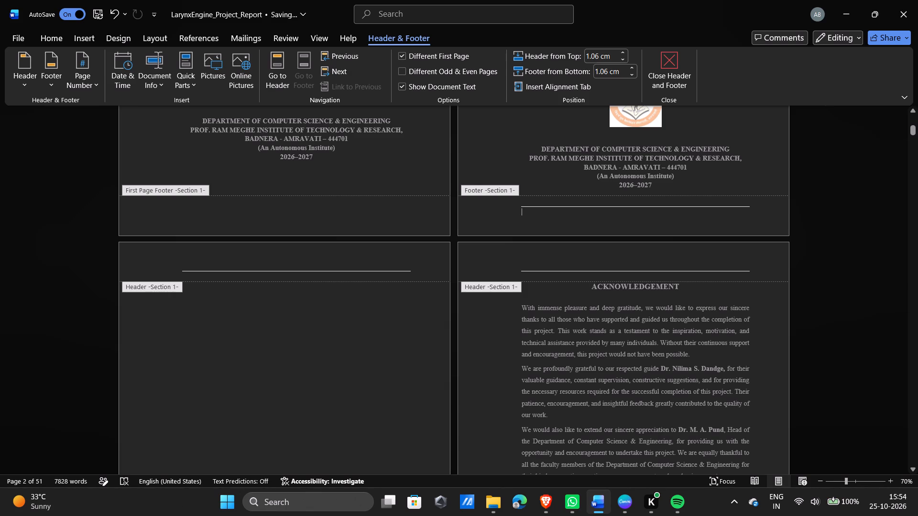
{"action": "key", "text": "BackSpace"}
{"action": "key", "text": "BackSpace"}
Set the report's page margins to Normal, 2.54 cm on all sides, and return to the body text.
{"action": "left_click", "coordinate": [154, 37]}
{"action": "left_click", "coordinate": [35, 88]}
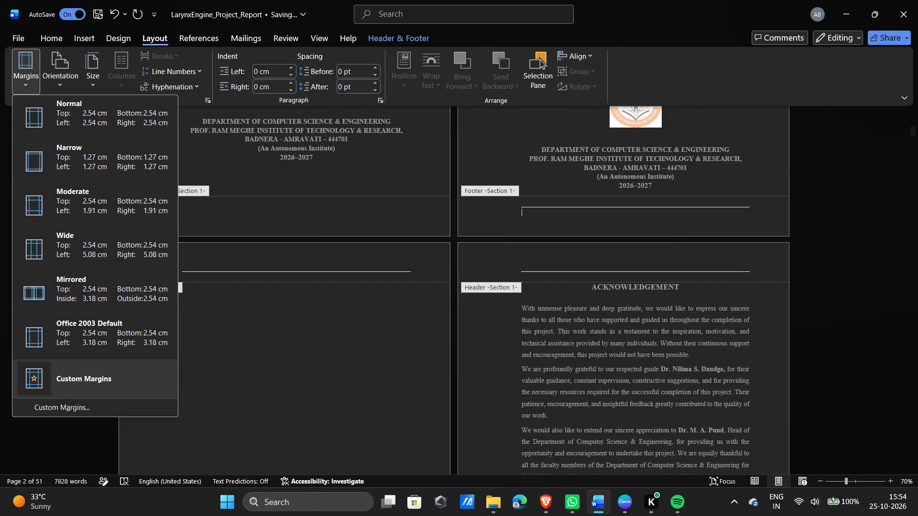
{"action": "scroll", "coordinate": [87, 246], "scroll_direction": "up", "scroll_amount": 5}
{"action": "left_click", "coordinate": [65, 108]}
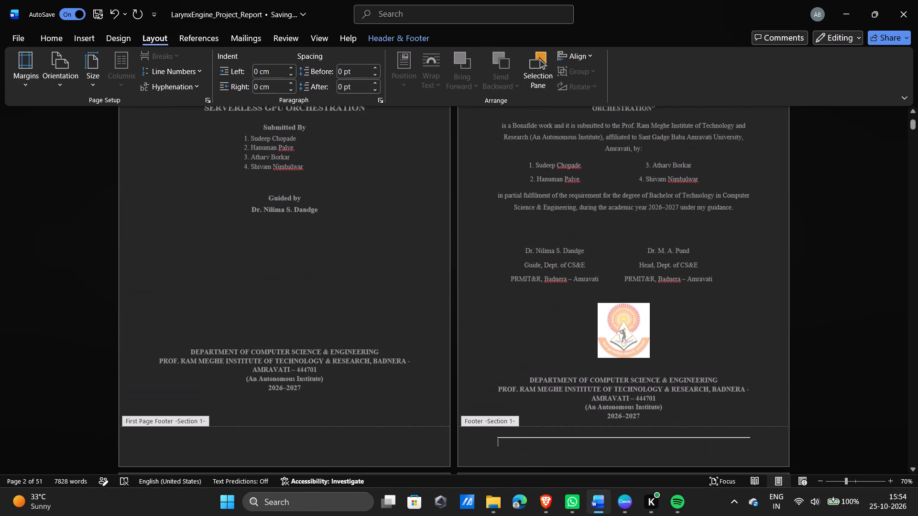
{"action": "left_click", "coordinate": [26, 77]}
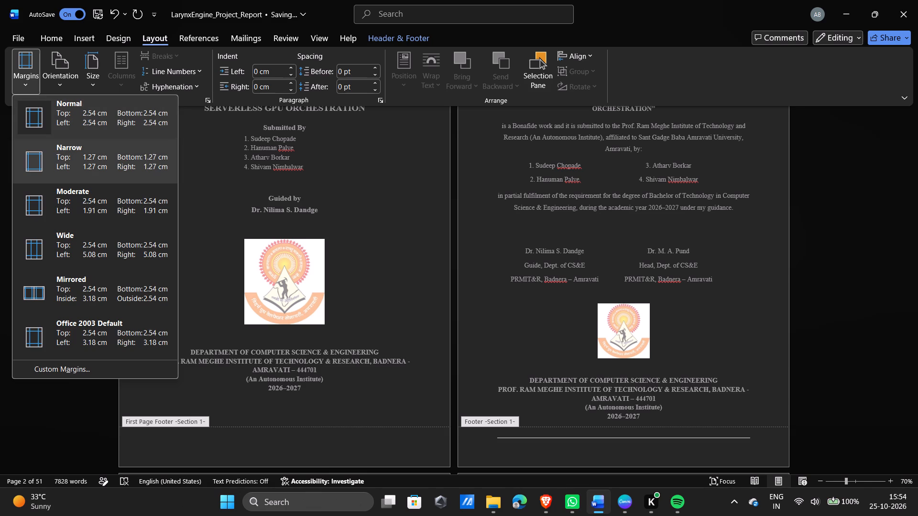
{"action": "left_click", "coordinate": [891, 284]}
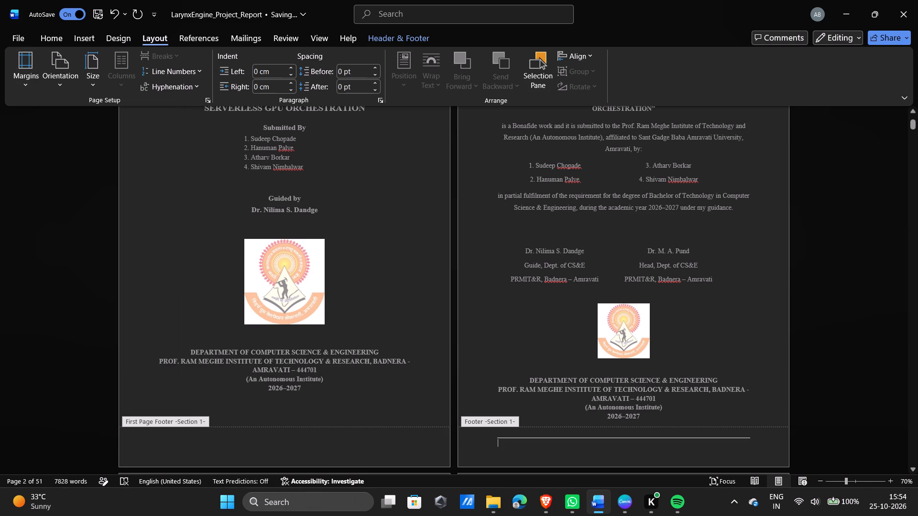
{"action": "left_click", "coordinate": [891, 284]}
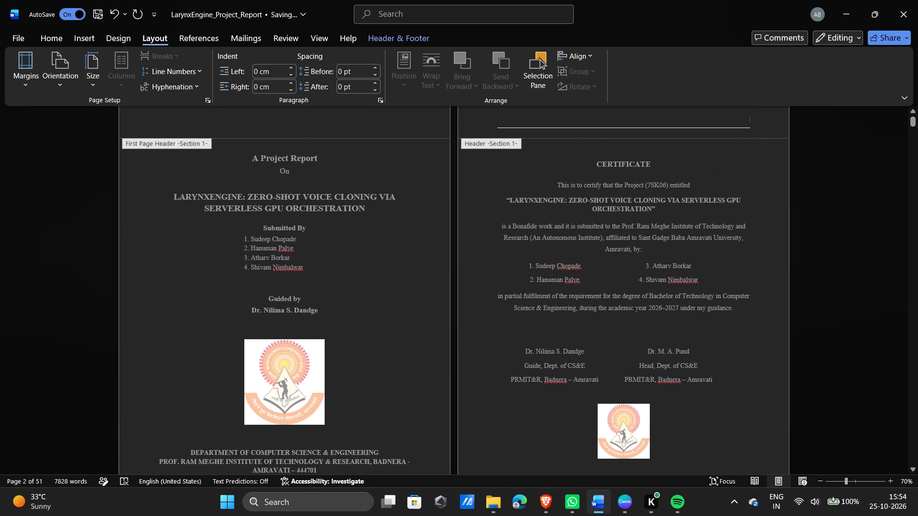
{"action": "left_click", "coordinate": [269, 274]}
{"action": "double_click", "coordinate": [269, 274]}
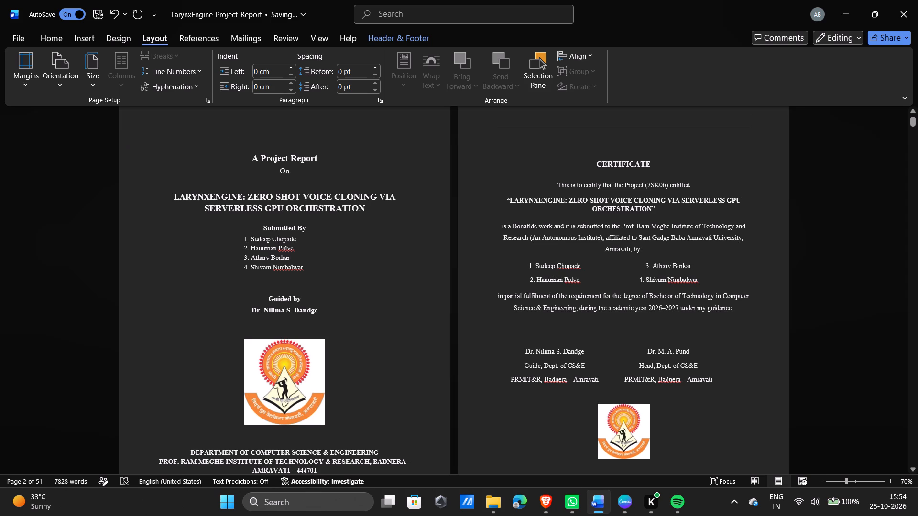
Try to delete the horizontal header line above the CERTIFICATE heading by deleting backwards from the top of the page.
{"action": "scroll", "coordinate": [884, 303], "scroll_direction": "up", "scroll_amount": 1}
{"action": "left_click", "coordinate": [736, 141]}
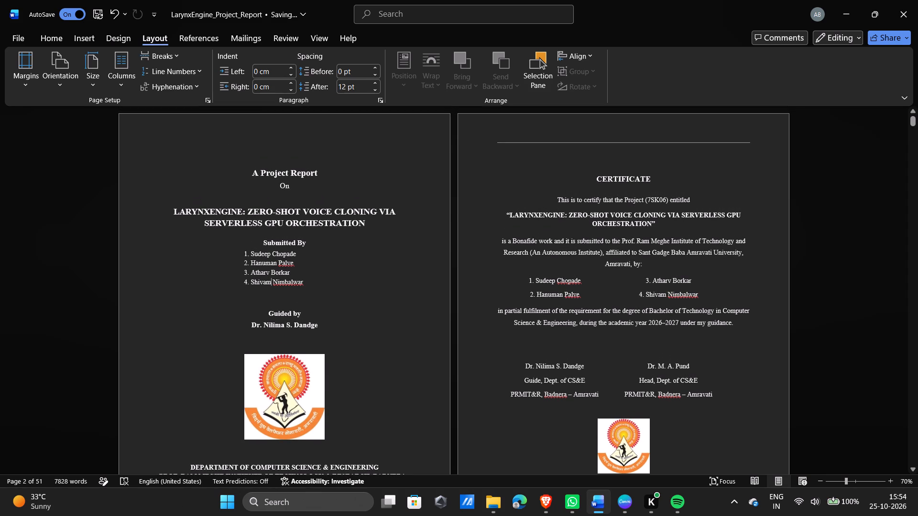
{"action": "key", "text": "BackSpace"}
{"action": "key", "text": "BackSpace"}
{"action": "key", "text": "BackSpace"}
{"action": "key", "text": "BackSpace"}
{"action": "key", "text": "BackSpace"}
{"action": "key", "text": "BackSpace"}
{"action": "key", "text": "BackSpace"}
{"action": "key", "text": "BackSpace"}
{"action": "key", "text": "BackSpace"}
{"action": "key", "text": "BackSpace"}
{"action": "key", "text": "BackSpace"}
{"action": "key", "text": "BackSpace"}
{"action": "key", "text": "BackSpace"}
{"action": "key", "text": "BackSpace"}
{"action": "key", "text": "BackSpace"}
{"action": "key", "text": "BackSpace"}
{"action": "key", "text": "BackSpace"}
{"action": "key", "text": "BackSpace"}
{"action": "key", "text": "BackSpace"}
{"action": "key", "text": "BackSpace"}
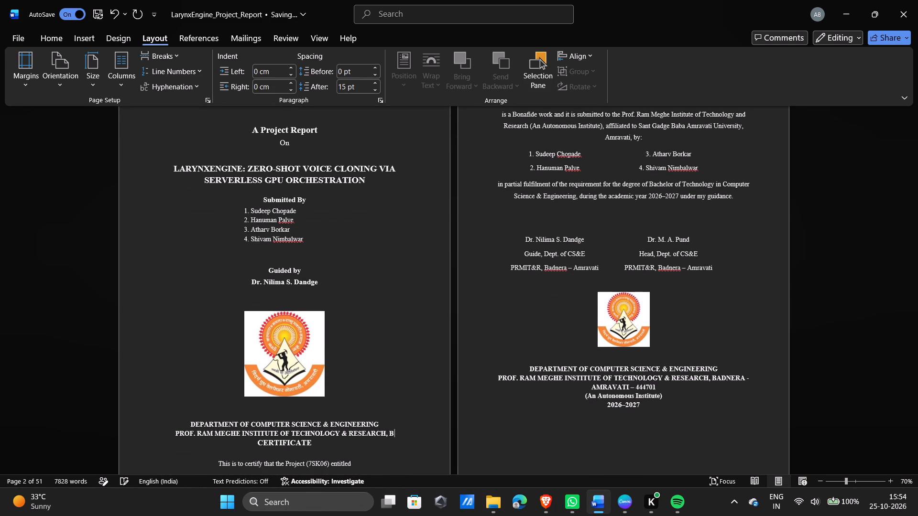
Undo the backwards deletions until the cover page's department, institute and 2026–2027 lines are restored above the CERTIFICATE page.
{"action": "left_click", "coordinate": [114, 11]}
{"action": "triple_click", "coordinate": [114, 11]}
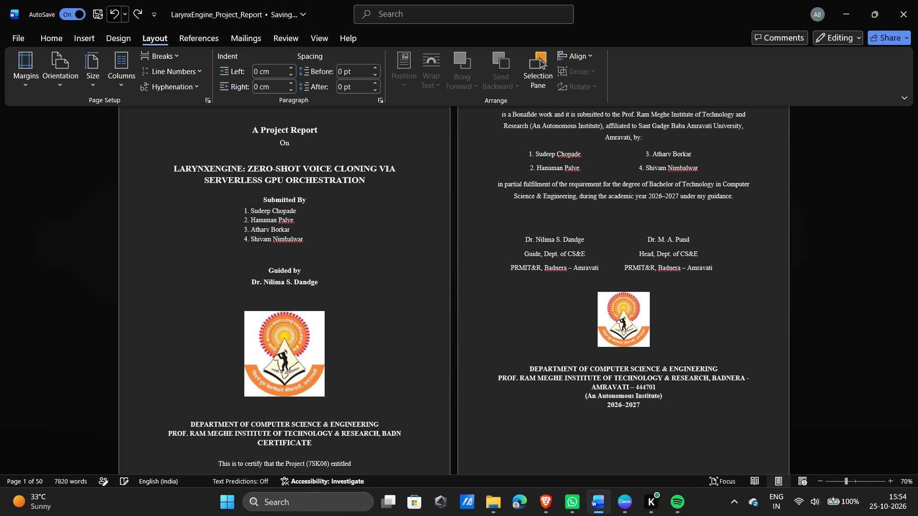
{"action": "triple_click", "coordinate": [114, 11]}
{"action": "triple_click", "coordinate": [114, 11]}
{"action": "triple_click", "coordinate": [114, 11]}
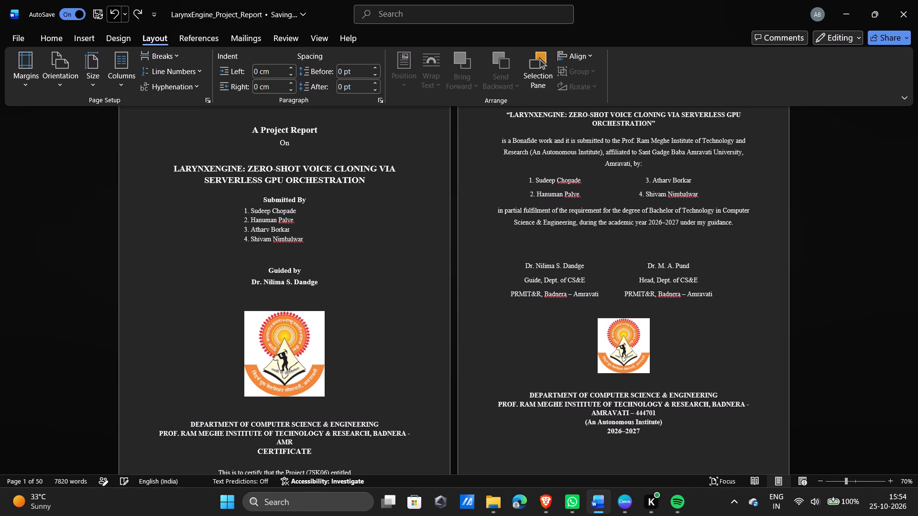
{"action": "triple_click", "coordinate": [114, 11]}
{"action": "triple_click", "coordinate": [114, 11]}
{"action": "triple_click", "coordinate": [114, 11]}
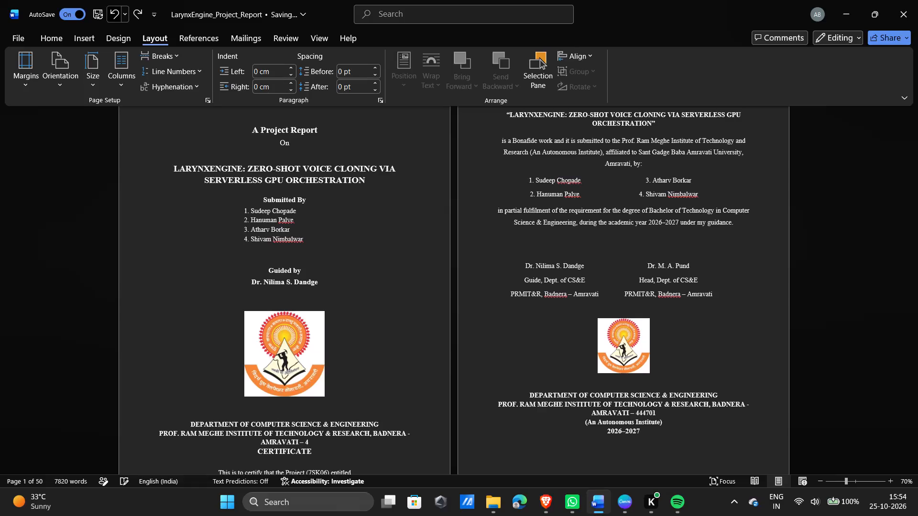
{"action": "left_click", "coordinate": [114, 11]}
{"action": "triple_click", "coordinate": [113, 11]}
{"action": "triple_click", "coordinate": [113, 11]}
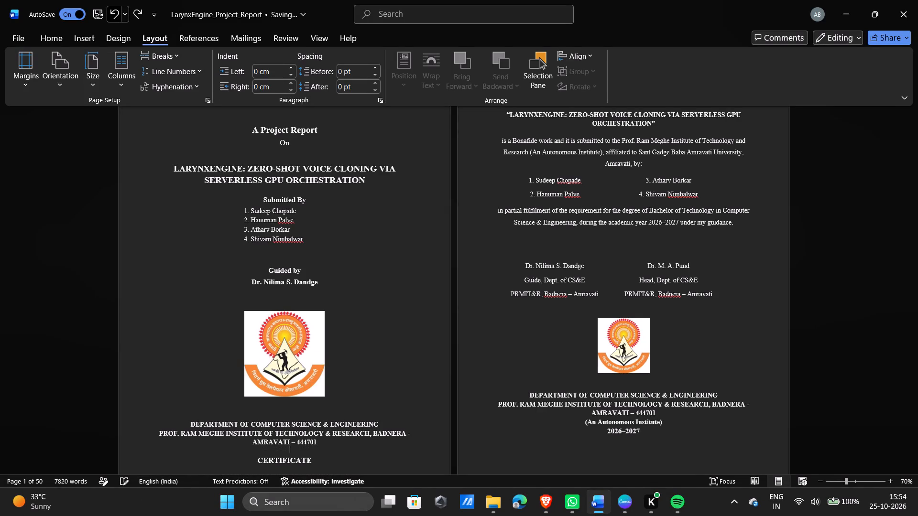
{"action": "triple_click", "coordinate": [113, 11]}
{"action": "triple_click", "coordinate": [113, 11]}
{"action": "triple_click", "coordinate": [113, 11]}
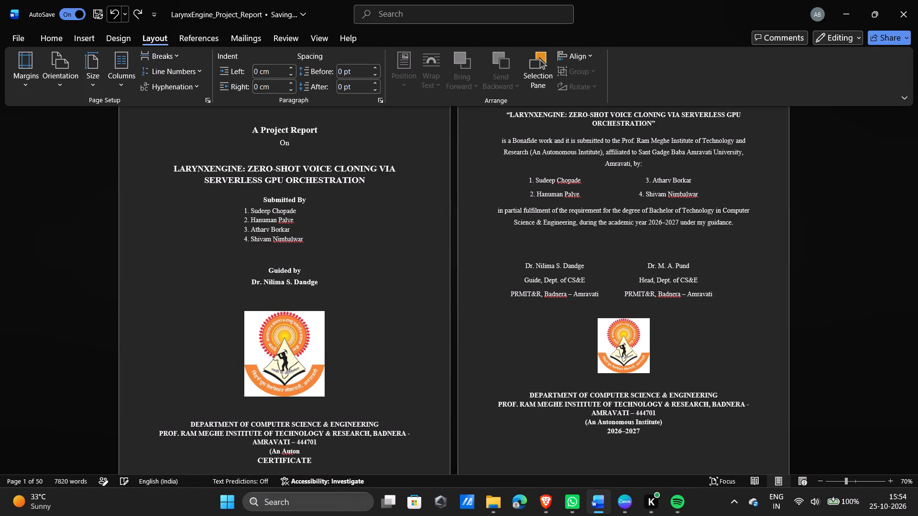
{"action": "triple_click", "coordinate": [113, 11]}
{"action": "right_click", "coordinate": [113, 11]}
{"action": "left_click", "coordinate": [113, 11]}
{"action": "right_click", "coordinate": [113, 11]}
{"action": "left_click", "coordinate": [113, 11]}
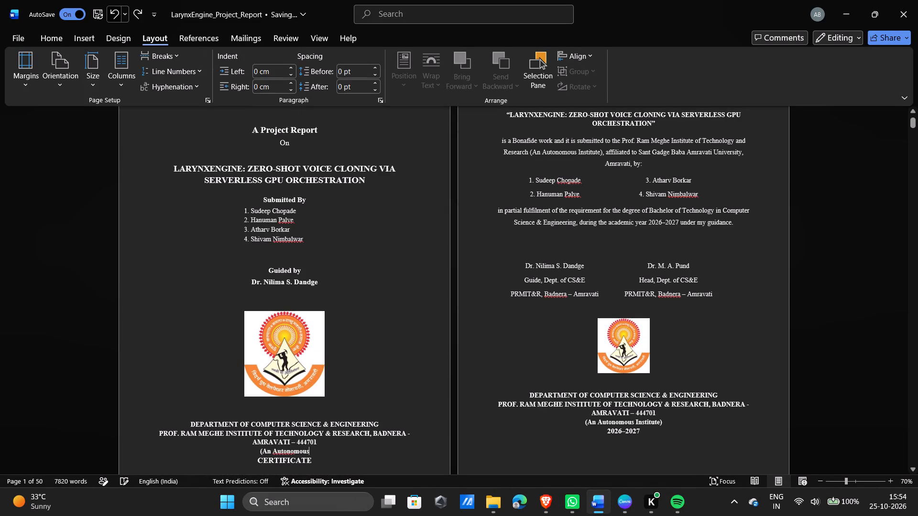
{"action": "left_click", "coordinate": [113, 11]}
{"action": "double_click", "coordinate": [113, 10]}
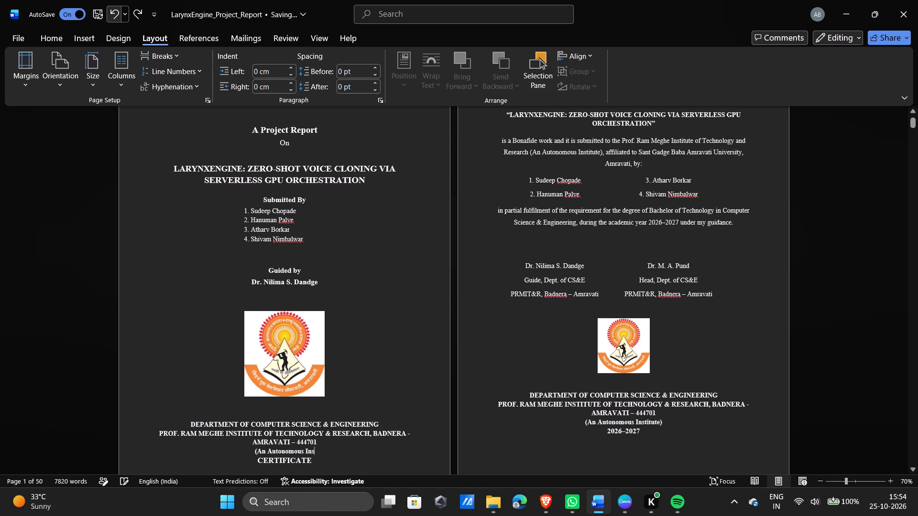
{"action": "triple_click", "coordinate": [113, 10]}
{"action": "left_click", "coordinate": [113, 10]}
{"action": "triple_click", "coordinate": [113, 10]}
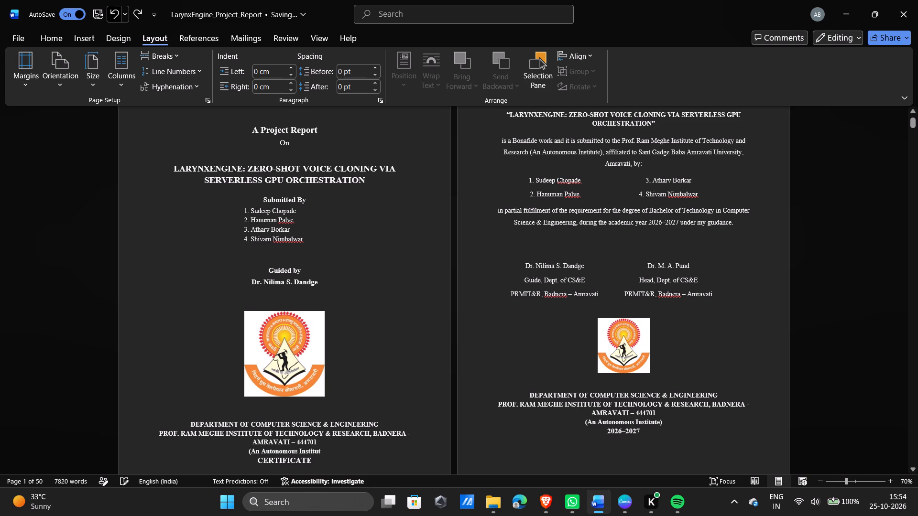
{"action": "double_click", "coordinate": [112, 9]}
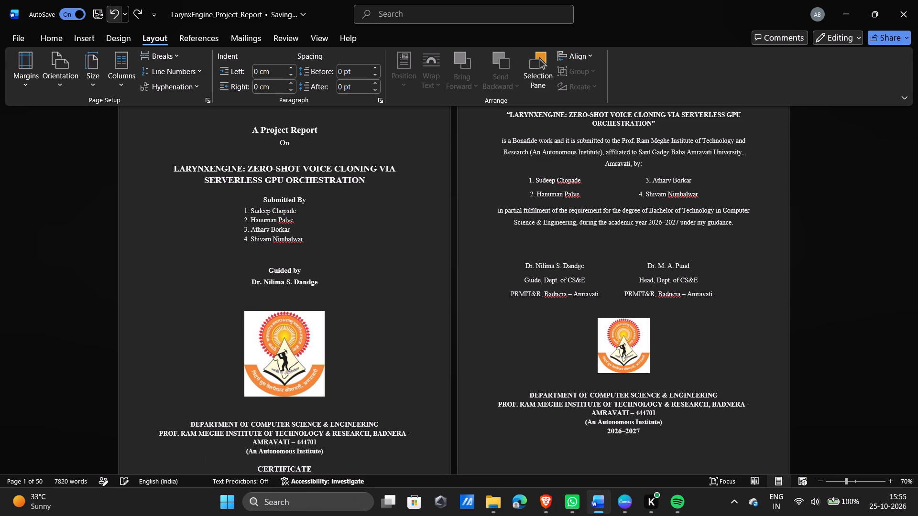
{"action": "triple_click", "coordinate": [112, 10]}
{"action": "double_click", "coordinate": [112, 10]}
{"action": "double_click", "coordinate": [112, 11]}
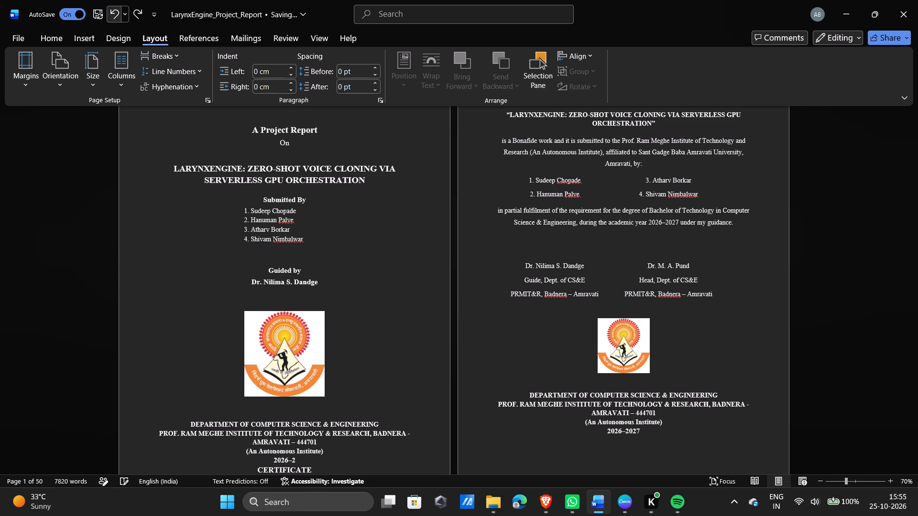
{"action": "triple_click", "coordinate": [112, 11]}
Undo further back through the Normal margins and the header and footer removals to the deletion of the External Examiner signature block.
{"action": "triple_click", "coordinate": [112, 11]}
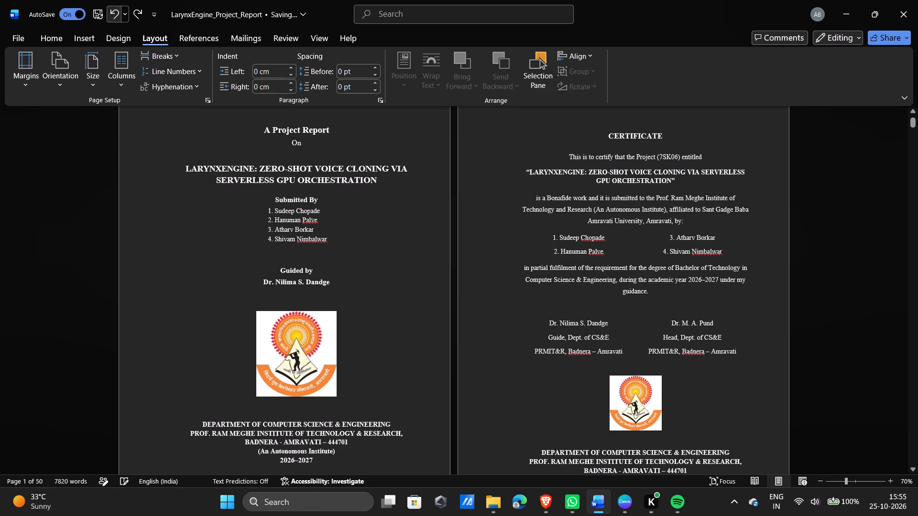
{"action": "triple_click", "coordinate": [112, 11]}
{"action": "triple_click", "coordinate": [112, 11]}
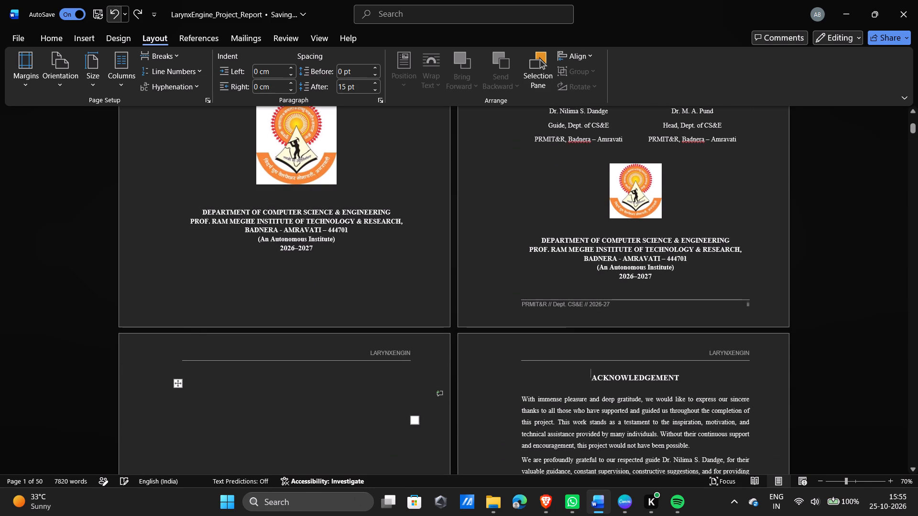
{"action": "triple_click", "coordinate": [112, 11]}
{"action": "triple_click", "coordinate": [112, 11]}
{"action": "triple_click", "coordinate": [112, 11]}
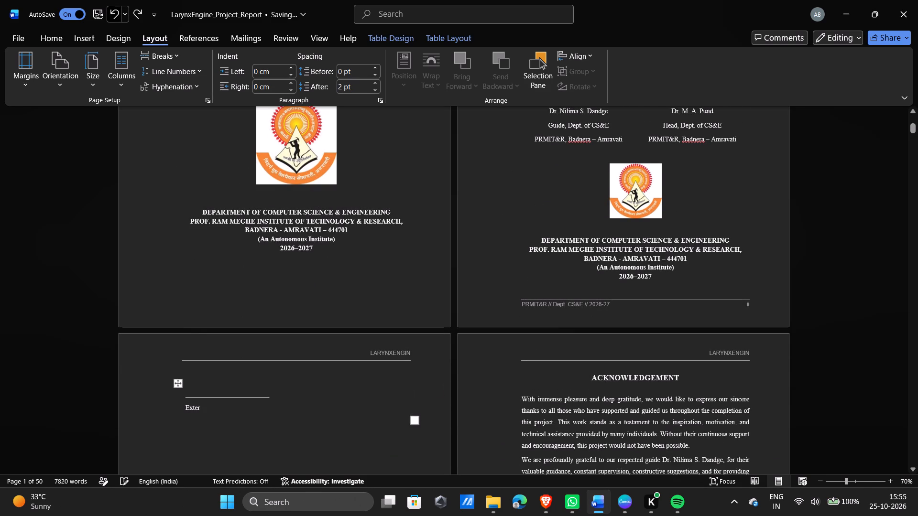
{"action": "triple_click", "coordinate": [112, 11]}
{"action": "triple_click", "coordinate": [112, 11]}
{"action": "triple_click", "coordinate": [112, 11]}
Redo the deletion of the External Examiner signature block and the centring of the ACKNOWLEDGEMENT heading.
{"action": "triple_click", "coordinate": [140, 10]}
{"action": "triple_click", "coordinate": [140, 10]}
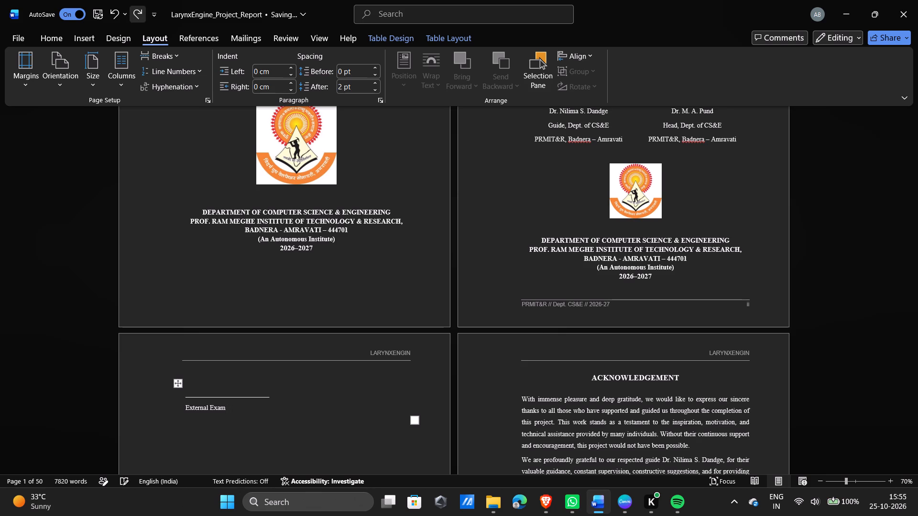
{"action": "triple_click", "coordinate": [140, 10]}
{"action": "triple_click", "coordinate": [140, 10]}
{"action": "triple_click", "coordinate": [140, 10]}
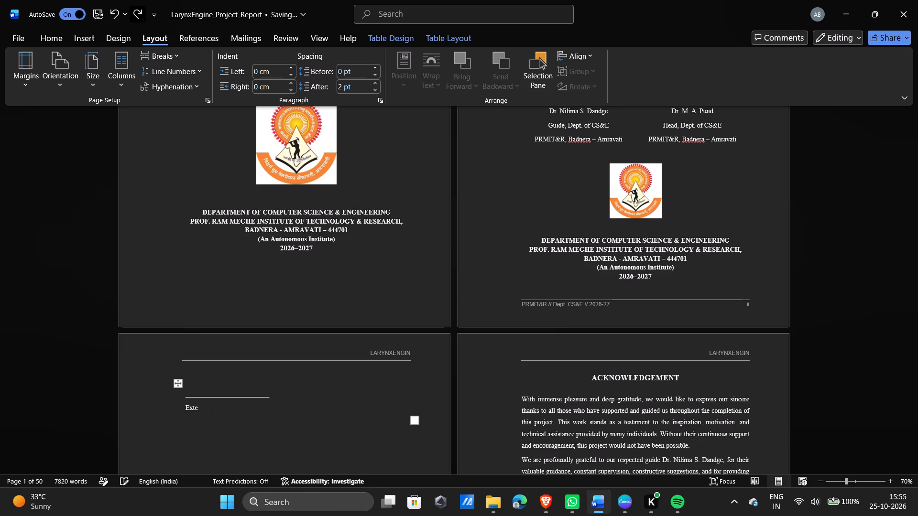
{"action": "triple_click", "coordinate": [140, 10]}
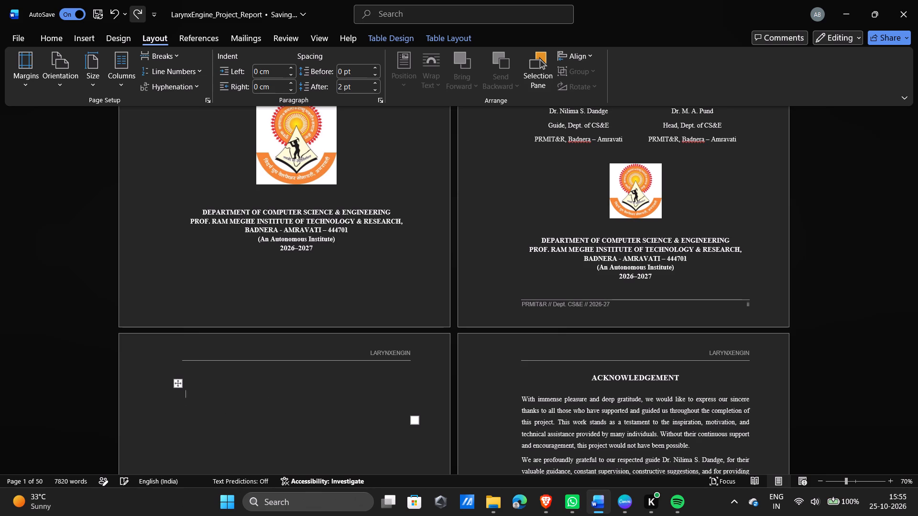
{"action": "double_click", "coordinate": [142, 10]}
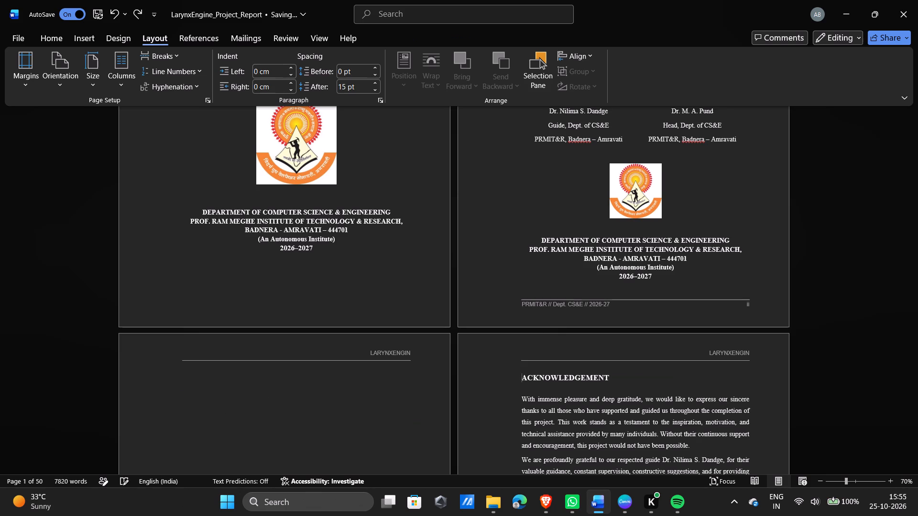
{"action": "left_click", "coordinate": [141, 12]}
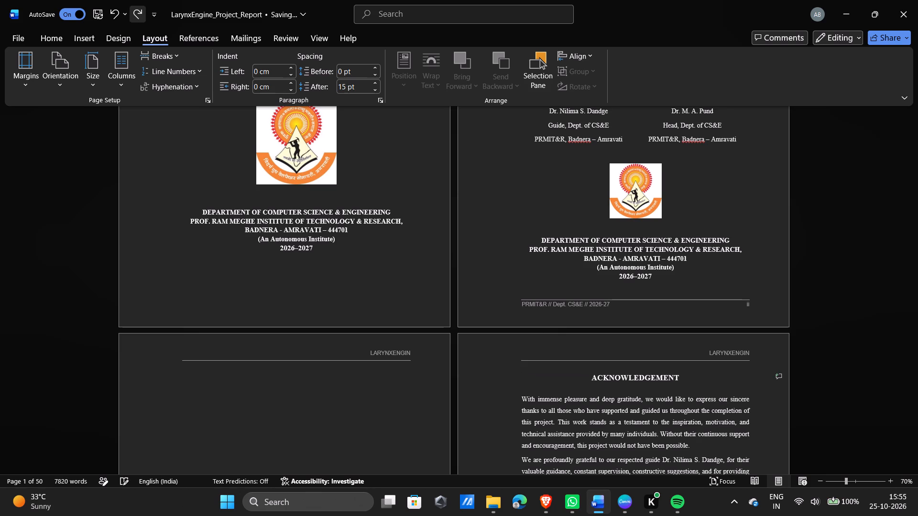
Redo the header and footer text removals, but leave the Normal margins change undone.
{"action": "left_click", "coordinate": [807, 239]}
{"action": "scroll", "coordinate": [569, 268], "scroll_direction": "down", "scroll_amount": 1}
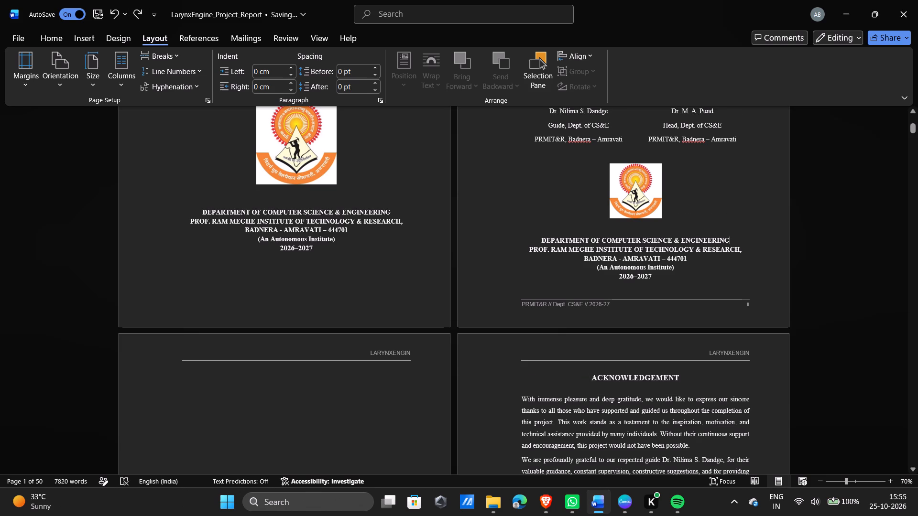
{"action": "scroll", "coordinate": [569, 268], "scroll_direction": "down", "scroll_amount": 2}
{"action": "left_click", "coordinate": [140, 10]}
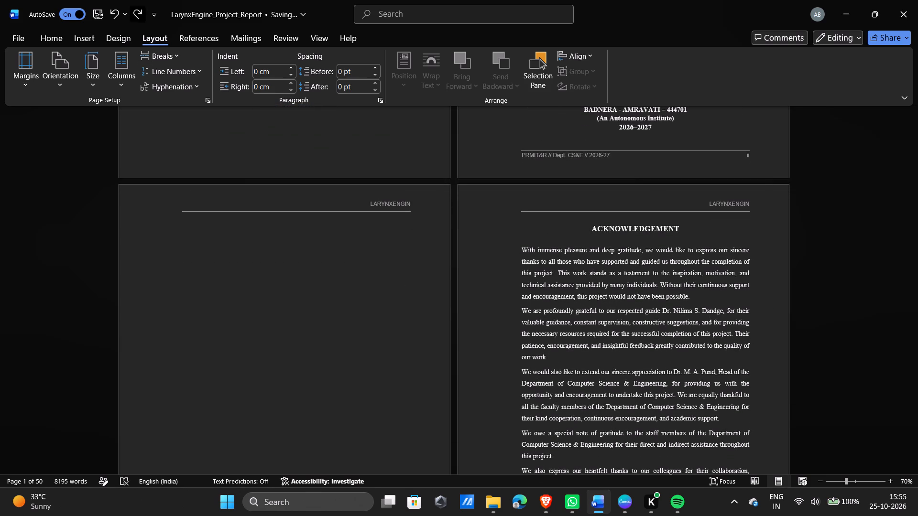
{"action": "triple_click", "coordinate": [140, 10]}
{"action": "double_click", "coordinate": [140, 10]}
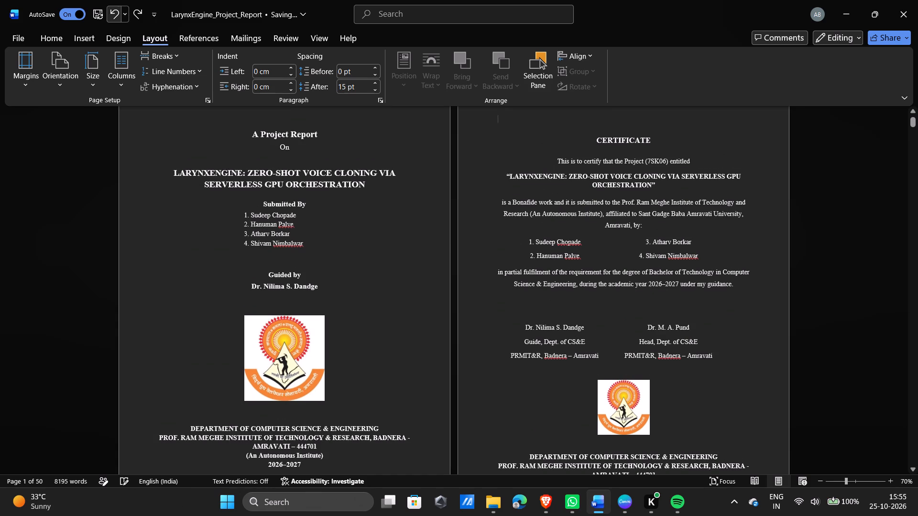
{"action": "left_click", "coordinate": [115, 15]}
{"action": "left_click", "coordinate": [115, 15]}
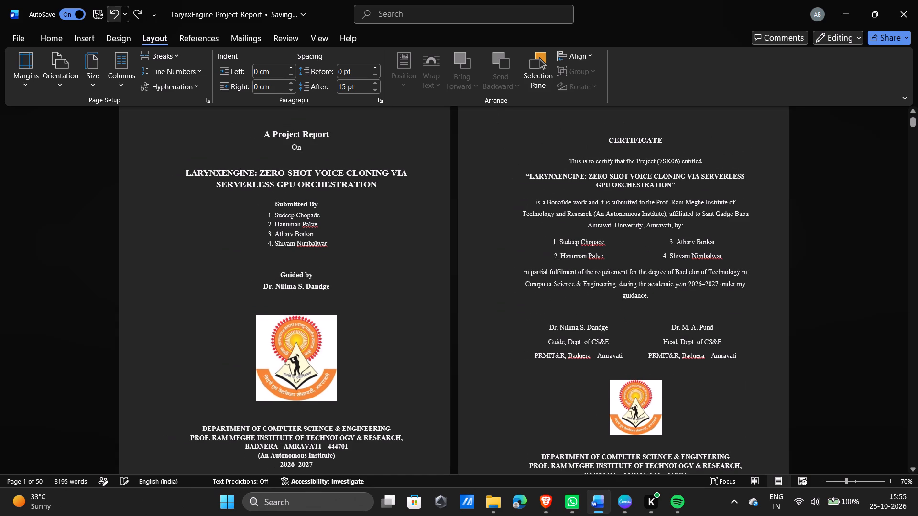
Examine the opening pages at several zoom levels for leftover header and footer lines and their overall layout.
{"action": "scroll", "coordinate": [451, 231], "scroll_direction": "up", "scroll_amount": 1}
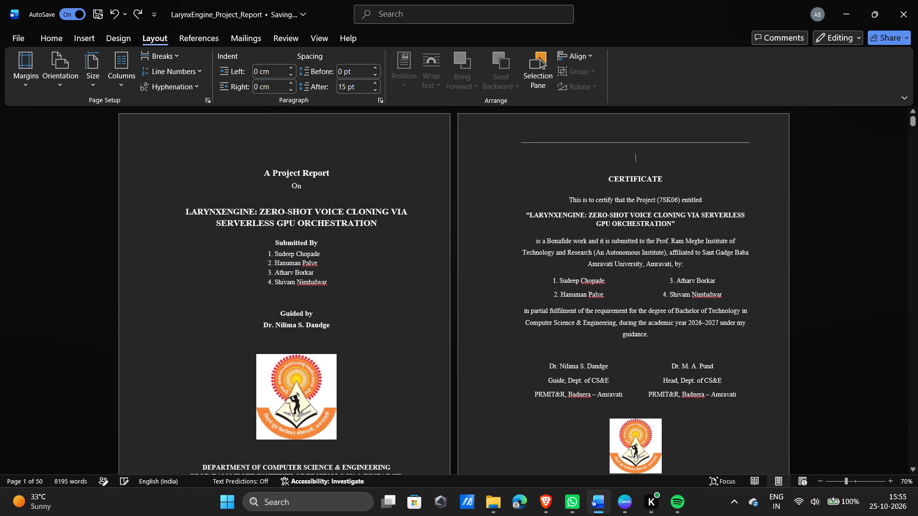
{"action": "left_click", "coordinate": [881, 290]}
{"action": "scroll", "coordinate": [881, 290], "scroll_direction": "down", "scroll_amount": 5, "text": "ctrl"}
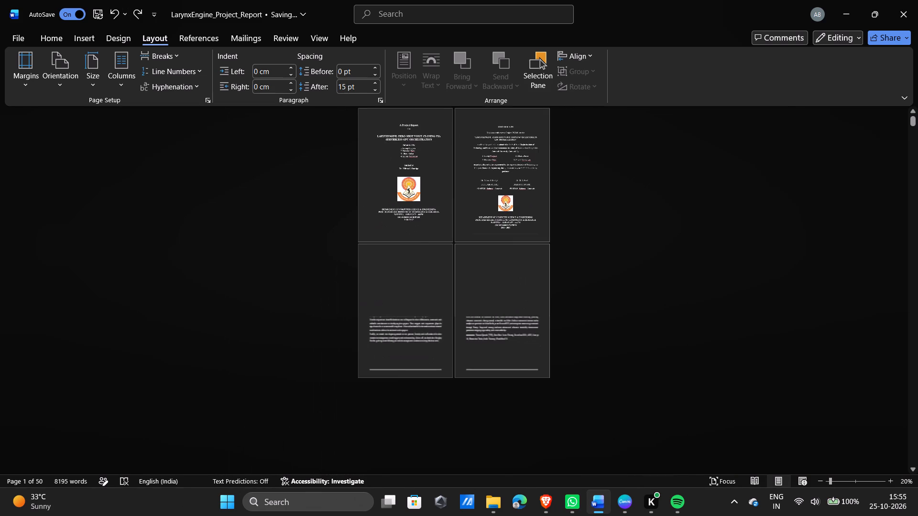
{"action": "scroll", "coordinate": [665, 285], "scroll_direction": "up", "scroll_amount": 2, "text": "ctrl"}
{"action": "scroll", "coordinate": [665, 285], "scroll_direction": "up", "scroll_amount": 1}
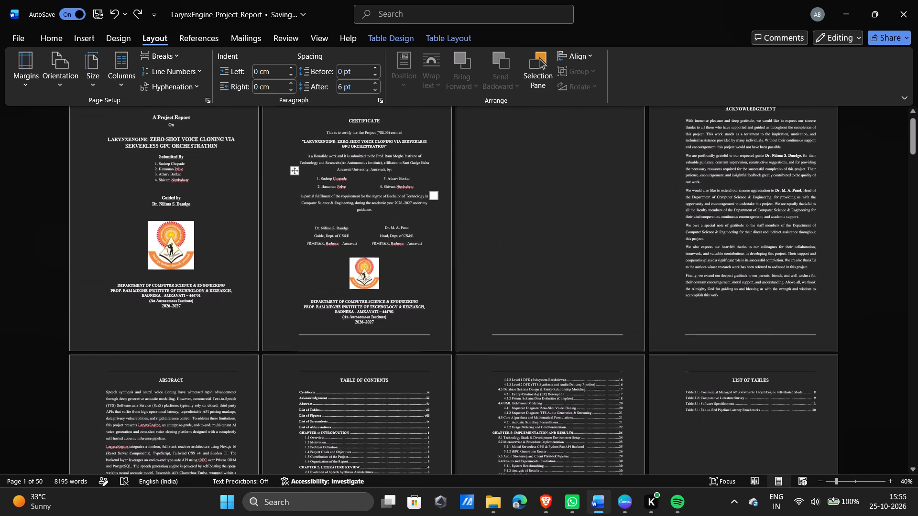
{"action": "scroll", "coordinate": [665, 285], "scroll_direction": "up", "scroll_amount": 5}
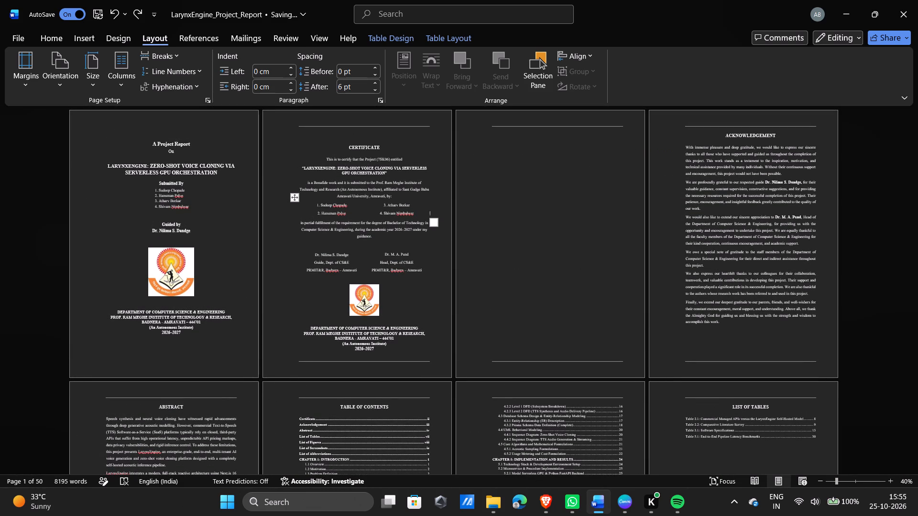
{"action": "scroll", "coordinate": [665, 285], "scroll_direction": "up", "scroll_amount": 3, "text": "ctrl"}
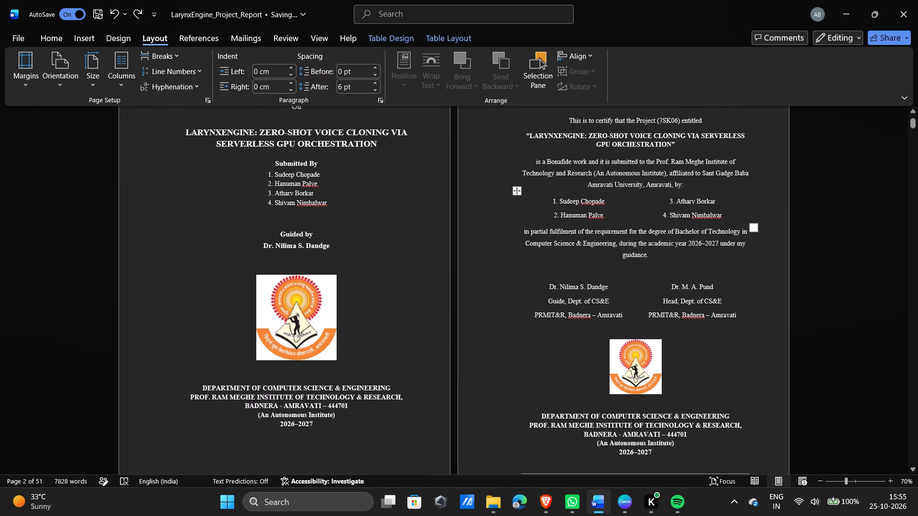
{"action": "scroll", "coordinate": [665, 285], "scroll_direction": "up", "scroll_amount": 1}
{"action": "scroll", "coordinate": [665, 285], "scroll_direction": "down", "scroll_amount": 1}
{"action": "scroll", "coordinate": [665, 285], "scroll_direction": "down", "scroll_amount": 2, "text": "ctrl"}
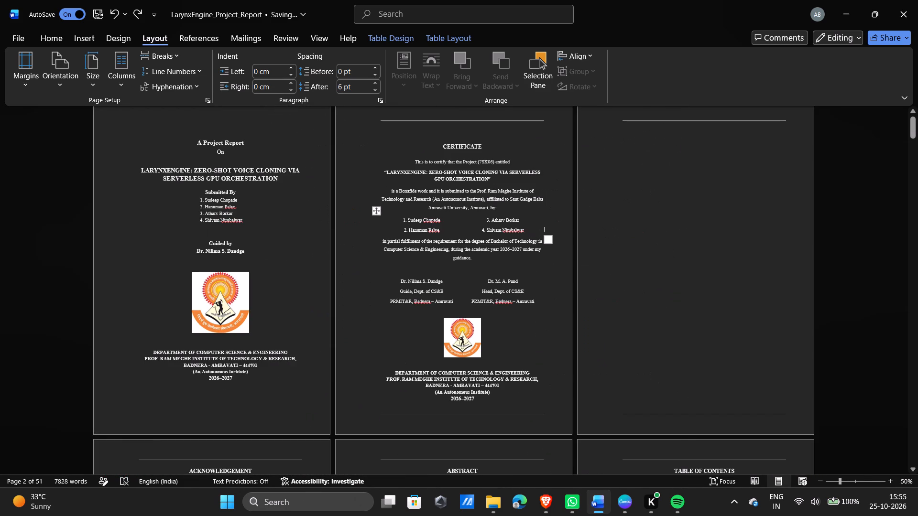
Capture a screenshot of the certificate page, from its header line down to its footer line.
{"action": "key", "text": "Print"}
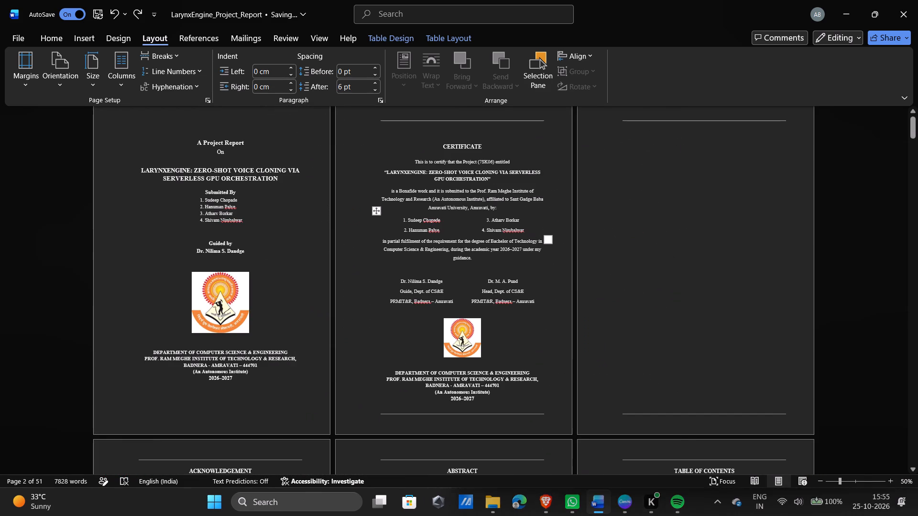
{"action": "left_click_drag", "start_coordinate": [365, 114], "coordinate": [533, 346]}
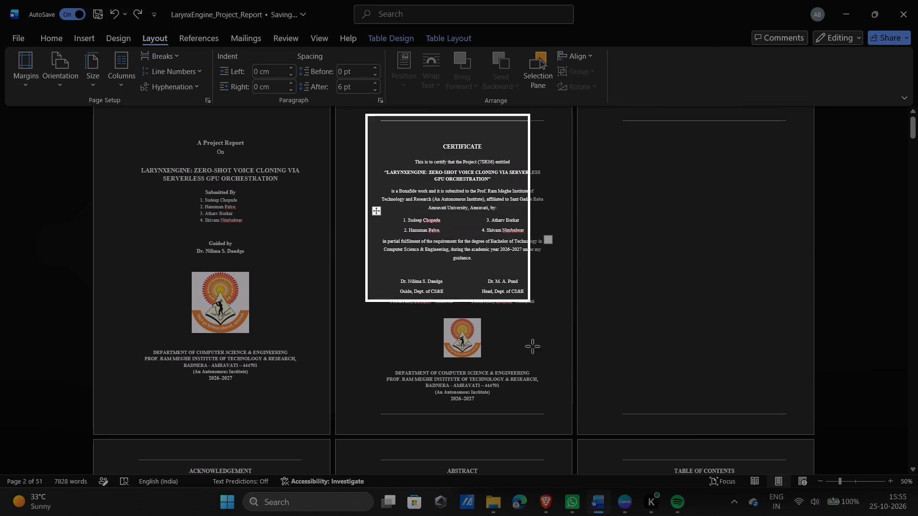
{"action": "left_click_drag", "start_coordinate": [533, 346], "coordinate": [561, 434]}
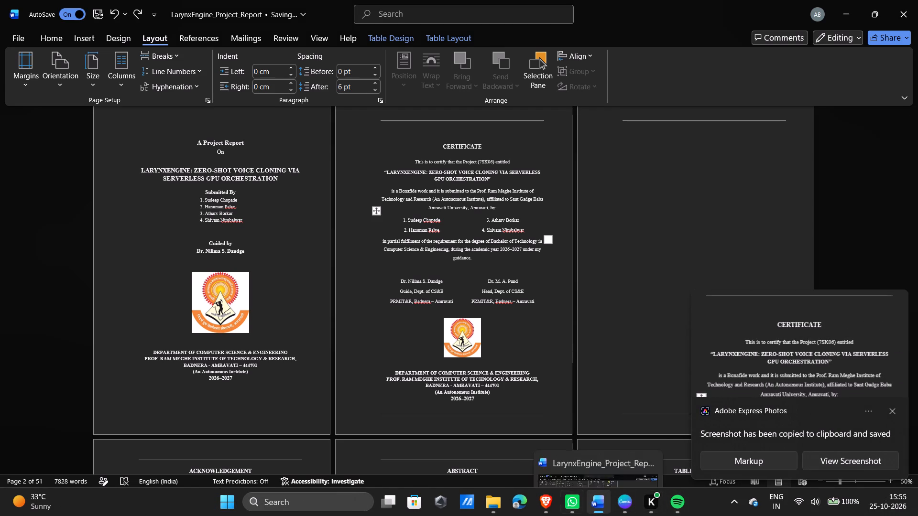
{"action": "left_click", "coordinate": [545, 515]}
{"action": "left_click", "coordinate": [541, 456]}
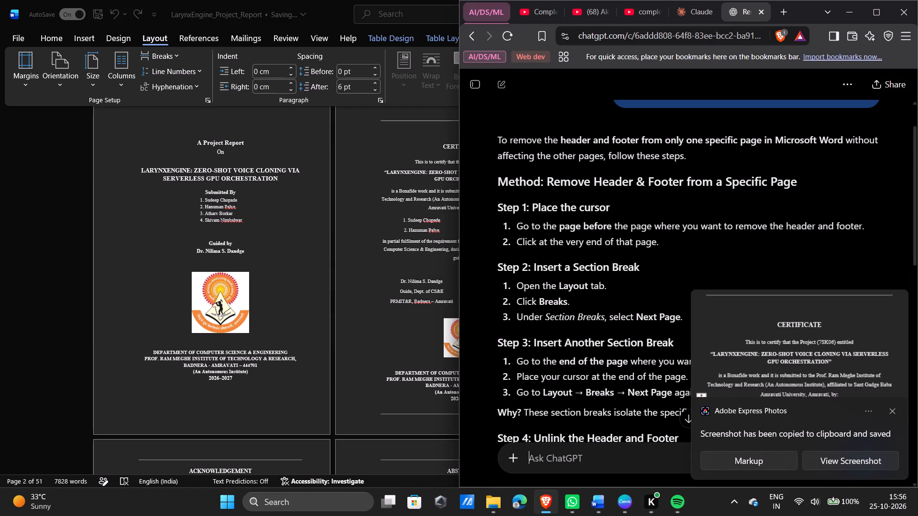
{"action": "key", "text": "ctrl+v"}
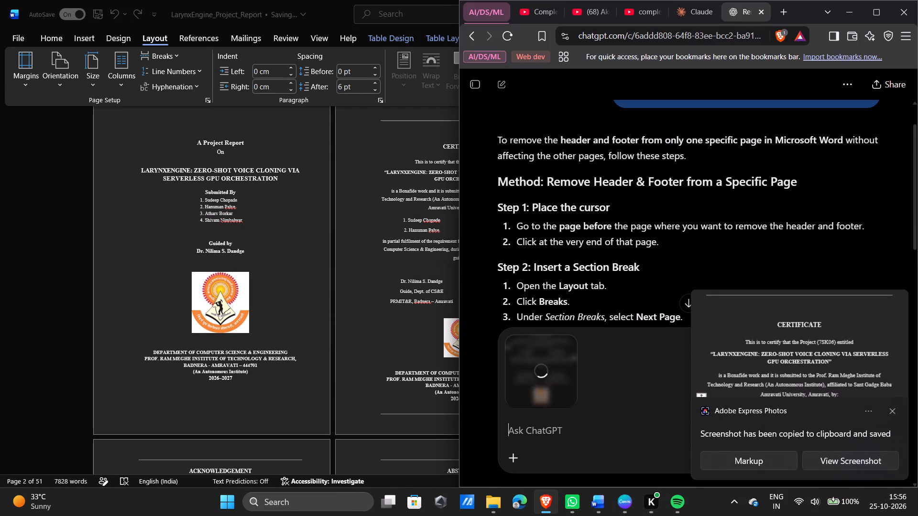
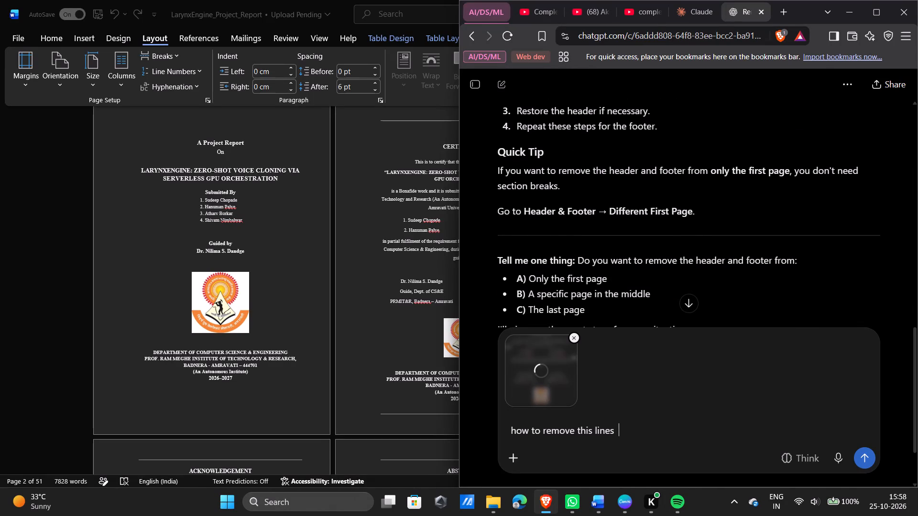
{"action": "left_click", "coordinate": [867, 451]}
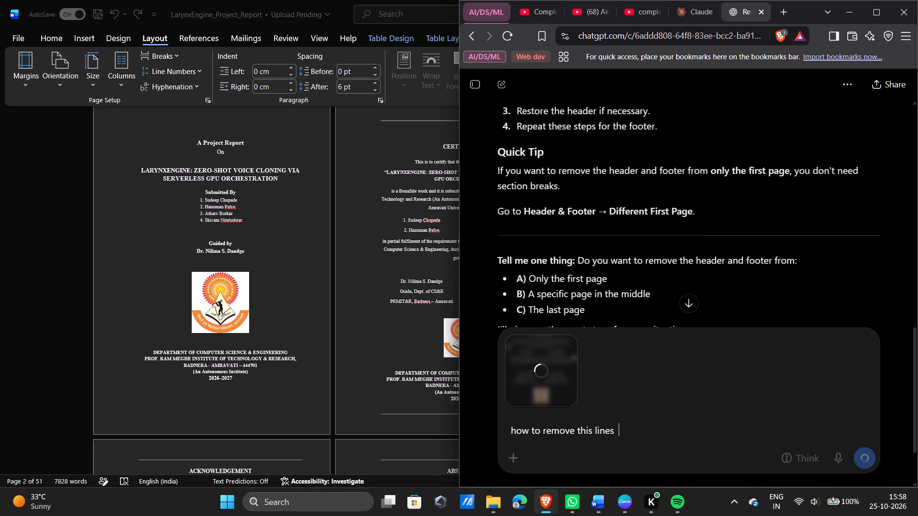
Switch to the Word report and review the header and footer lines on its front-matter pages.
{"action": "left_click", "coordinate": [371, 335]}
{"action": "scroll", "coordinate": [620, 277], "scroll_direction": "down", "scroll_amount": 2}
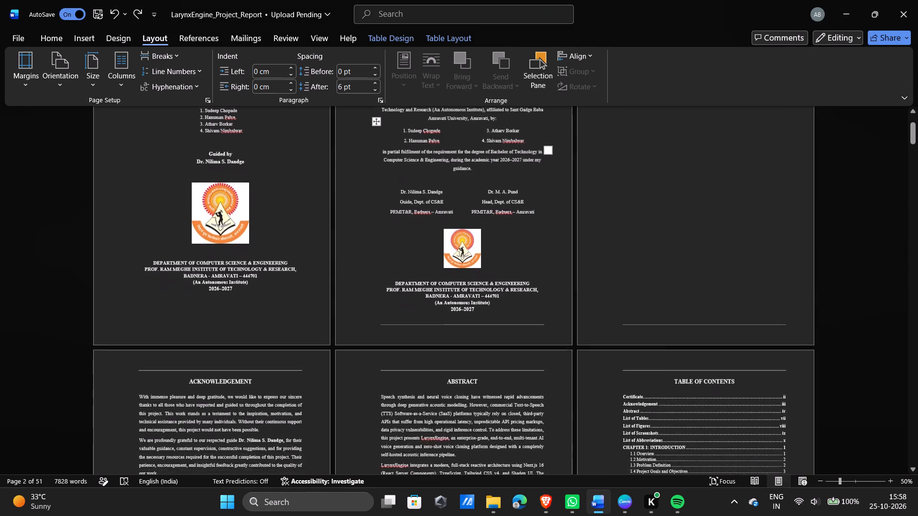
{"action": "scroll", "coordinate": [620, 277], "scroll_direction": "down", "scroll_amount": 2}
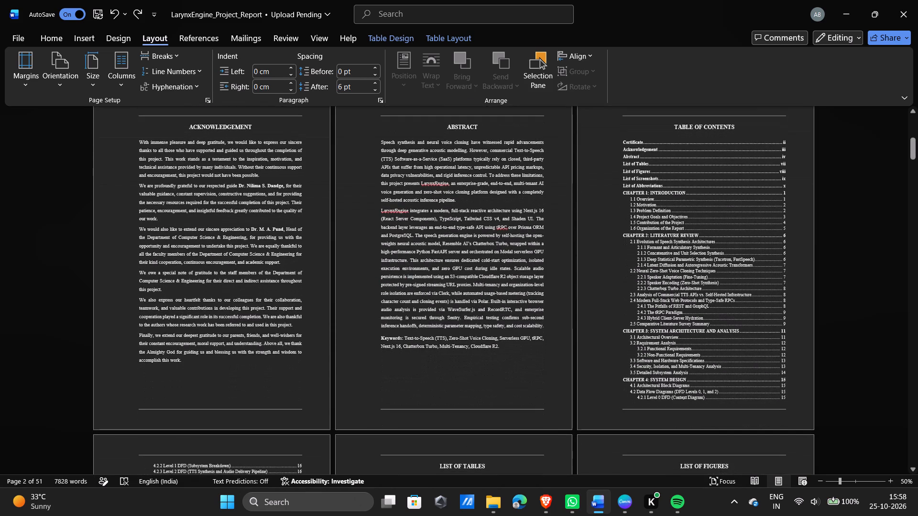
{"action": "scroll", "coordinate": [620, 277], "scroll_direction": "down", "scroll_amount": 6}
Switch to the Canva seminar report and compare its page borders, headers and footers from the certificate through the introduction.
{"action": "left_click", "coordinate": [732, 156]}
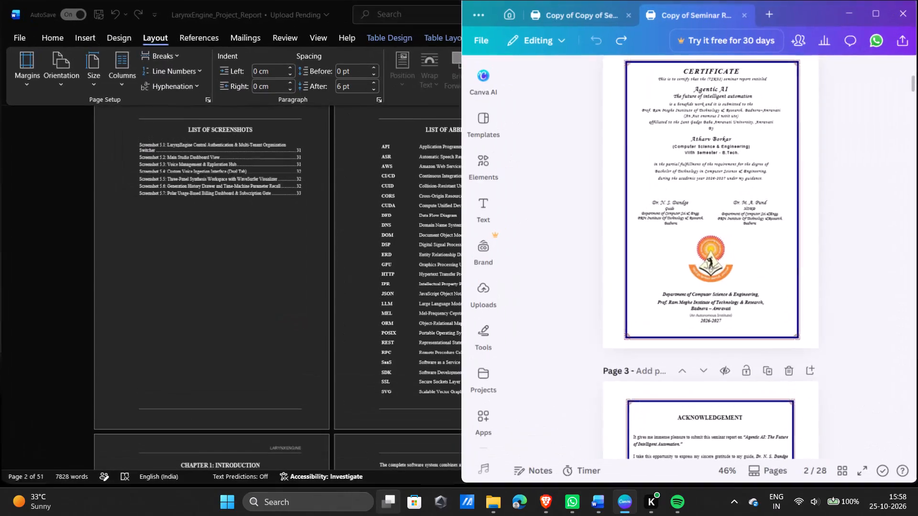
{"action": "scroll", "coordinate": [651, 275], "scroll_direction": "down", "scroll_amount": 10}
{"action": "scroll", "coordinate": [651, 275], "scroll_direction": "up", "scroll_amount": 1}
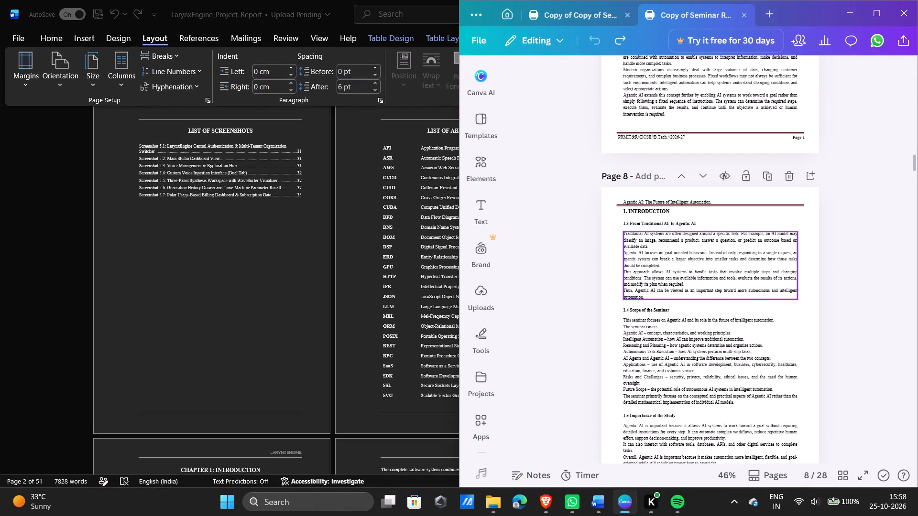
{"action": "scroll", "coordinate": [651, 275], "scroll_direction": "down", "scroll_amount": 1}
{"action": "scroll", "coordinate": [651, 275], "scroll_direction": "up", "scroll_amount": 2}
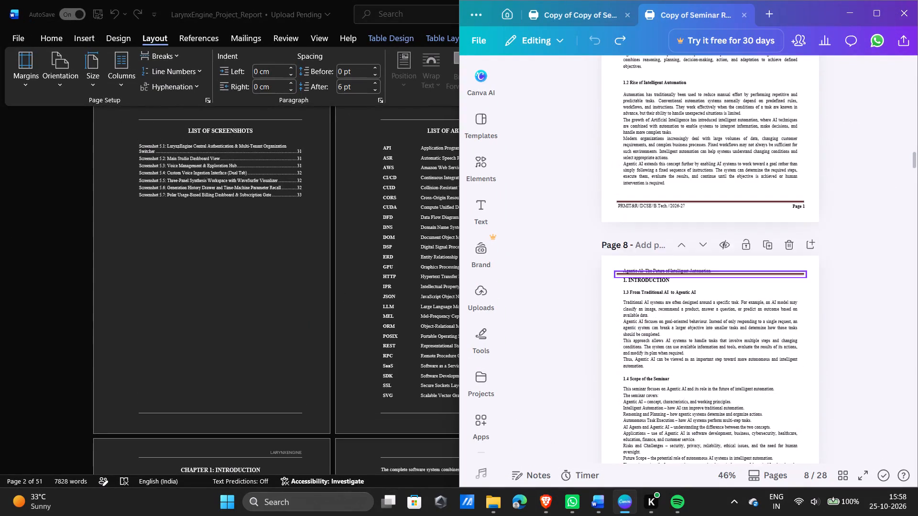
{"action": "scroll", "coordinate": [651, 275], "scroll_direction": "up", "scroll_amount": 3}
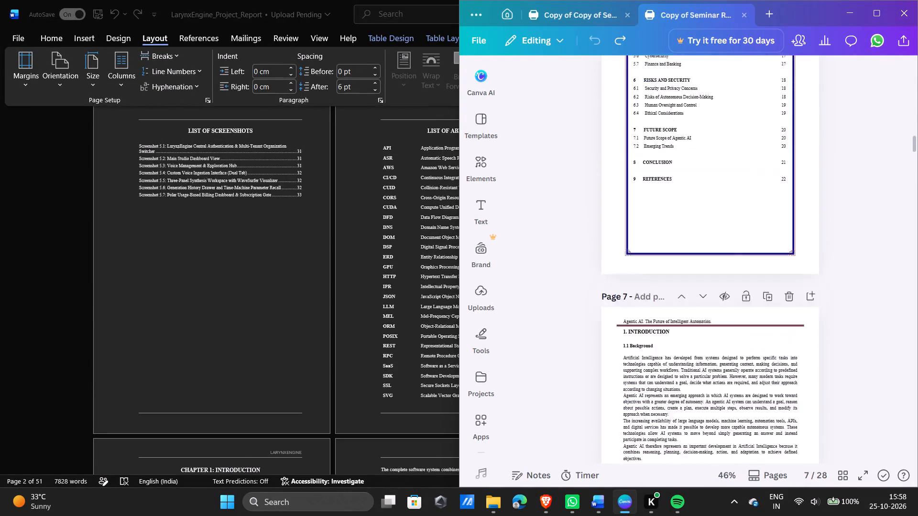
{"action": "scroll", "coordinate": [651, 275], "scroll_direction": "up", "scroll_amount": 1}
{"action": "left_click", "coordinate": [878, 272]}
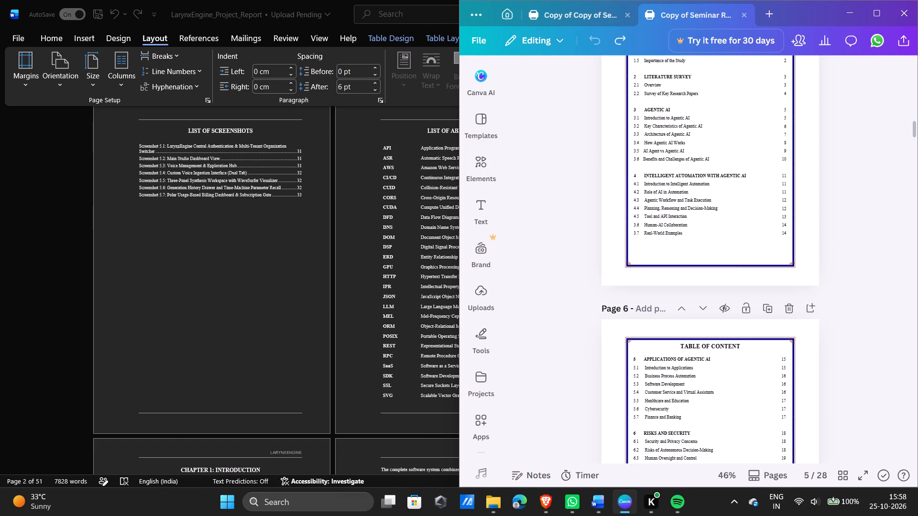
Return to the Word report and check headers and footers from the contents and list pages through Chapter 2.
{"action": "left_click", "coordinate": [341, 273]}
{"action": "scroll", "coordinate": [341, 273], "scroll_direction": "down", "scroll_amount": 5}
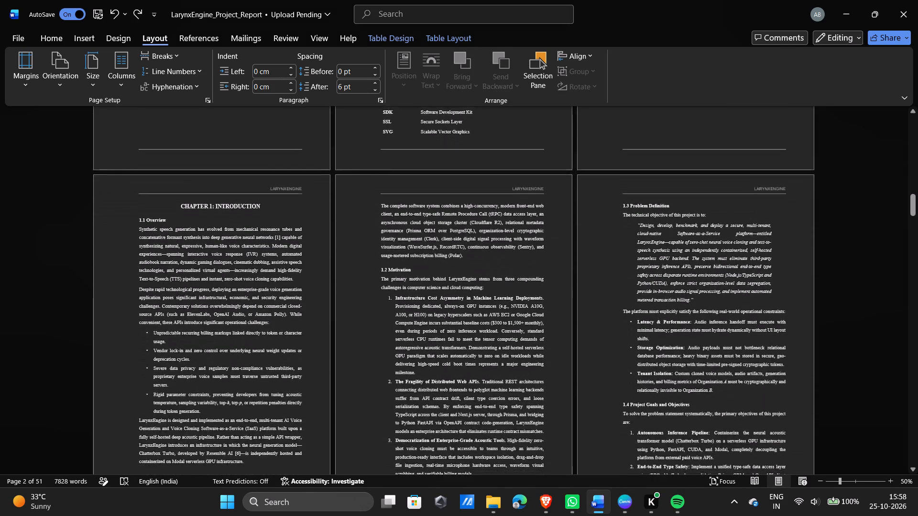
{"action": "scroll", "coordinate": [341, 273], "scroll_direction": "down", "scroll_amount": 5}
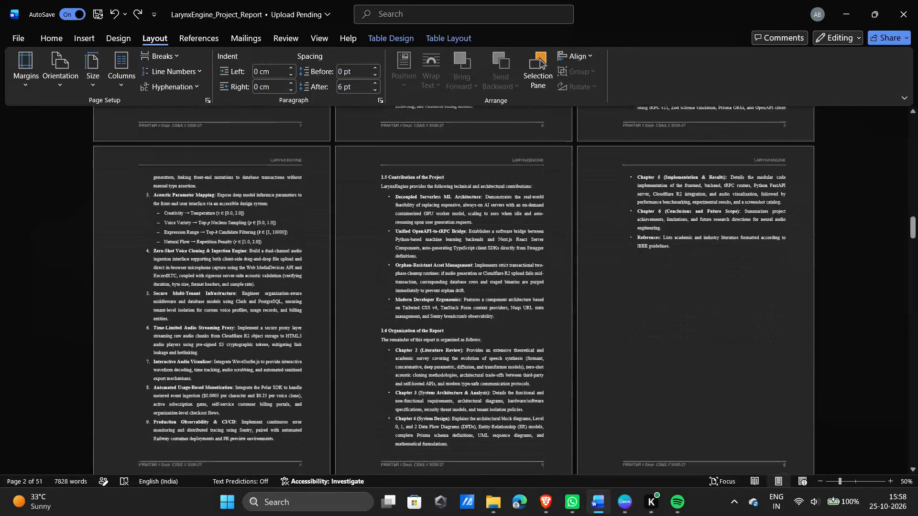
{"action": "scroll", "coordinate": [341, 273], "scroll_direction": "down", "scroll_amount": 20}
{"action": "scroll", "coordinate": [341, 273], "scroll_direction": "down", "scroll_amount": 2}
{"action": "scroll", "coordinate": [341, 273], "scroll_direction": "up", "scroll_amount": 1}
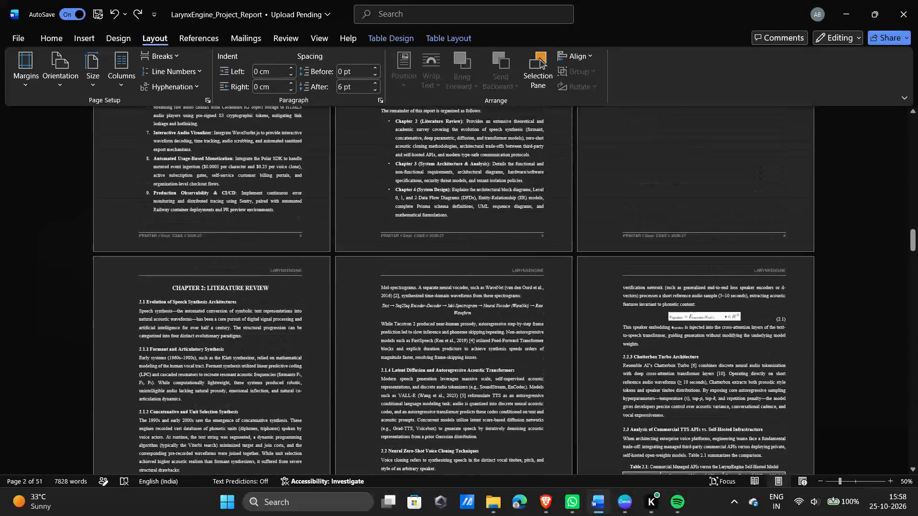
{"action": "scroll", "coordinate": [341, 273], "scroll_direction": "up", "scroll_amount": 9}
{"action": "scroll", "coordinate": [341, 273], "scroll_direction": "down", "scroll_amount": 2}
{"action": "scroll", "coordinate": [341, 273], "scroll_direction": "up", "scroll_amount": 1}
{"action": "scroll", "coordinate": [341, 273], "scroll_direction": "down", "scroll_amount": 2}
{"action": "scroll", "coordinate": [341, 273], "scroll_direction": "up", "scroll_amount": 1}
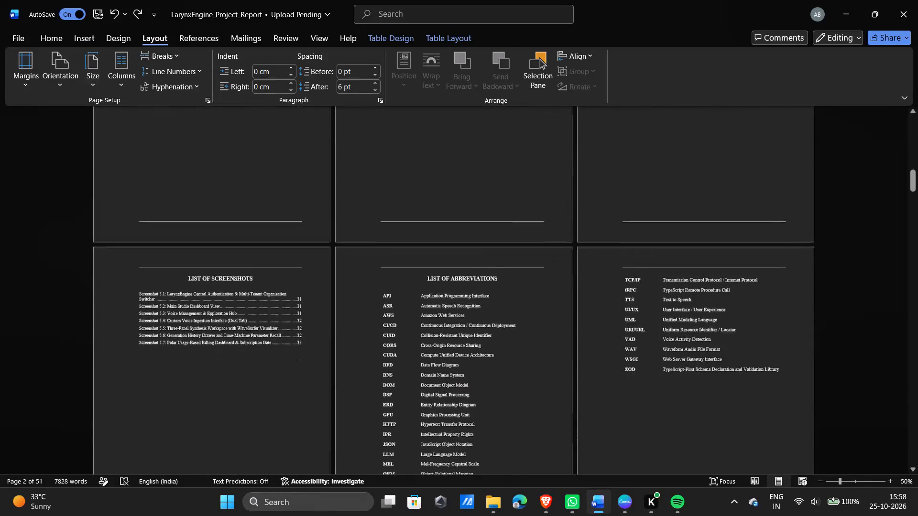
{"action": "scroll", "coordinate": [341, 273], "scroll_direction": "up", "scroll_amount": 1}
{"action": "scroll", "coordinate": [341, 273], "scroll_direction": "down", "scroll_amount": 3}
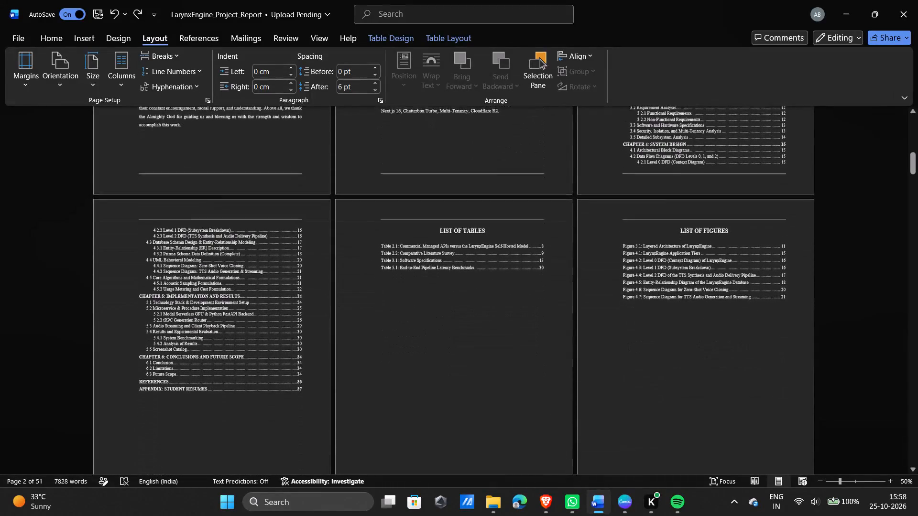
Switch back to ChatGPT in Brave and open the attached certificate screenshot for preview.
{"action": "left_click", "coordinate": [546, 123]}
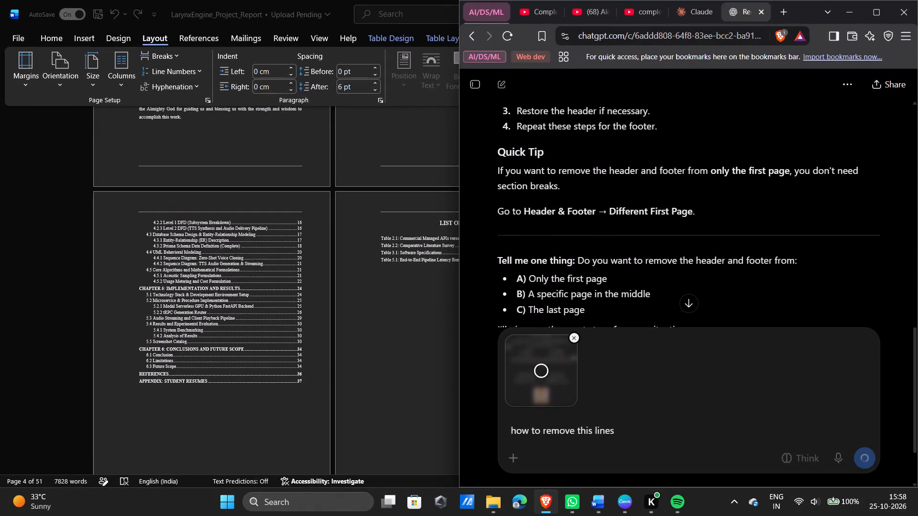
{"action": "left_click", "coordinate": [526, 383]}
{"action": "triple_click", "coordinate": [526, 383]}
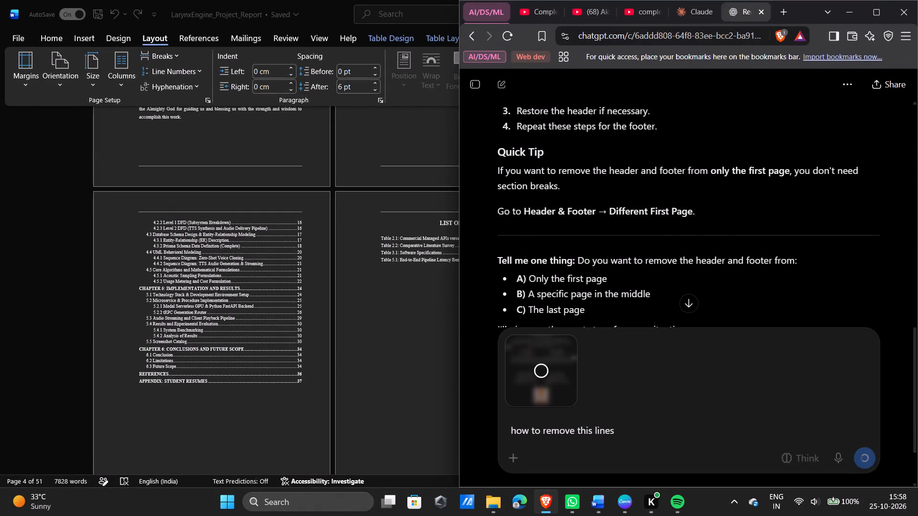
{"action": "left_click", "coordinate": [699, 477]}
{"action": "left_click", "coordinate": [678, 506]}
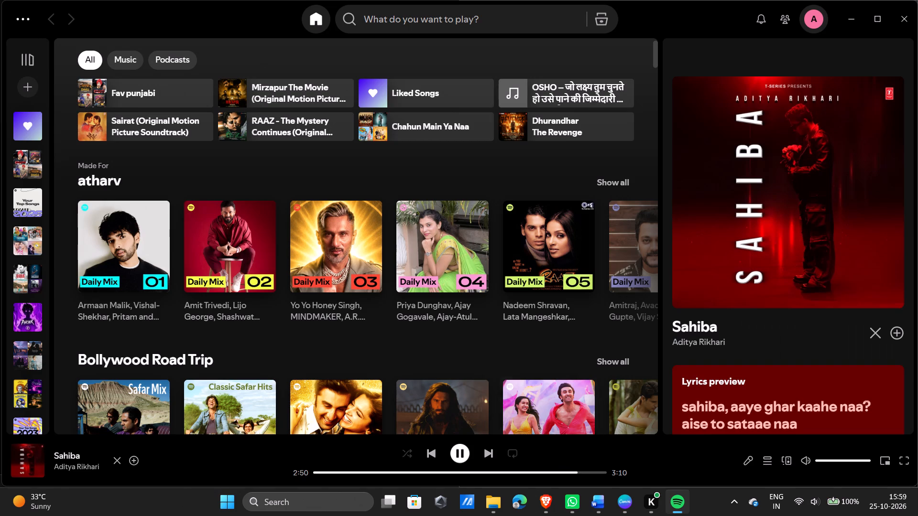
{"action": "left_click", "coordinate": [491, 453]}
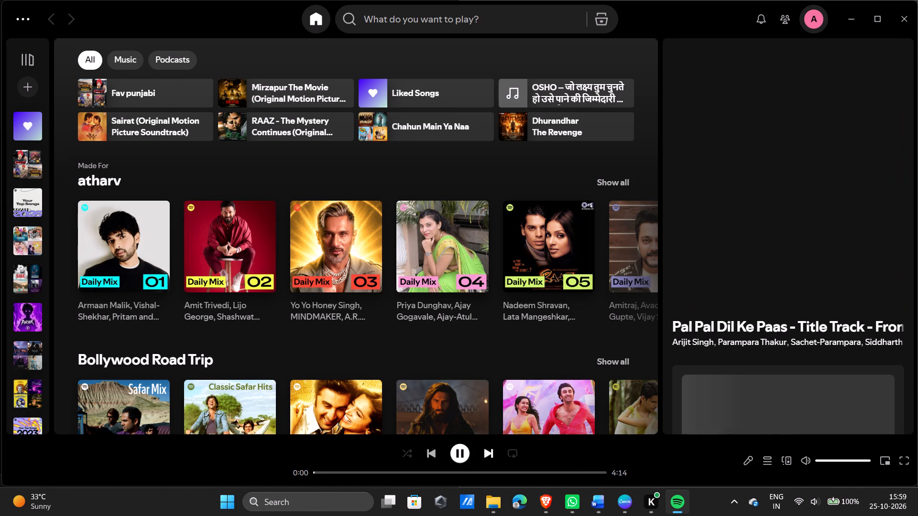
{"action": "left_click", "coordinate": [491, 453]}
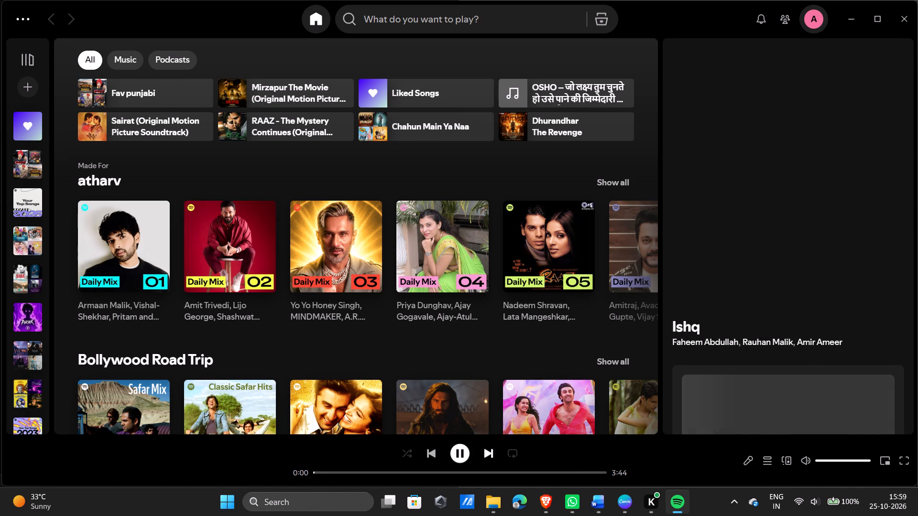
{"action": "left_click", "coordinate": [491, 453]}
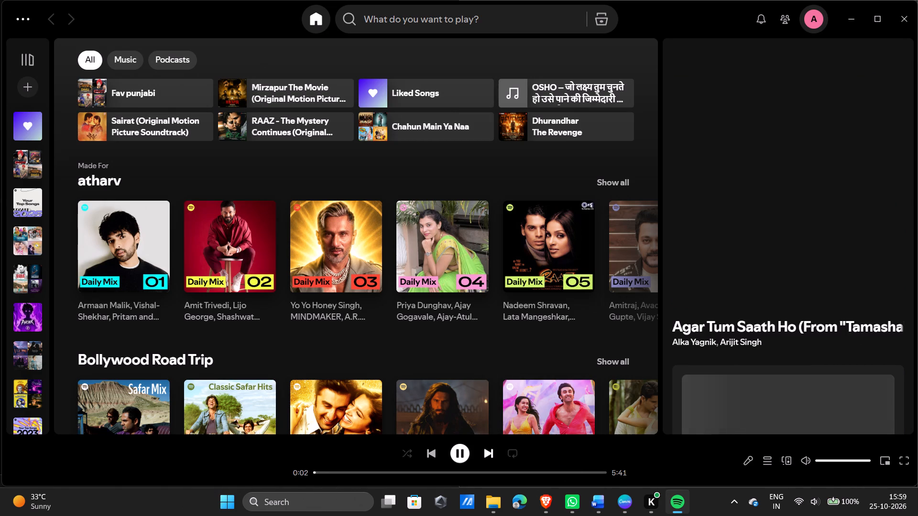
{"action": "left_click", "coordinate": [491, 453]}
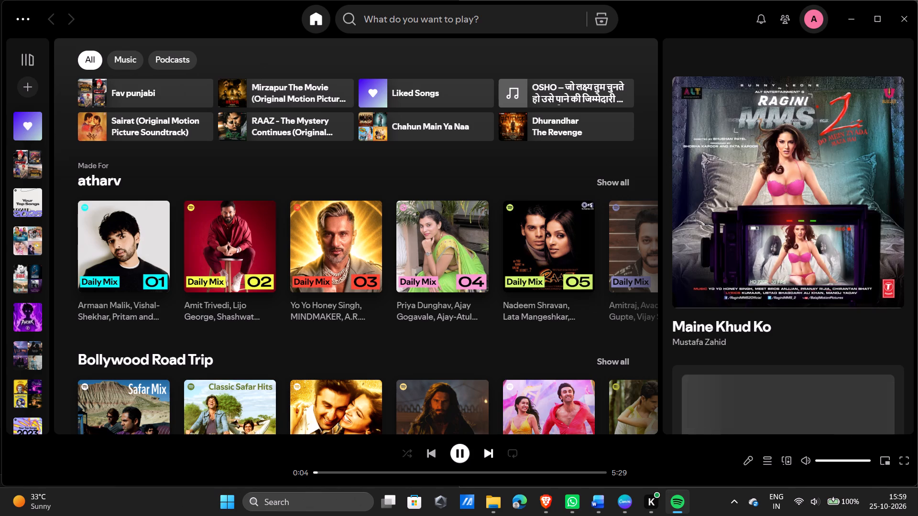
{"action": "left_click", "coordinate": [491, 453]}
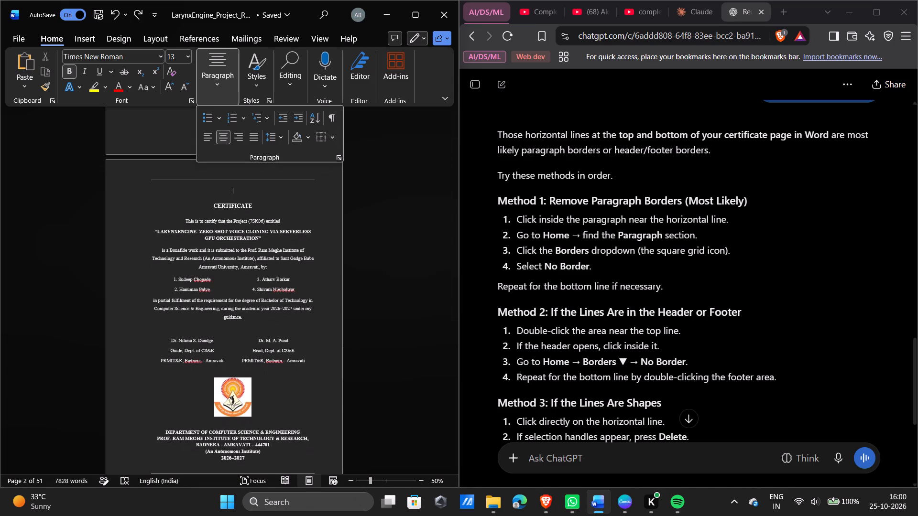
{"action": "scroll", "coordinate": [230, 257], "scroll_direction": "down", "scroll_amount": 2}
{"action": "scroll", "coordinate": [585, 278], "scroll_direction": "down", "scroll_amount": 1}
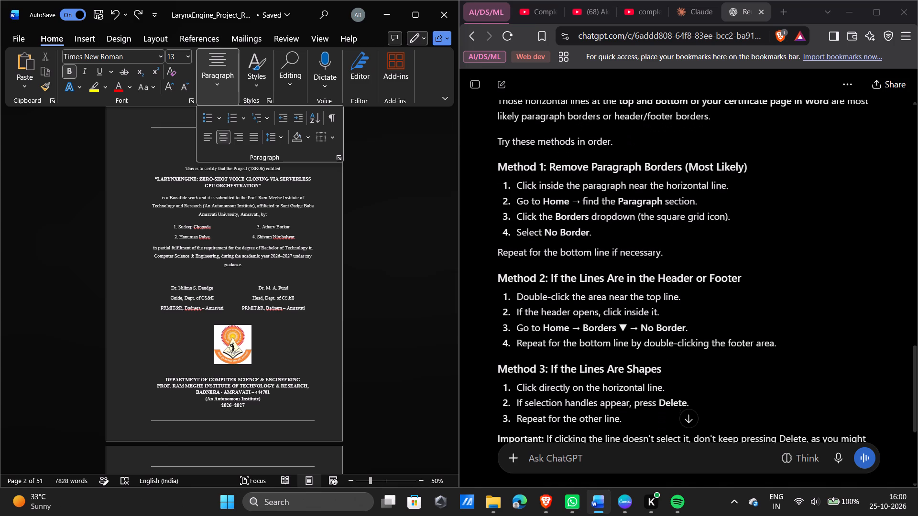
{"action": "scroll", "coordinate": [585, 278], "scroll_direction": "down", "scroll_amount": 1}
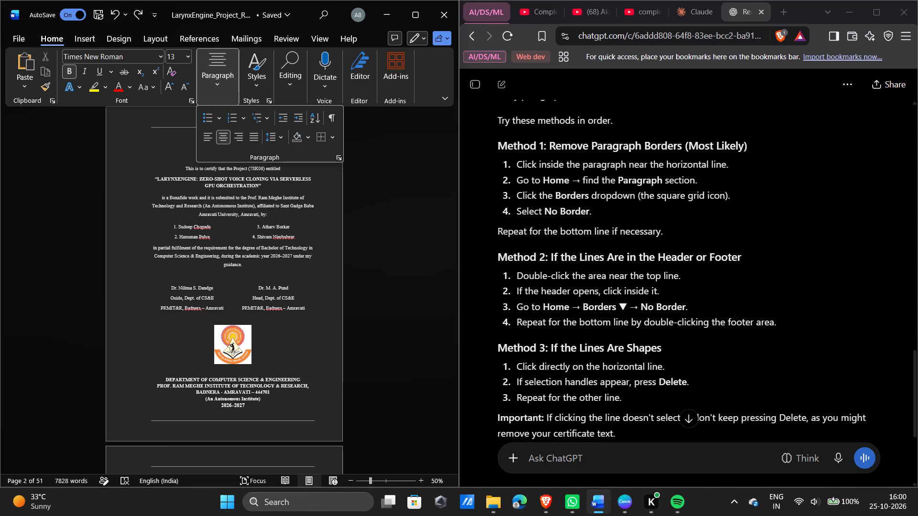
{"action": "scroll", "coordinate": [293, 256], "scroll_direction": "up", "scroll_amount": 1}
{"action": "double_click", "coordinate": [265, 195]}
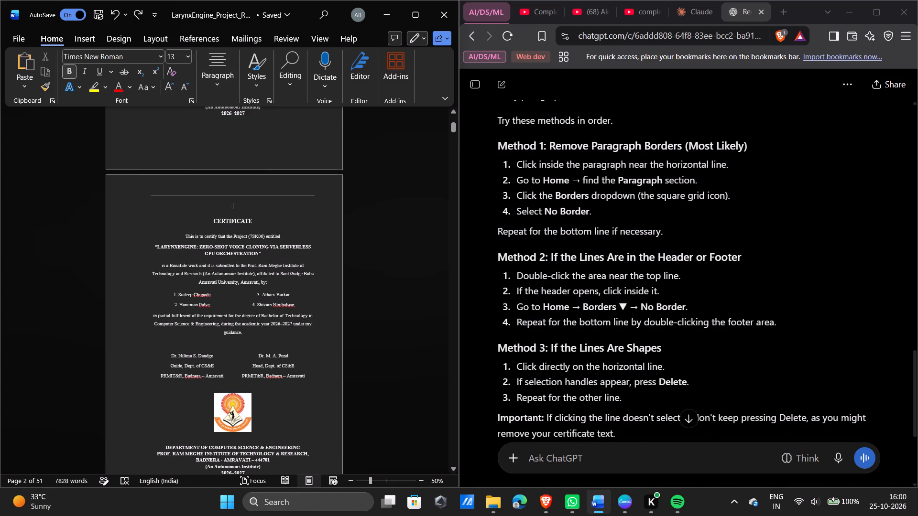
{"action": "double_click", "coordinate": [265, 193]}
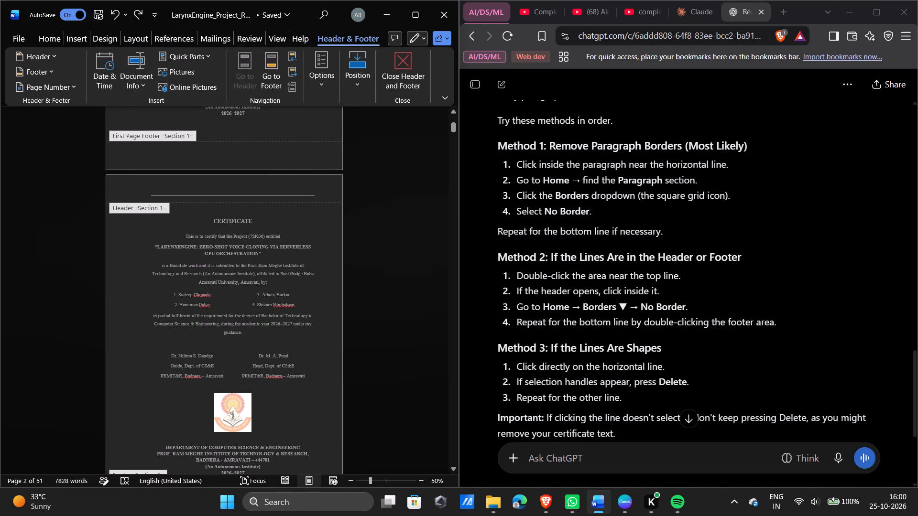
{"action": "key", "text": "BackSpace"}
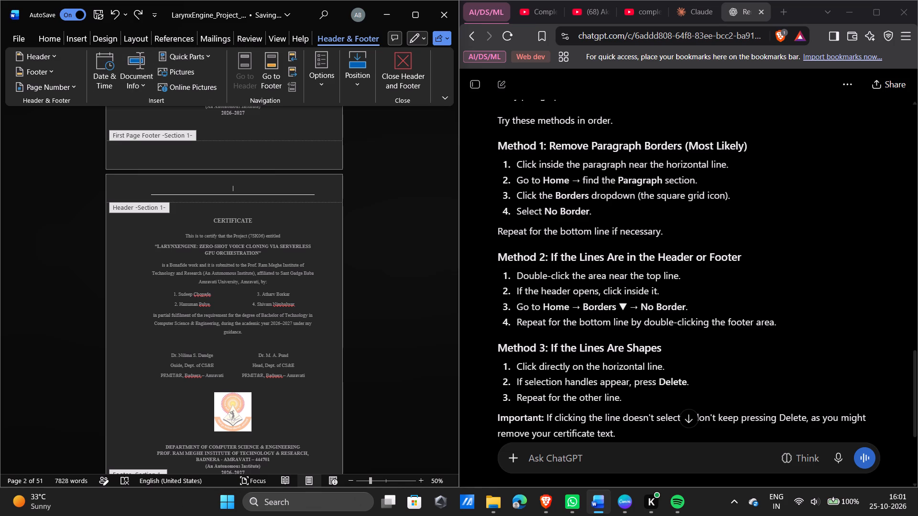
{"action": "scroll", "coordinate": [241, 77], "scroll_direction": "left", "scroll_amount": 3}
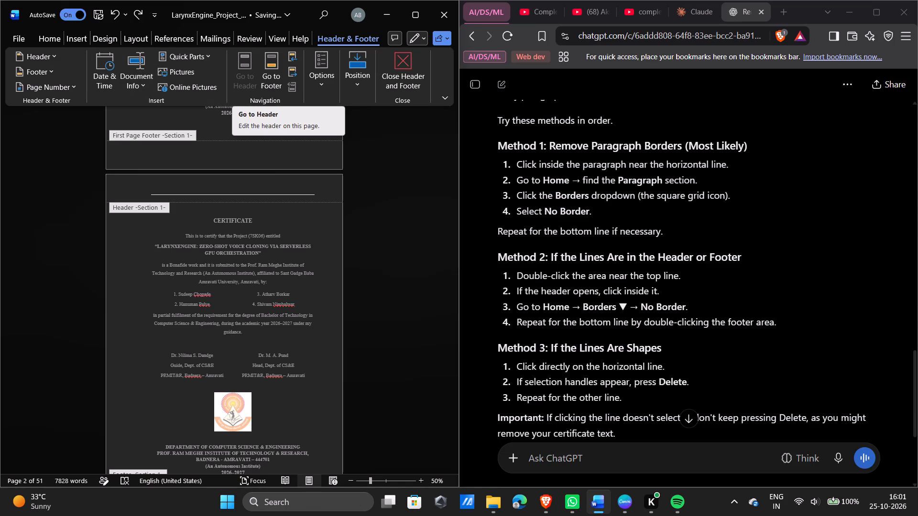
{"action": "left_click", "coordinate": [44, 39]}
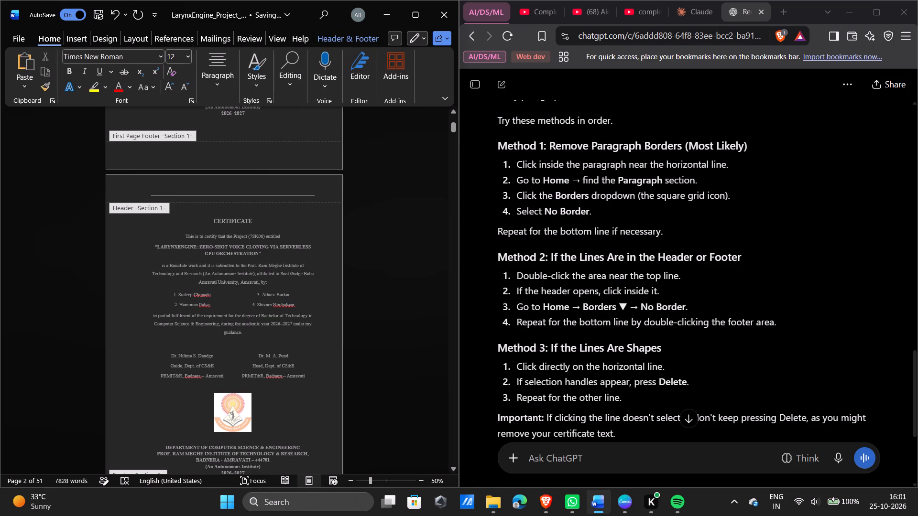
{"action": "left_click", "coordinate": [225, 80]}
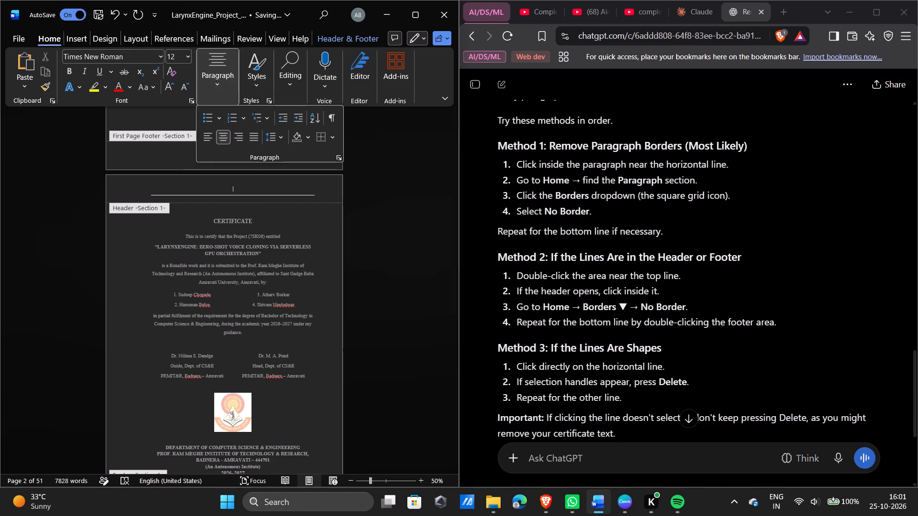
{"action": "scroll", "coordinate": [227, 60], "scroll_direction": "left", "scroll_amount": 3}
{"action": "left_click", "coordinate": [401, 62]}
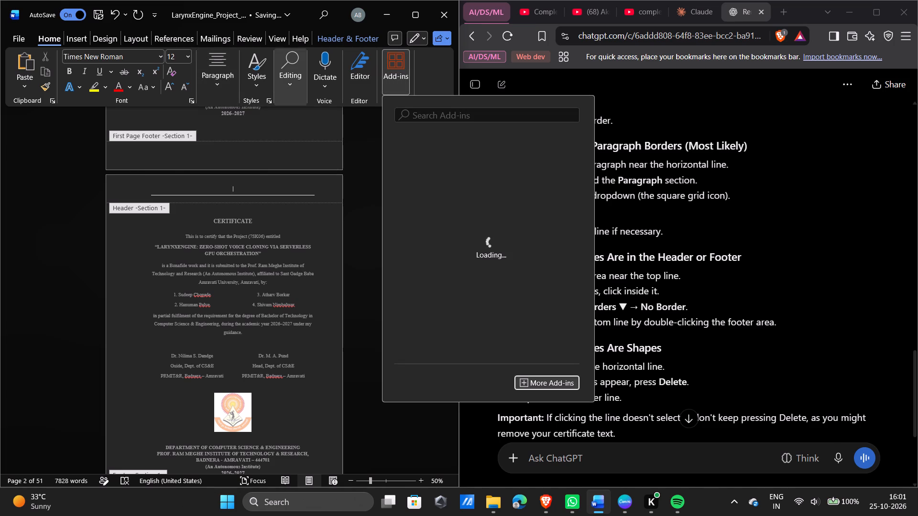
{"action": "left_click", "coordinate": [220, 72]}
{"action": "left_click", "coordinate": [330, 137]}
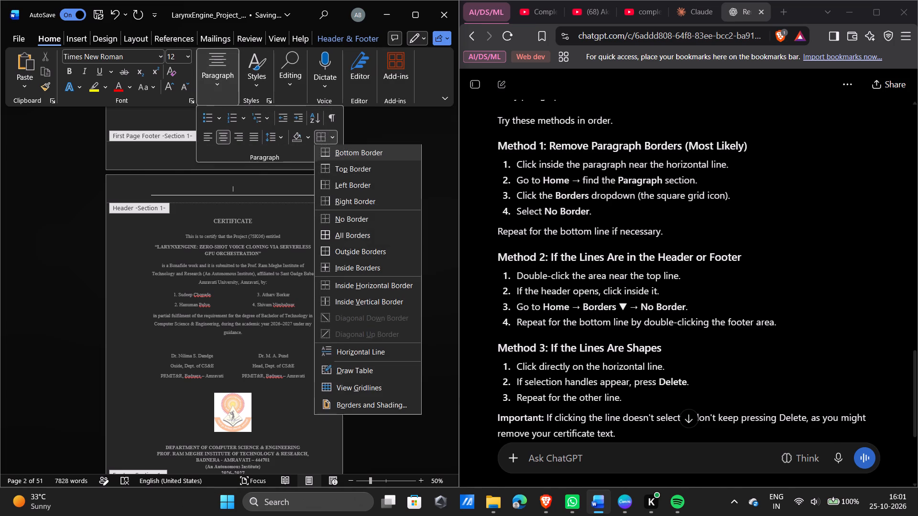
{"action": "left_click", "coordinate": [353, 225]}
{"action": "left_click", "coordinate": [384, 229]}
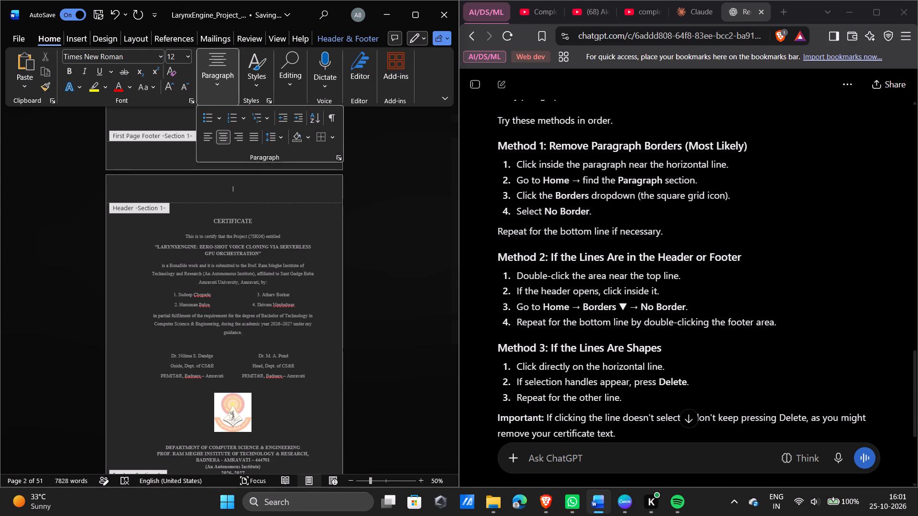
Maximise the Word report window.
{"action": "left_click", "coordinate": [428, 17]}
Apply No Border to the Section 1 footer paragraph on the certificate page.
{"action": "scroll", "coordinate": [572, 178], "scroll_direction": "up", "scroll_amount": 5}
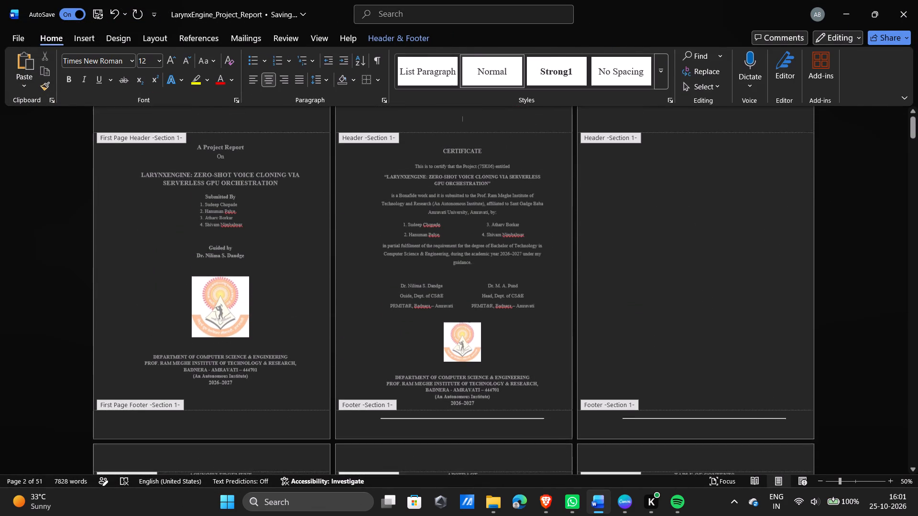
{"action": "scroll", "coordinate": [572, 178], "scroll_direction": "up", "scroll_amount": 2}
{"action": "left_click", "coordinate": [822, 226]}
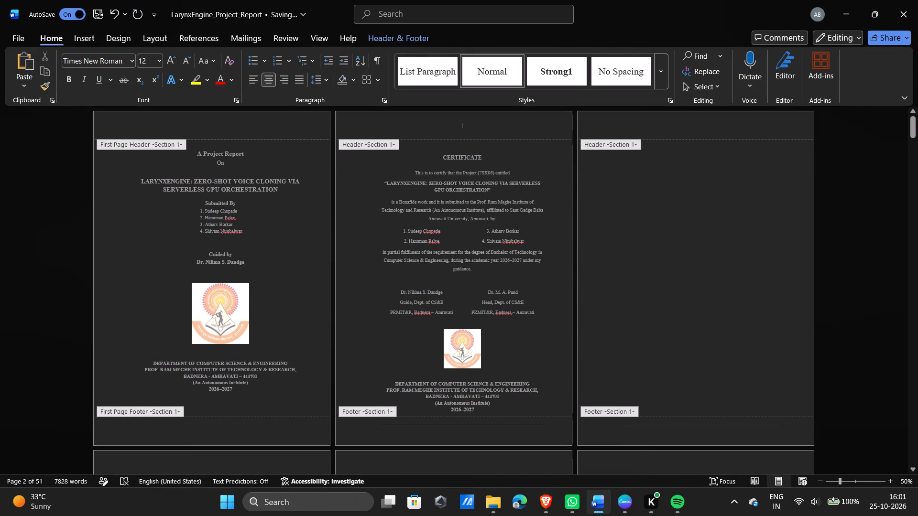
{"action": "scroll", "coordinate": [528, 300], "scroll_direction": "down", "scroll_amount": 6}
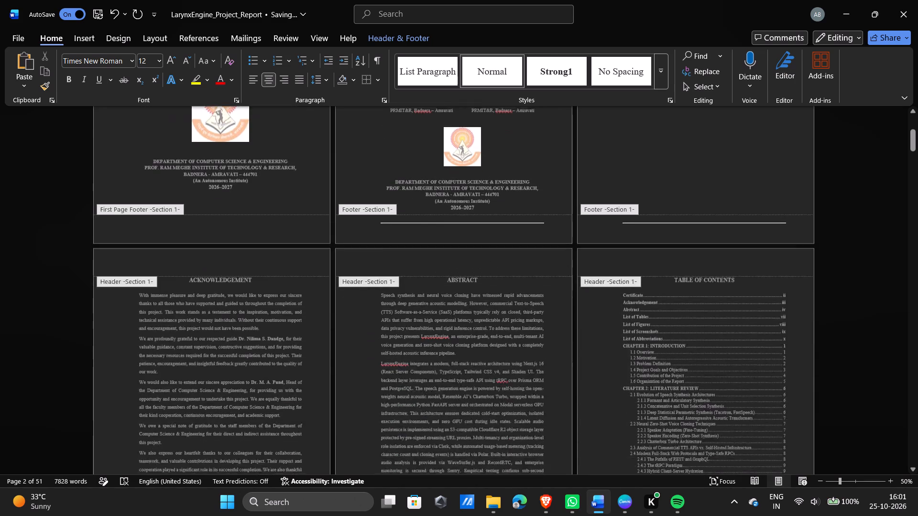
{"action": "scroll", "coordinate": [528, 300], "scroll_direction": "up", "scroll_amount": 1}
{"action": "double_click", "coordinate": [519, 289]}
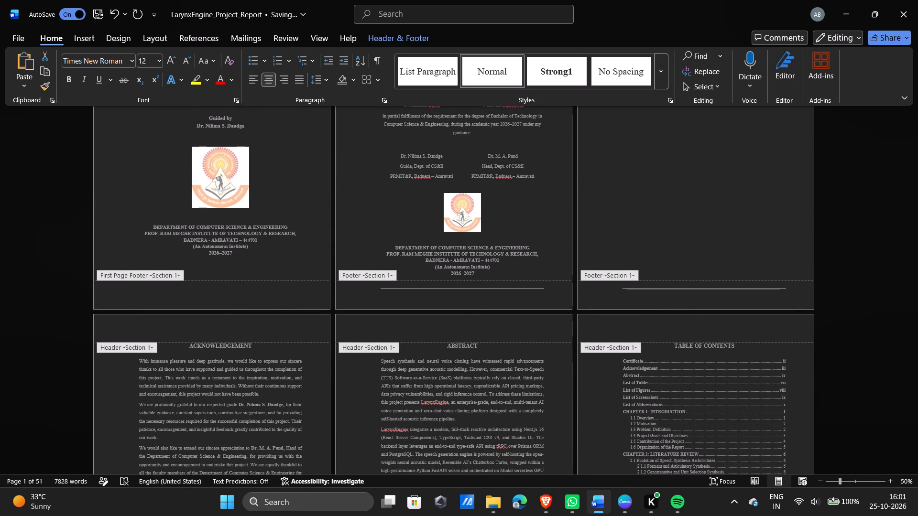
{"action": "left_click", "coordinate": [372, 79]}
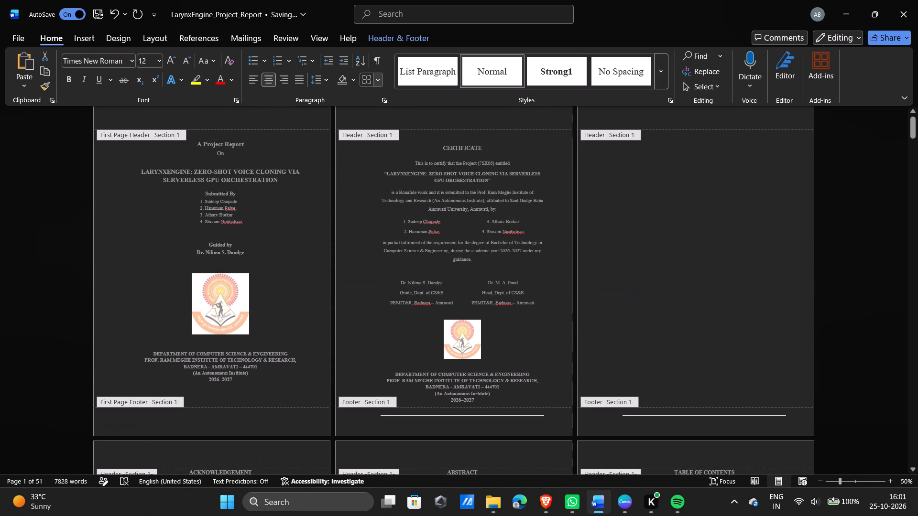
{"action": "left_click", "coordinate": [503, 417]}
{"action": "left_click", "coordinate": [378, 78]}
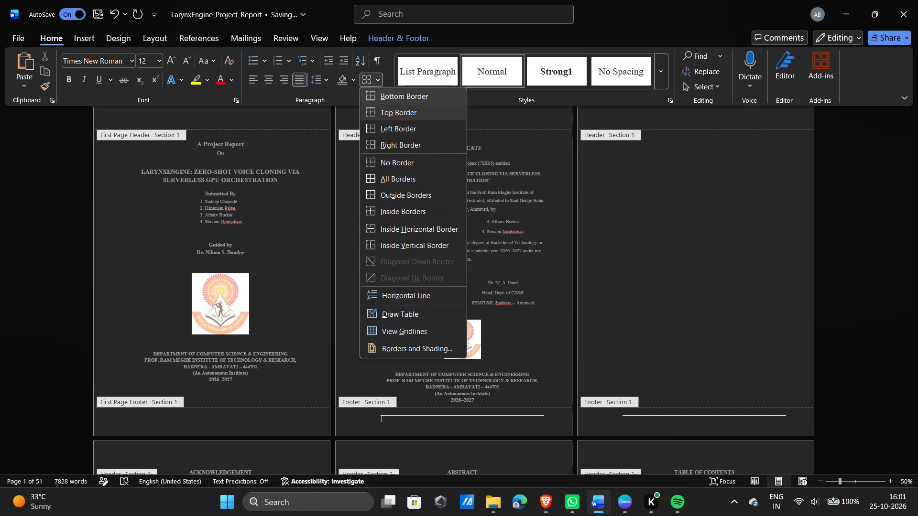
{"action": "left_click", "coordinate": [398, 156]}
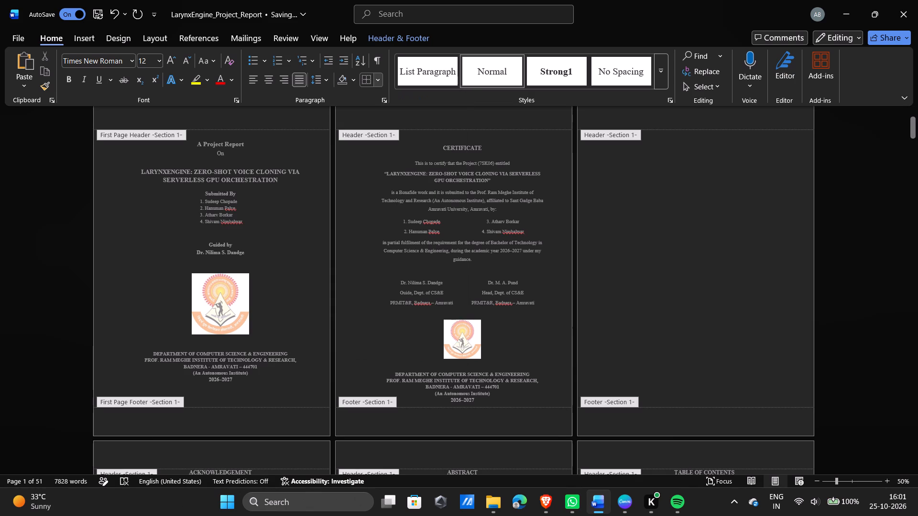
{"action": "left_click", "coordinate": [379, 74]}
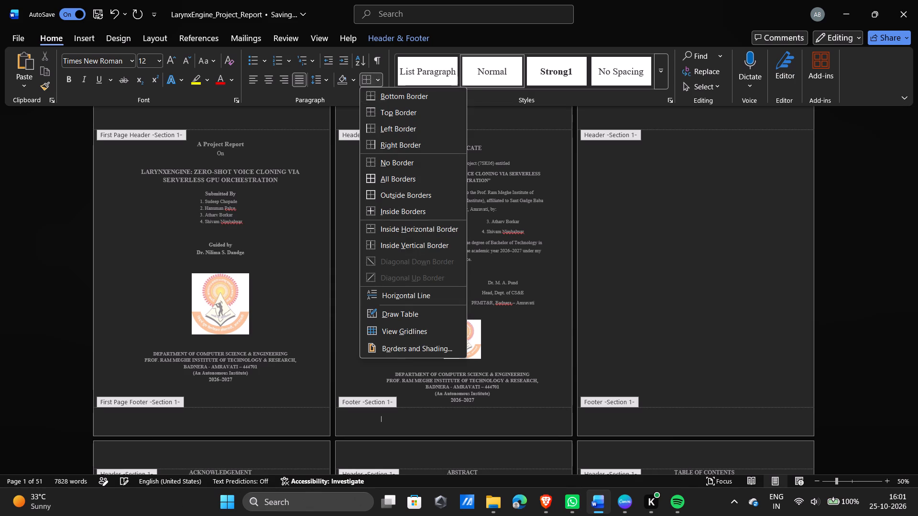
{"action": "left_click", "coordinate": [872, 371]}
{"action": "left_click", "coordinate": [872, 371]}
{"action": "right_click", "coordinate": [872, 371]}
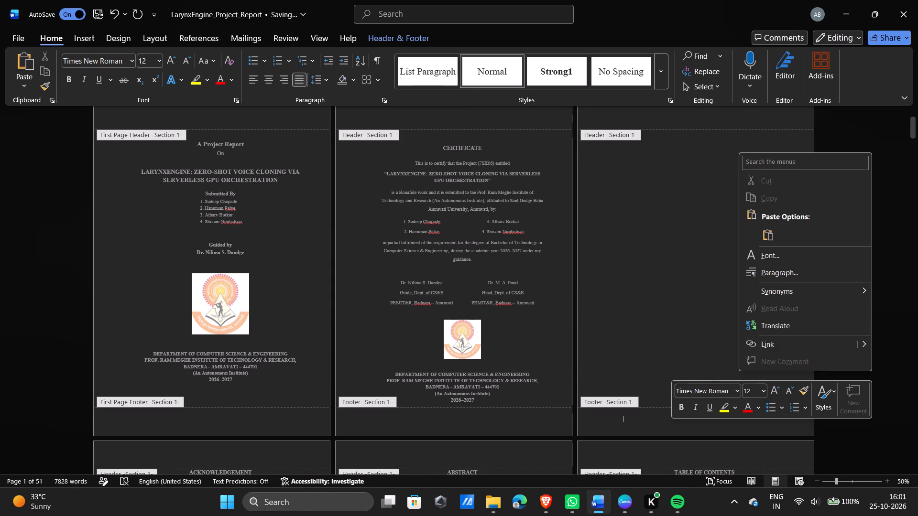
Leave header and footer editing and return to the report's body text.
{"action": "double_click", "coordinate": [661, 269]}
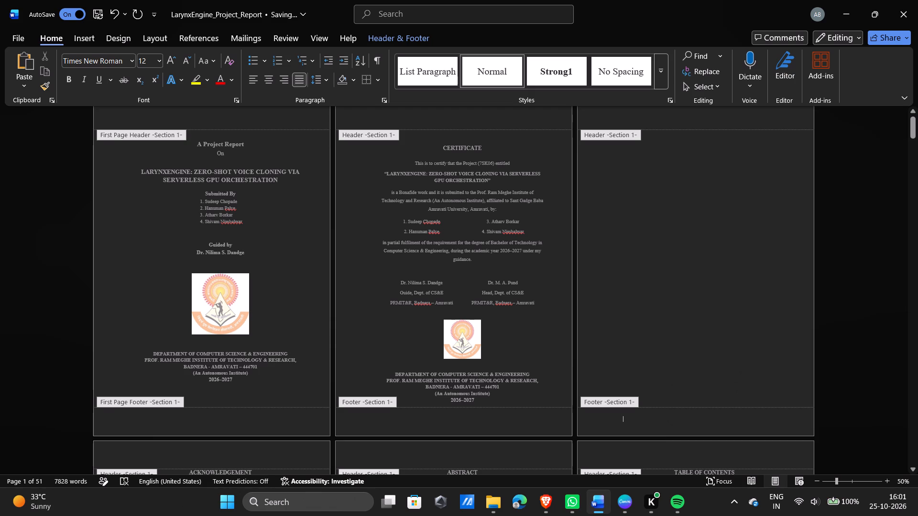
{"action": "double_click", "coordinate": [661, 269]}
{"action": "scroll", "coordinate": [661, 269], "scroll_direction": "down", "scroll_amount": 1}
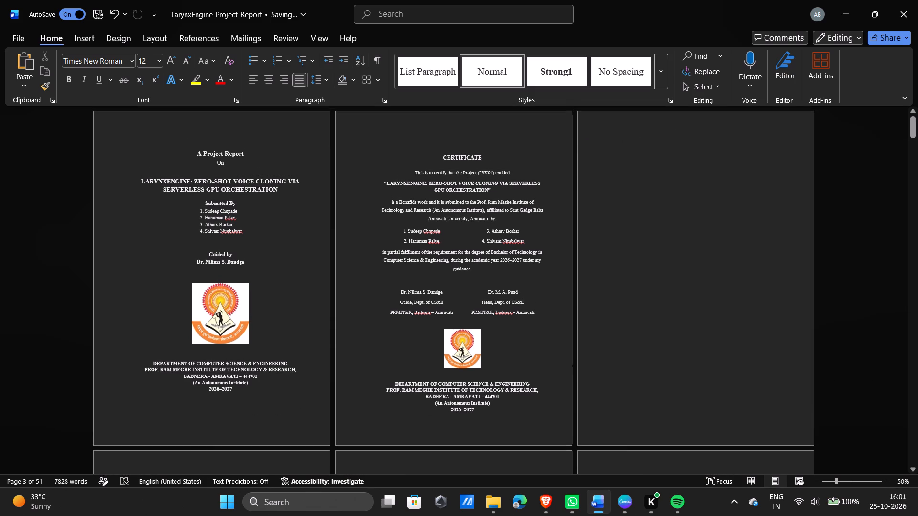
Look through the report's front matter and Chapter 1 pages to check their headers and footers for remaining lines.
{"action": "scroll", "coordinate": [661, 269], "scroll_direction": "down", "scroll_amount": 3}
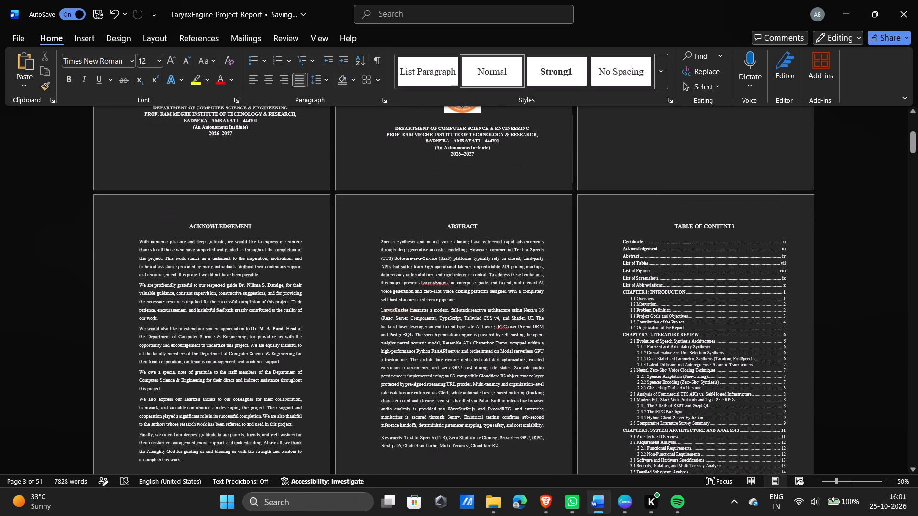
{"action": "scroll", "coordinate": [661, 269], "scroll_direction": "down", "scroll_amount": 5}
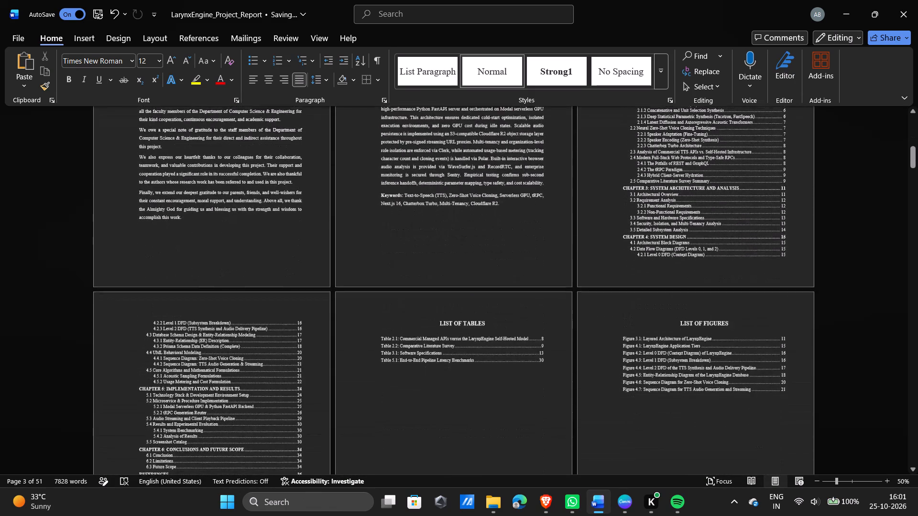
{"action": "scroll", "coordinate": [661, 269], "scroll_direction": "down", "scroll_amount": 7}
{"action": "scroll", "coordinate": [661, 269], "scroll_direction": "up", "scroll_amount": 1}
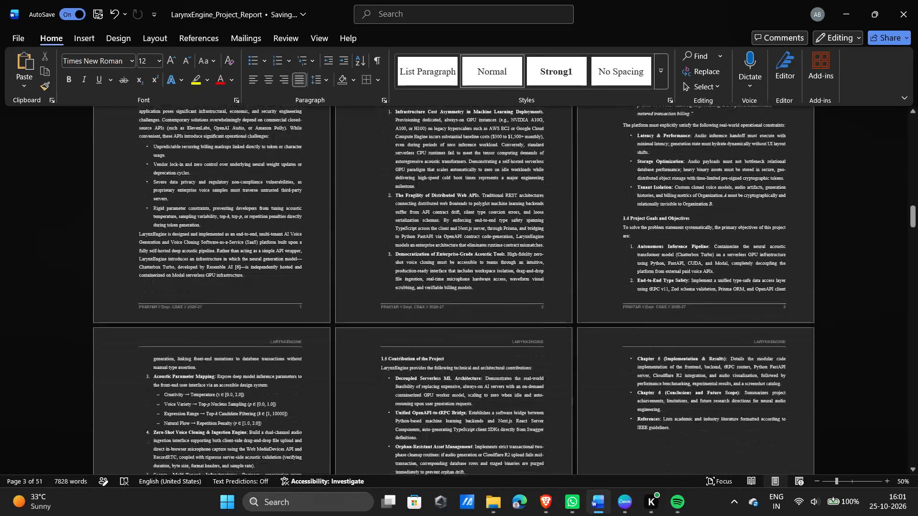
{"action": "scroll", "coordinate": [661, 269], "scroll_direction": "up", "scroll_amount": 3}
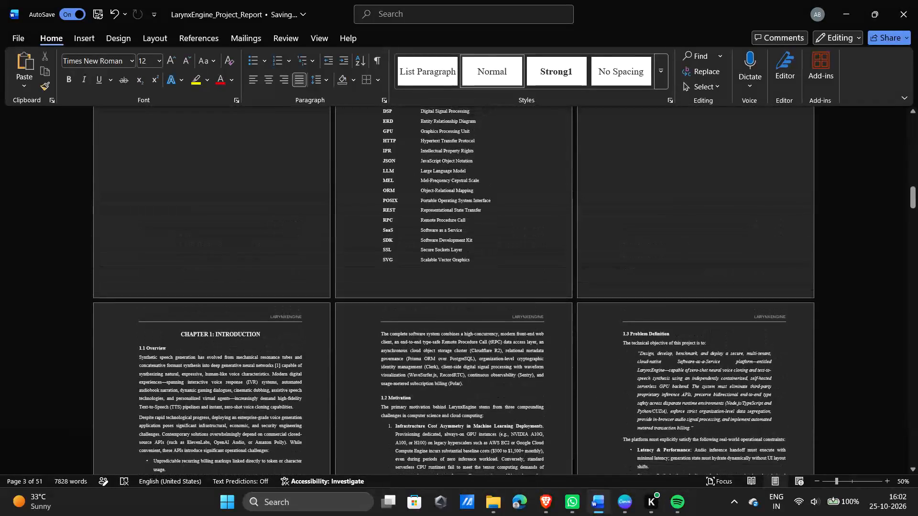
{"action": "scroll", "coordinate": [661, 269], "scroll_direction": "up", "scroll_amount": 5}
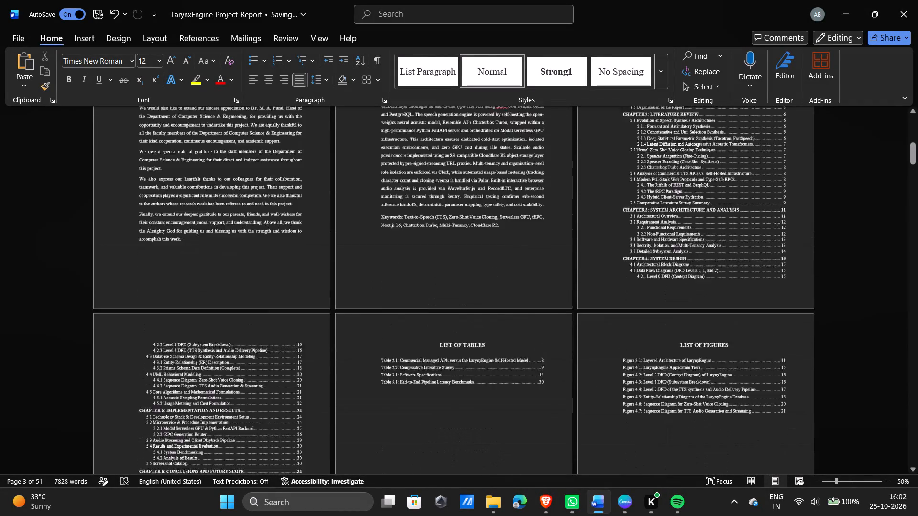
{"action": "scroll", "coordinate": [661, 269], "scroll_direction": "up", "scroll_amount": 3}
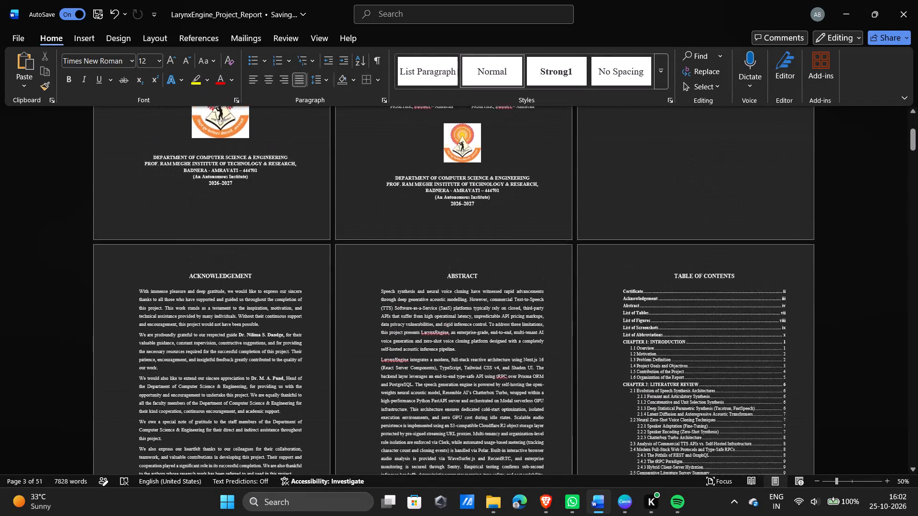
{"action": "scroll", "coordinate": [661, 269], "scroll_direction": "up", "scroll_amount": 1}
{"action": "scroll", "coordinate": [661, 269], "scroll_direction": "down", "scroll_amount": 1}
{"action": "scroll", "coordinate": [661, 269], "scroll_direction": "up", "scroll_amount": 3, "text": "ctrl"}
{"action": "scroll", "coordinate": [661, 269], "scroll_direction": "up", "scroll_amount": 1}
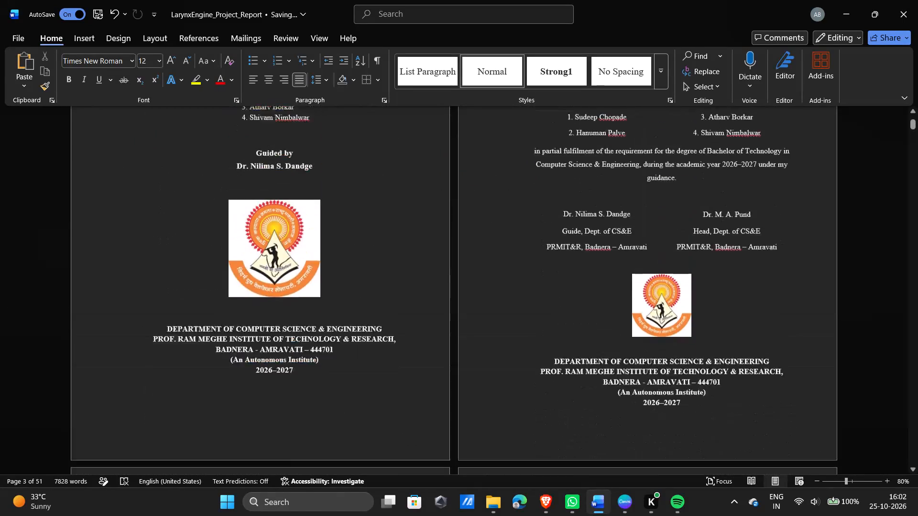
{"action": "scroll", "coordinate": [661, 269], "scroll_direction": "up", "scroll_amount": 2}
{"action": "scroll", "coordinate": [661, 269], "scroll_direction": "down", "scroll_amount": 2, "text": "ctrl"}
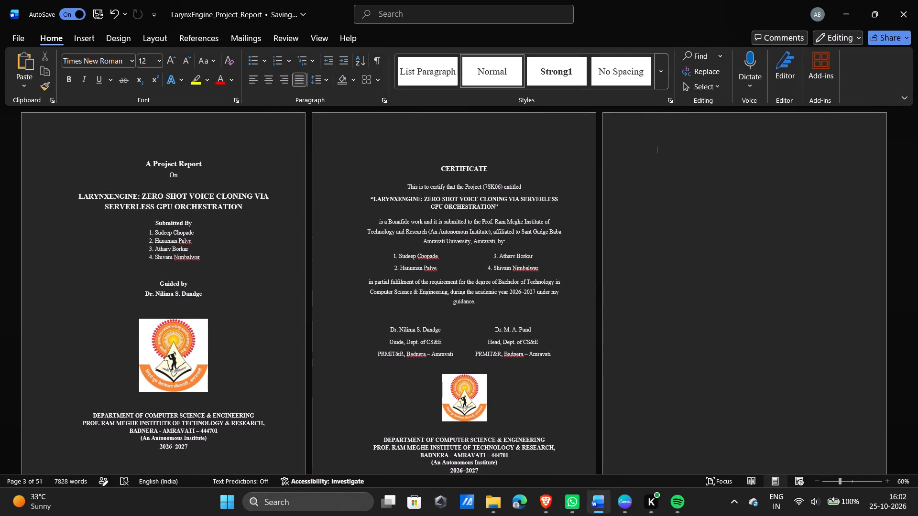
Switch to the Canva report and check the font and size of the CERTIFICATE heading on page 2.
{"action": "left_click", "coordinate": [613, 510]}
{"action": "scroll", "coordinate": [690, 229], "scroll_direction": "up", "scroll_amount": 9}
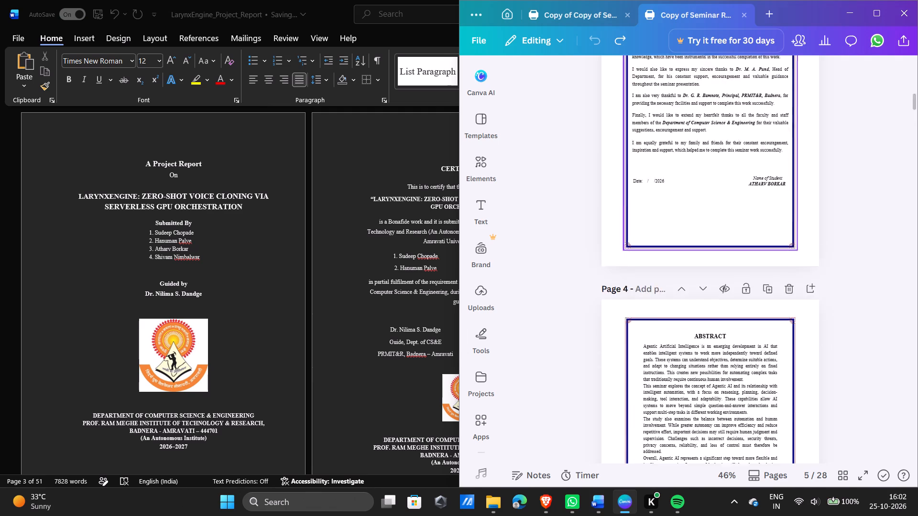
{"action": "scroll", "coordinate": [690, 229], "scroll_direction": "up", "scroll_amount": 17}
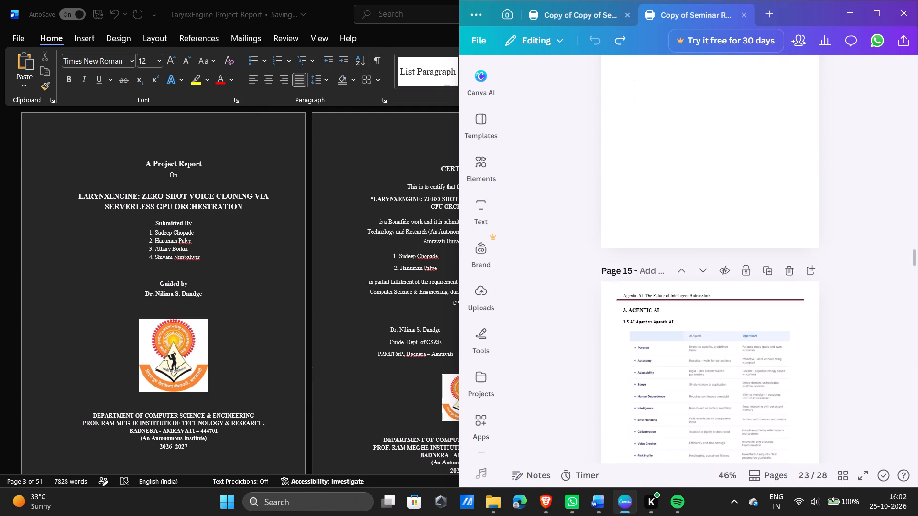
{"action": "scroll", "coordinate": [690, 229], "scroll_direction": "up", "scroll_amount": 12}
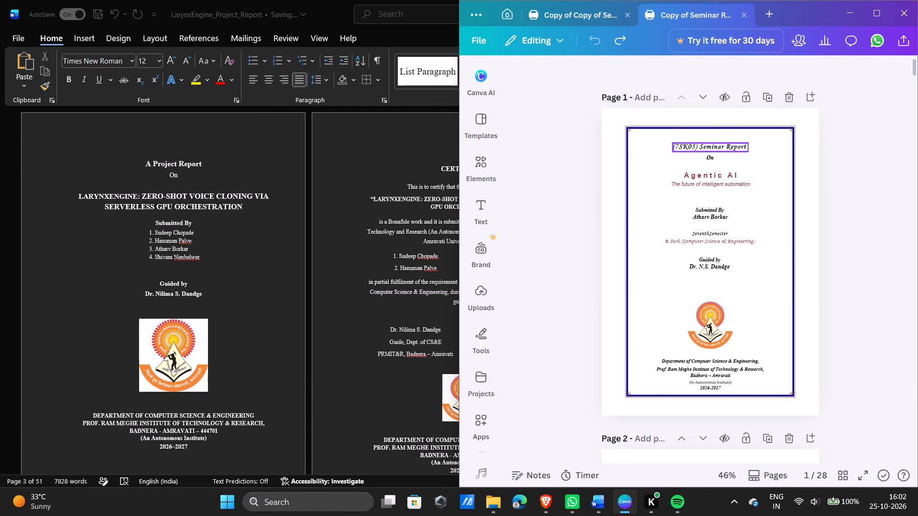
{"action": "scroll", "coordinate": [713, 254], "scroll_direction": "down", "scroll_amount": 3}
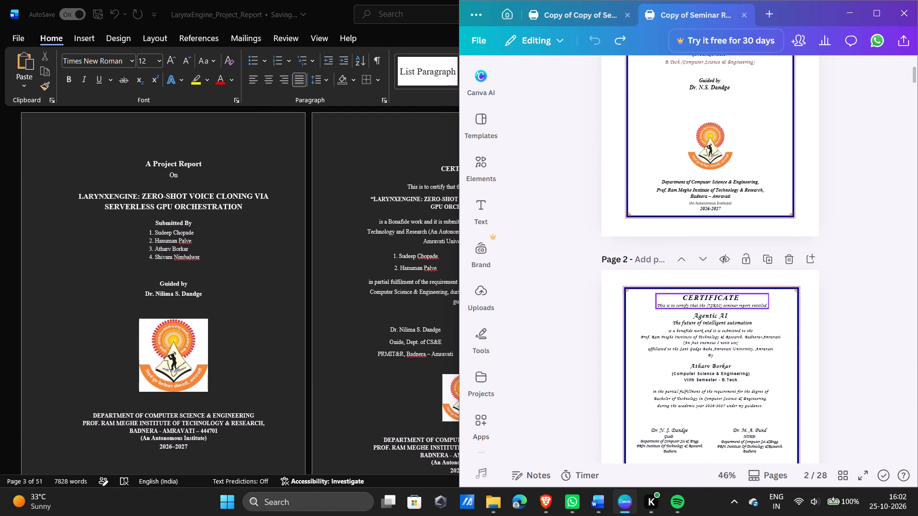
{"action": "left_click", "coordinate": [705, 298]}
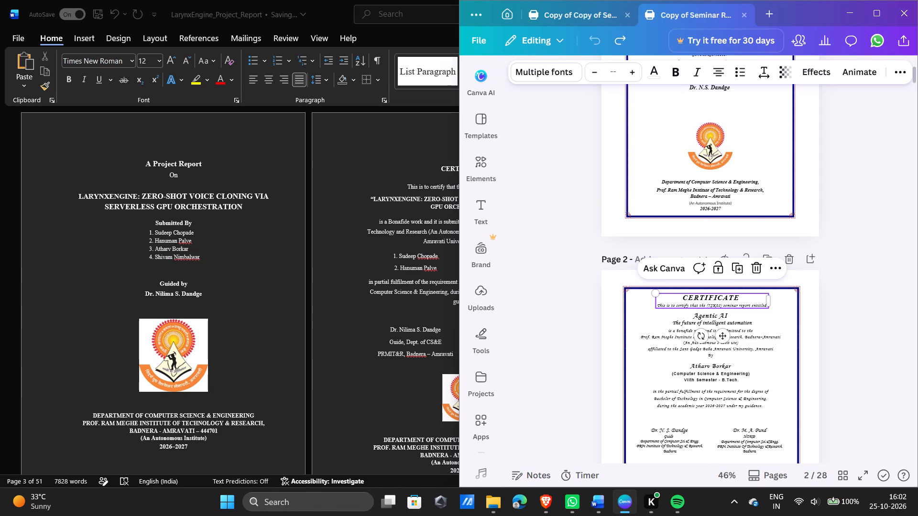
{"action": "double_click", "coordinate": [705, 298]}
{"action": "left_click", "coordinate": [917, 165]}
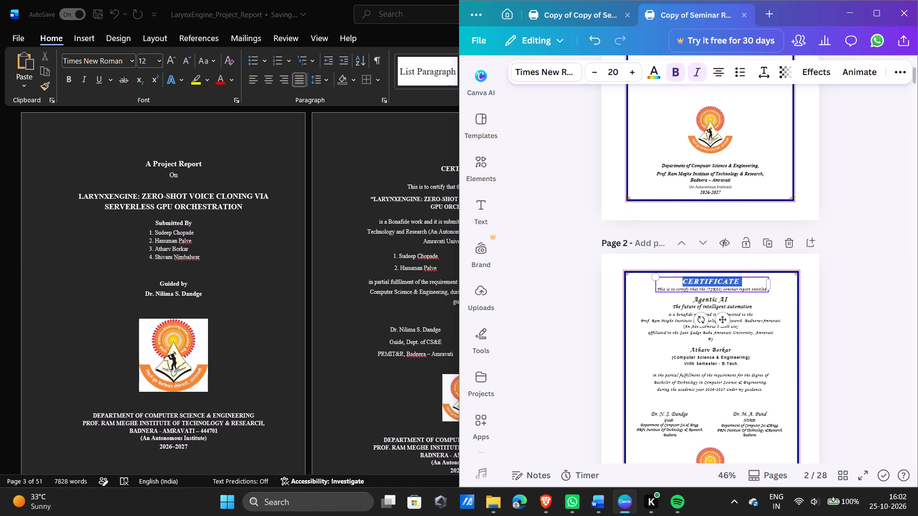
{"action": "left_click", "coordinate": [857, 9]}
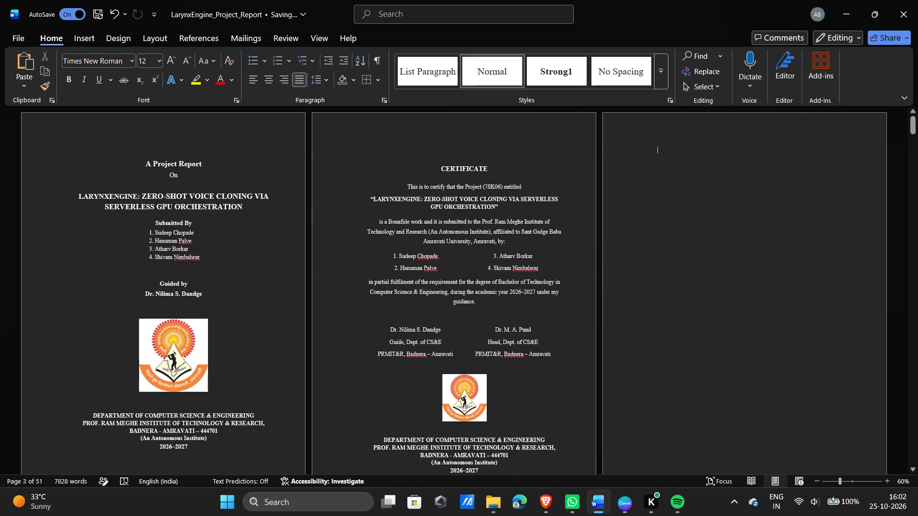
Select the CERTIFICATE heading in the Word report and open its font size choices.
{"action": "left_click_drag", "start_coordinate": [490, 168], "coordinate": [412, 166]}
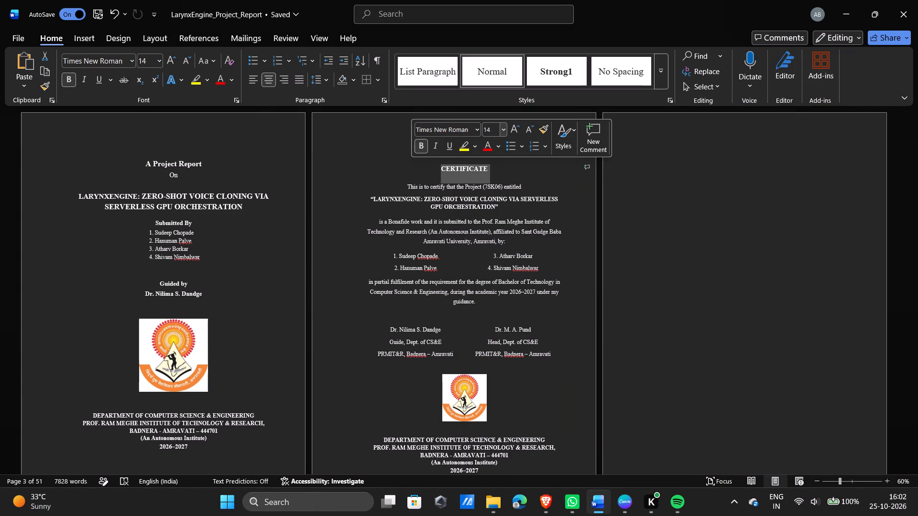
{"action": "left_click", "coordinate": [502, 129]}
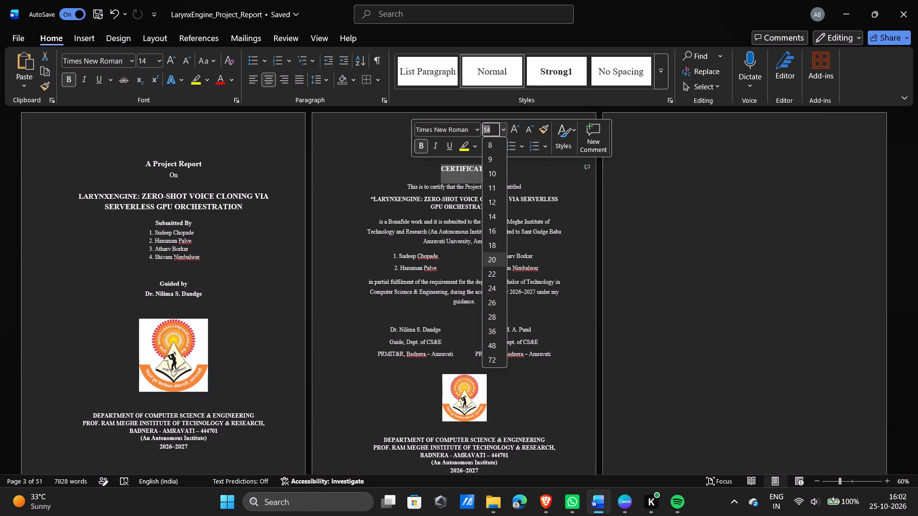
Set the CERTIFICATE heading on the certificate page to 20 pt.
{"action": "left_click", "coordinate": [492, 256]}
{"action": "scroll", "coordinate": [563, 280], "scroll_direction": "down", "scroll_amount": 1}
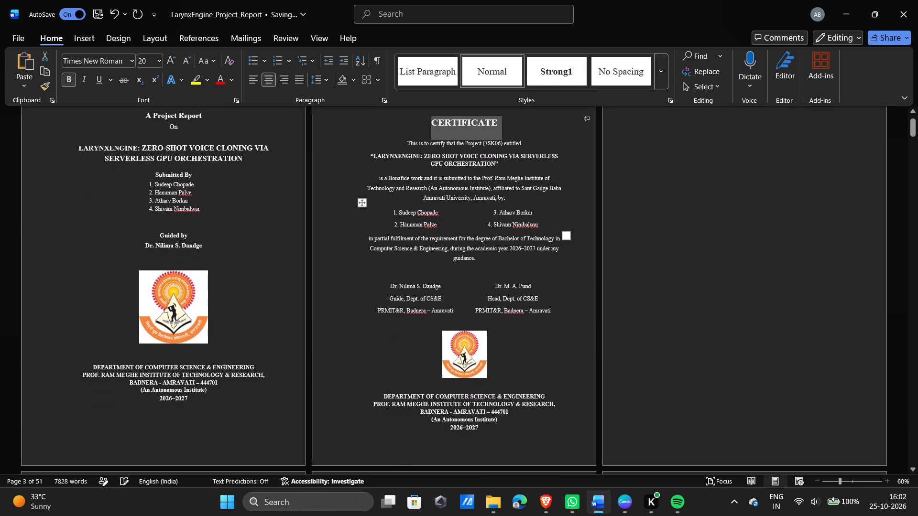
{"action": "scroll", "coordinate": [563, 293], "scroll_direction": "up", "scroll_amount": 1}
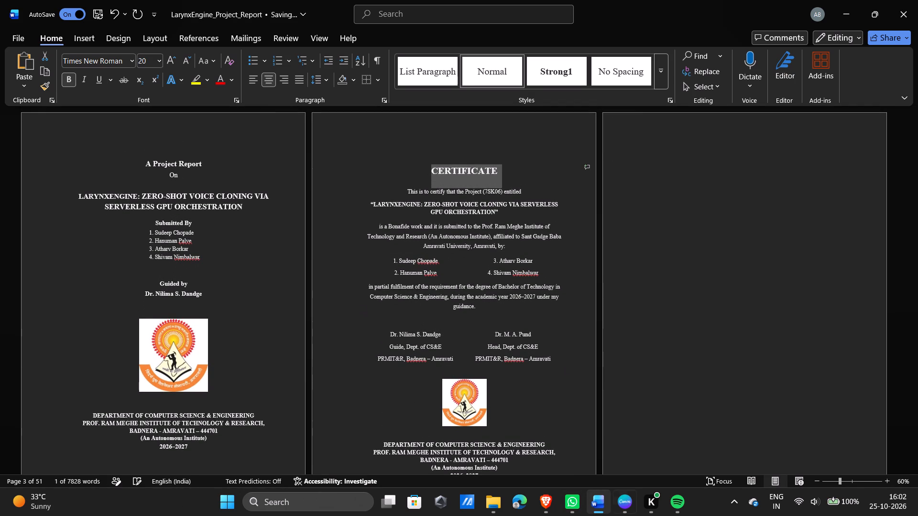
Switch to the Canva seminar report and arrange it side by side with the Word report, each filling half the screen.
{"action": "left_click", "coordinate": [628, 502]}
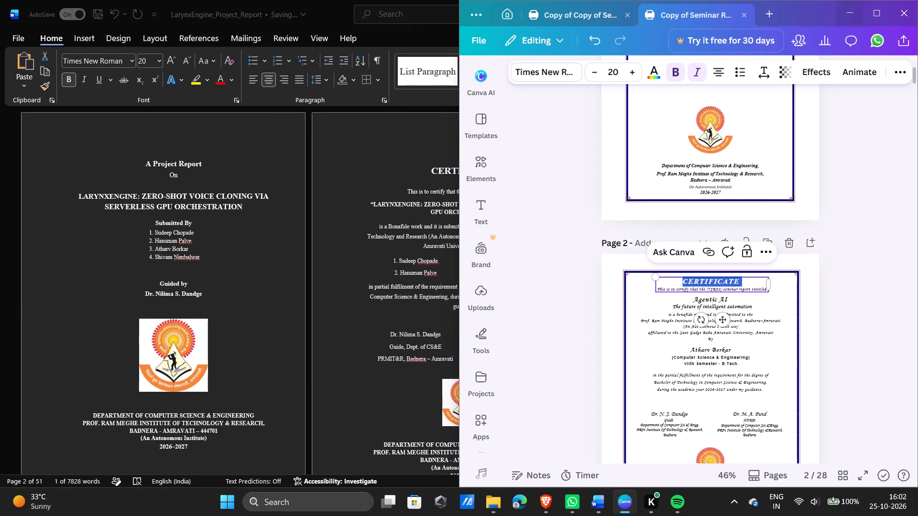
{"action": "left_click", "coordinate": [831, 98]}
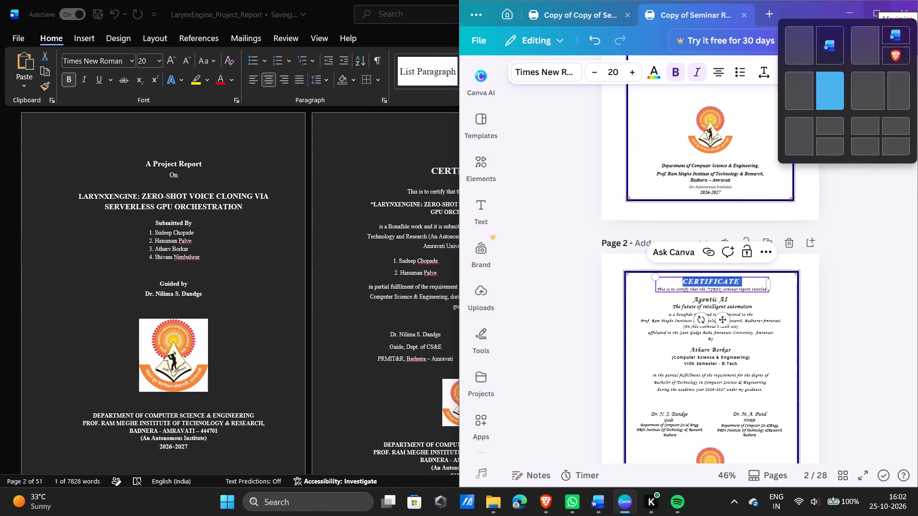
{"action": "left_click", "coordinate": [189, 129]}
Compare the font and size of the Agentic AI title on Canva's cover with the LarynxEngine title on Word's cover.
{"action": "scroll", "coordinate": [671, 264], "scroll_direction": "up", "scroll_amount": 3}
{"action": "double_click", "coordinate": [722, 174]}
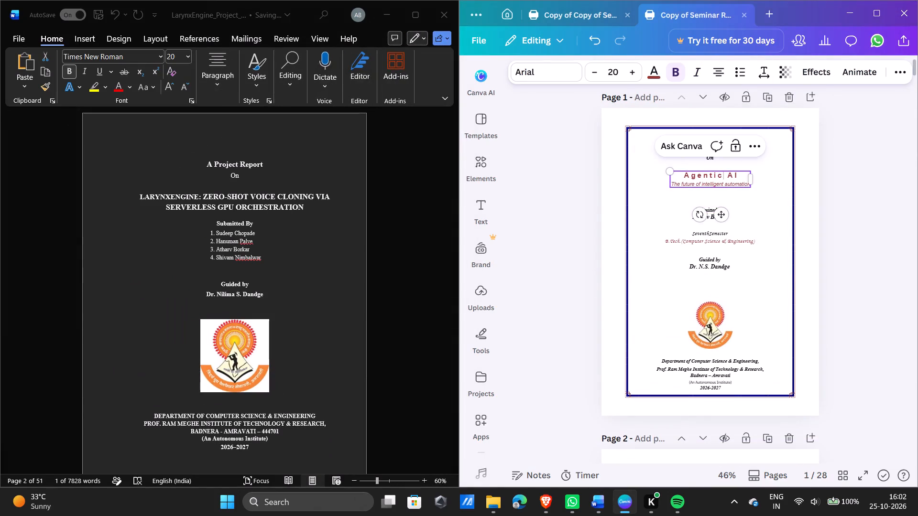
{"action": "double_click", "coordinate": [295, 211]}
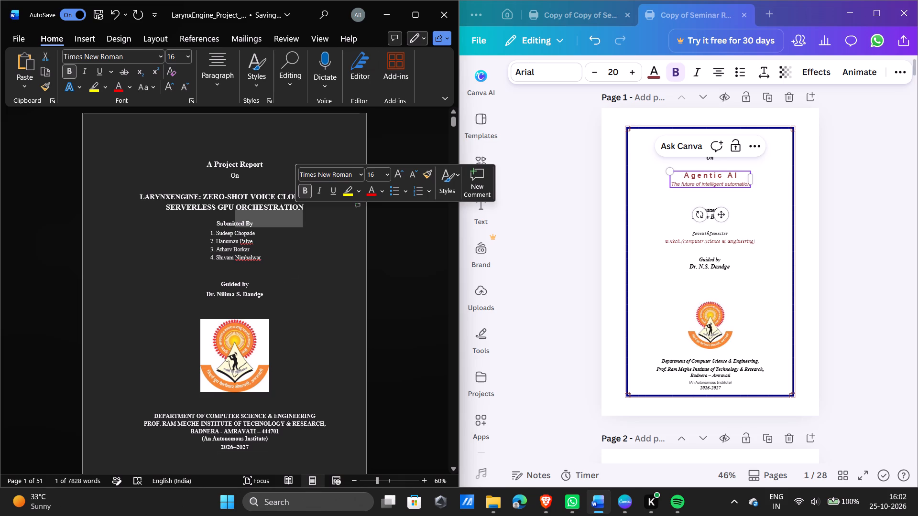
Set the font size of the LARYNXENGINE project title on the Word cover page to 20.
{"action": "left_click", "coordinate": [305, 209]}
{"action": "left_click_drag", "start_coordinate": [305, 209], "coordinate": [118, 188]}
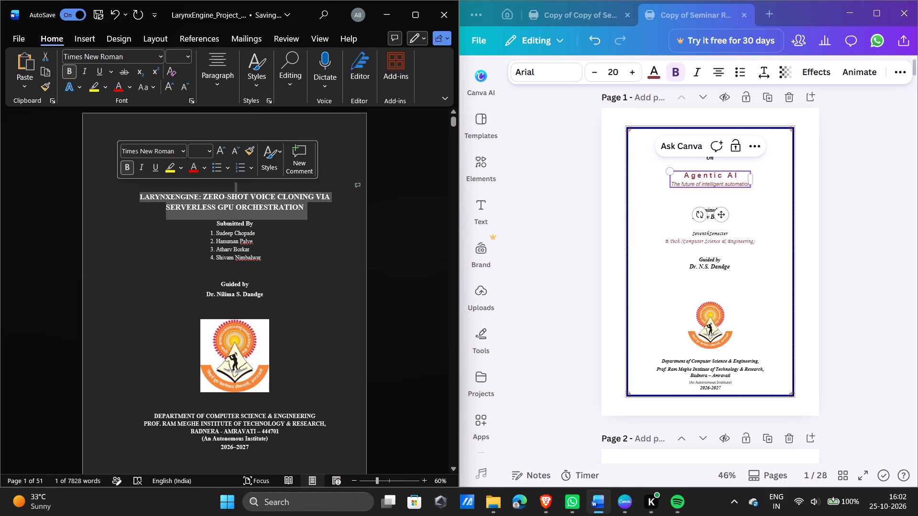
{"action": "left_click", "coordinate": [208, 150]}
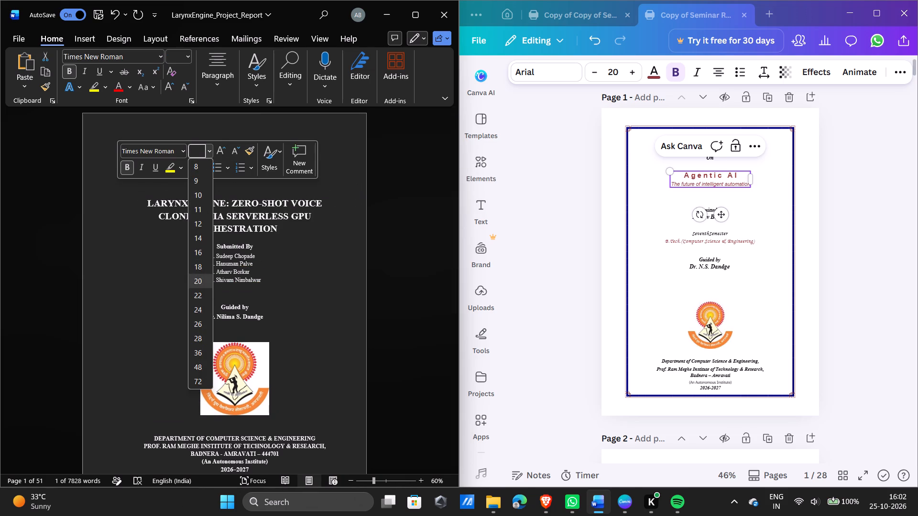
{"action": "left_click", "coordinate": [202, 278]}
{"action": "left_click", "coordinate": [317, 242]}
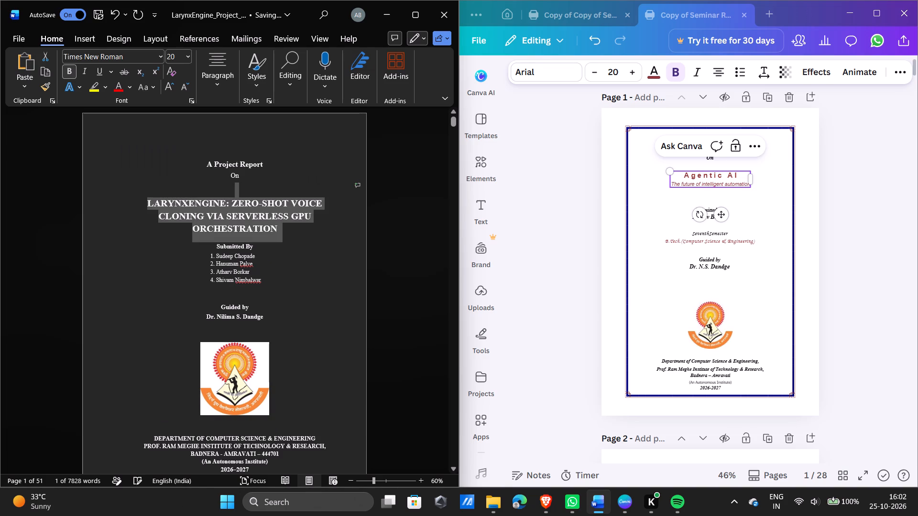
Check the font sizes of the title, the "Seminar Report" line and "On" on the Canva cover page.
{"action": "left_click", "coordinate": [835, 162]}
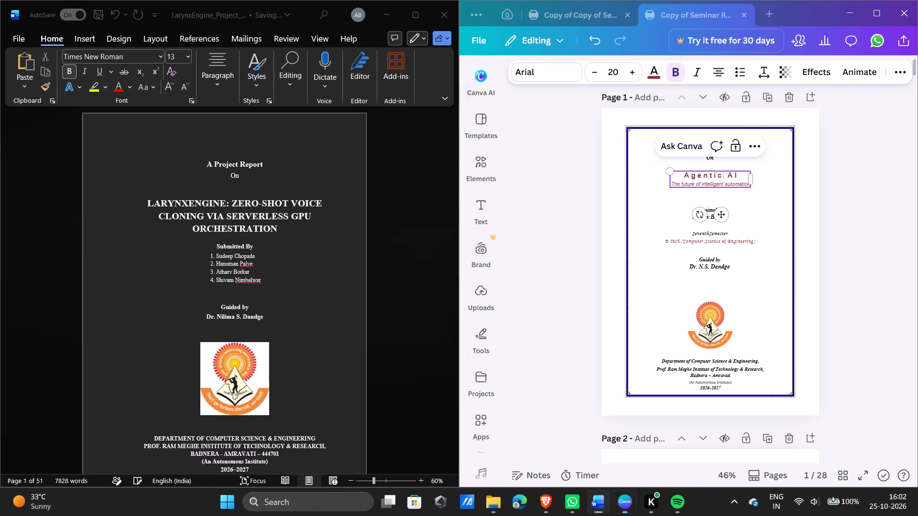
{"action": "double_click", "coordinate": [738, 150]}
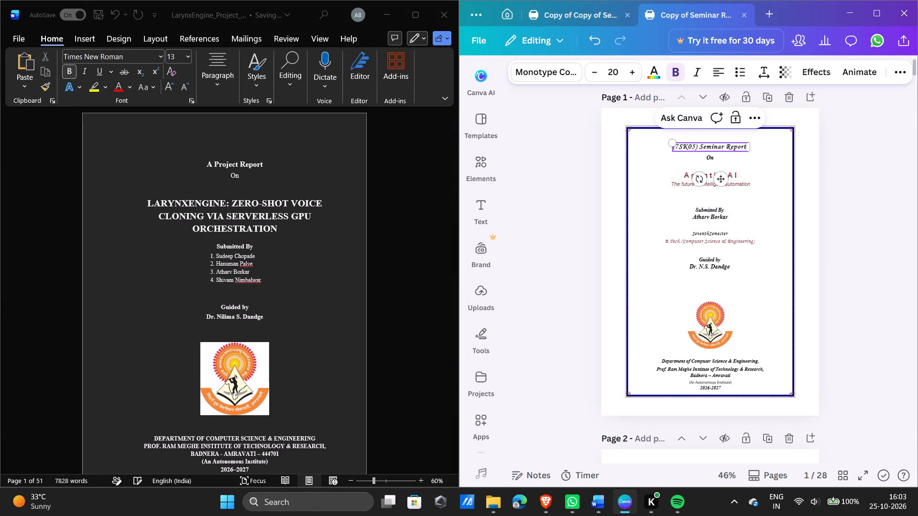
{"action": "double_click", "coordinate": [710, 160]}
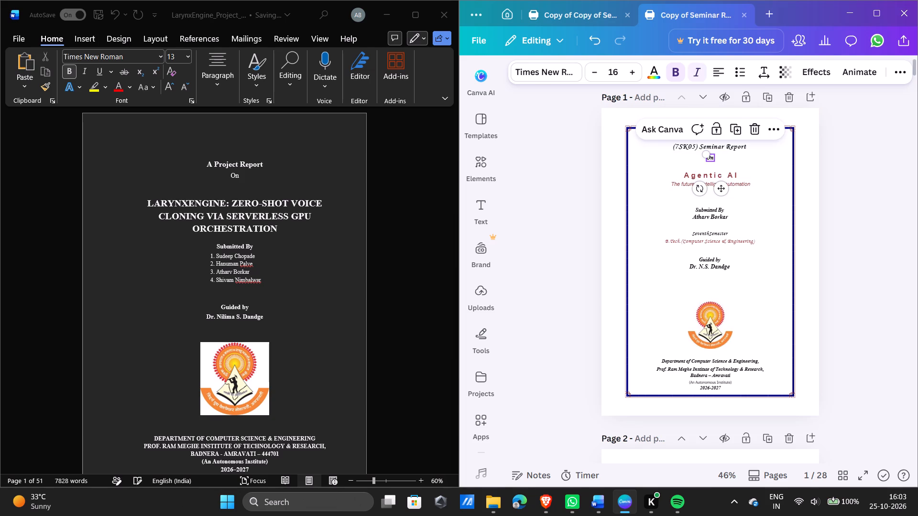
Set the font size of "A Project Report" on the Word cover page to 20.
{"action": "left_click", "coordinate": [273, 161]}
{"action": "left_click_drag", "start_coordinate": [273, 161], "coordinate": [259, 162]}
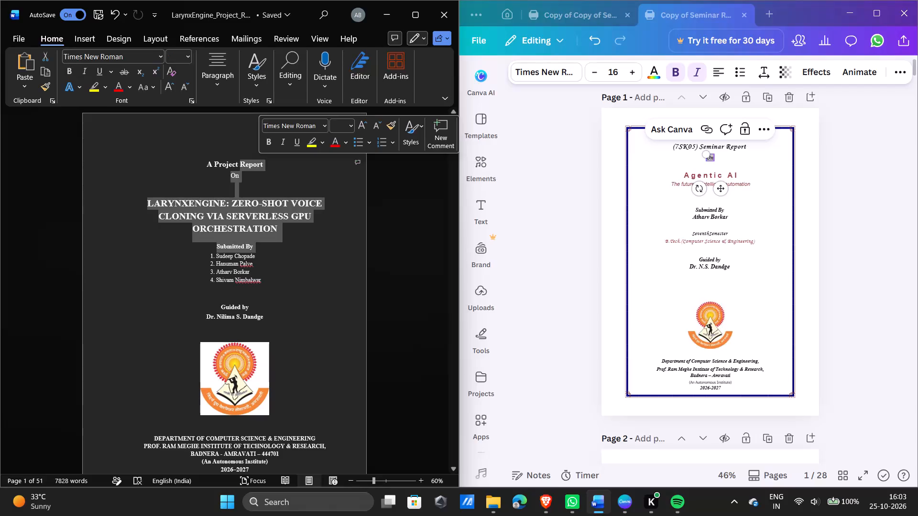
{"action": "left_click", "coordinate": [287, 186]}
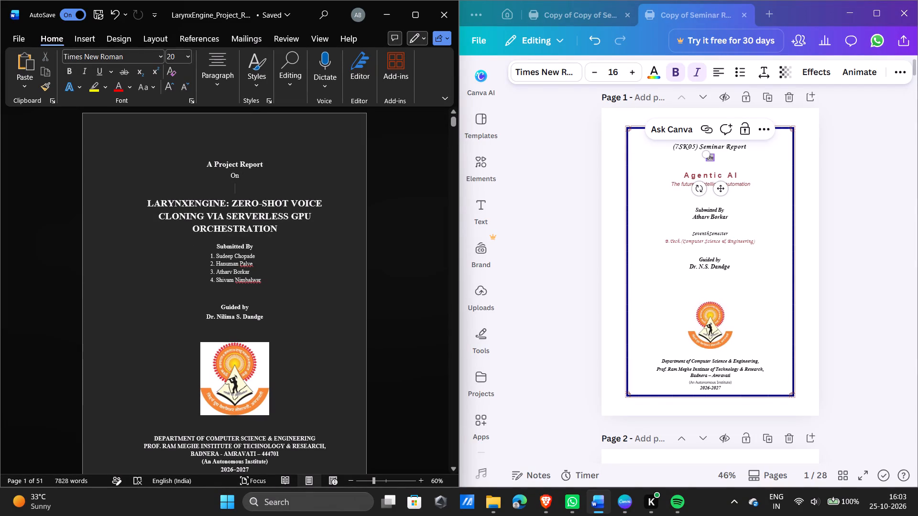
{"action": "left_click_drag", "start_coordinate": [261, 162], "coordinate": [197, 161]}
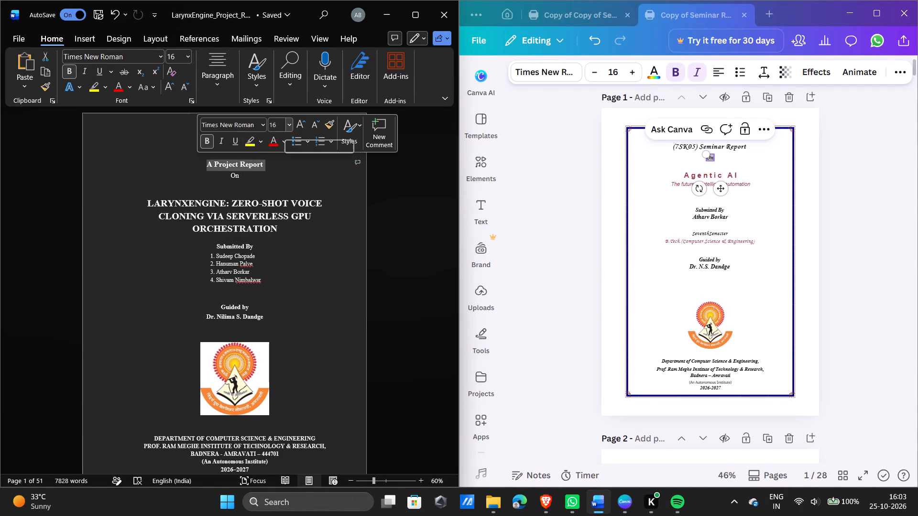
{"action": "left_click", "coordinate": [284, 128]}
{"action": "left_click", "coordinate": [291, 126]}
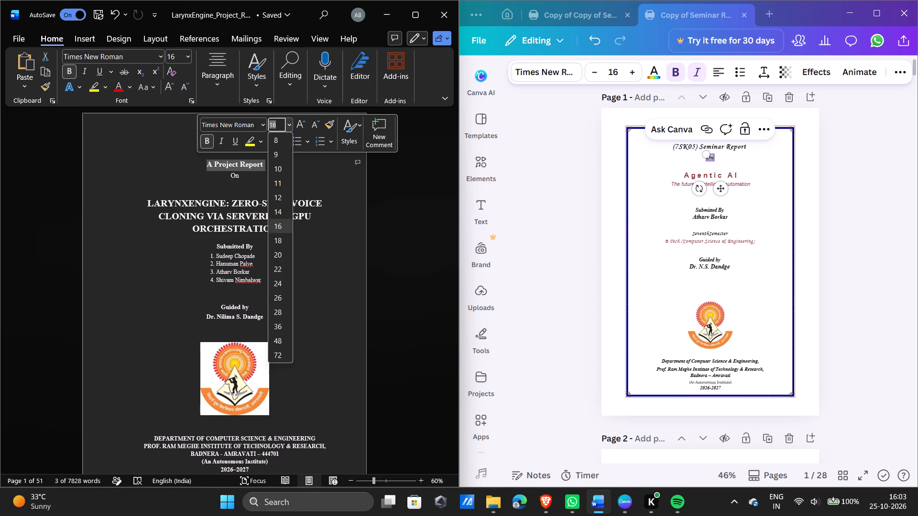
{"action": "left_click", "coordinate": [278, 250]}
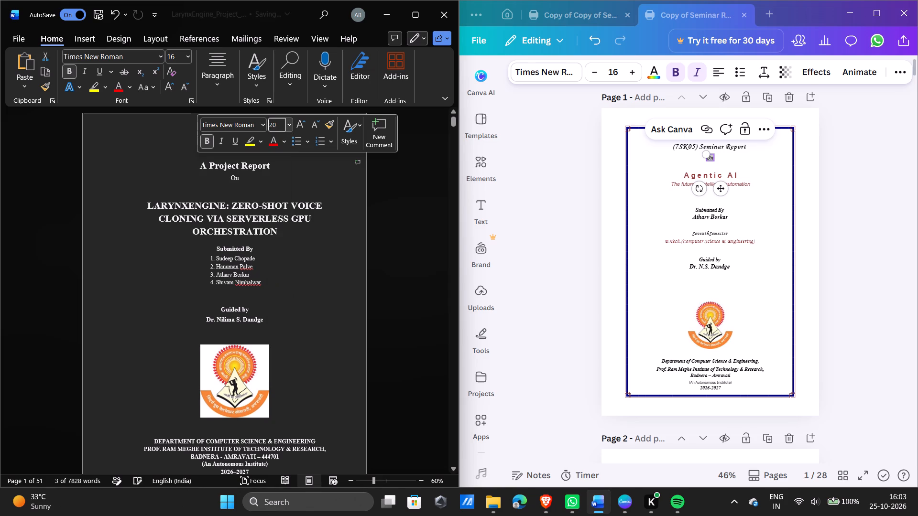
Set the font size of "On" on the Word cover page to 16.
{"action": "left_click_drag", "start_coordinate": [243, 180], "coordinate": [225, 178]}
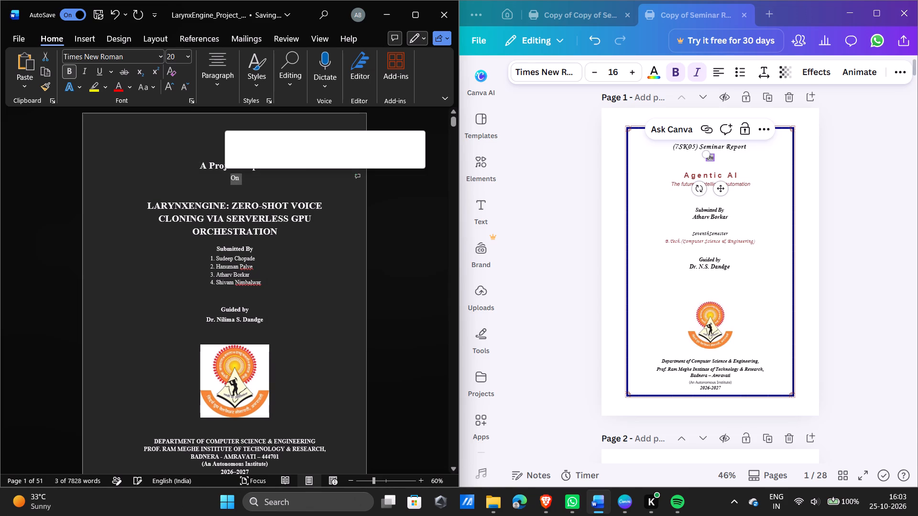
{"action": "left_click", "coordinate": [313, 139]}
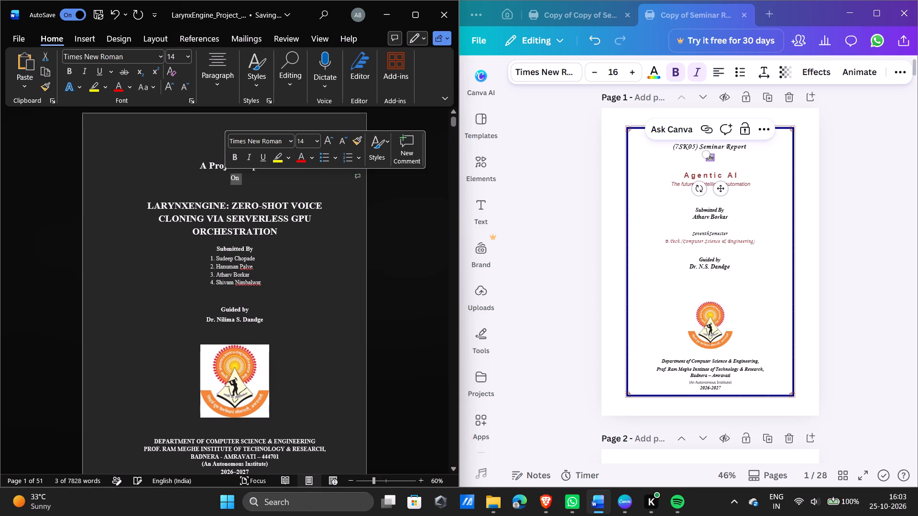
{"action": "left_click", "coordinate": [319, 136]}
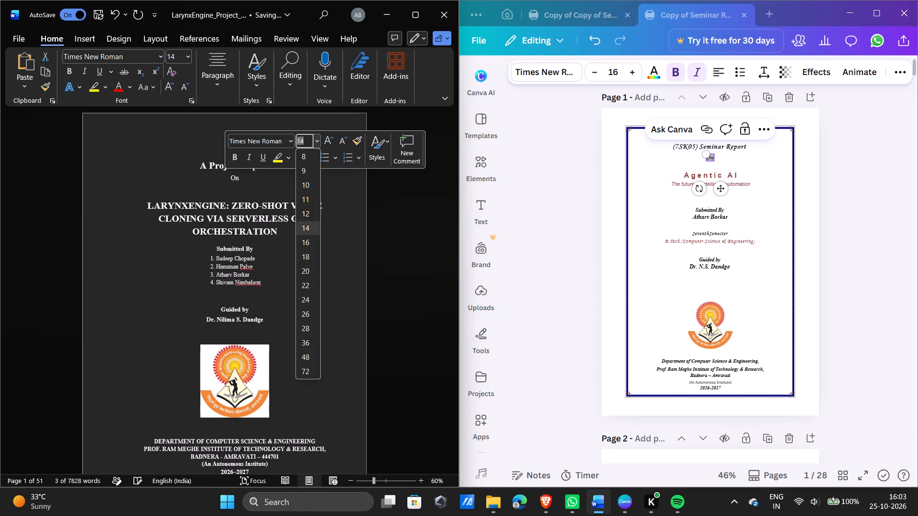
{"action": "left_click", "coordinate": [309, 244]}
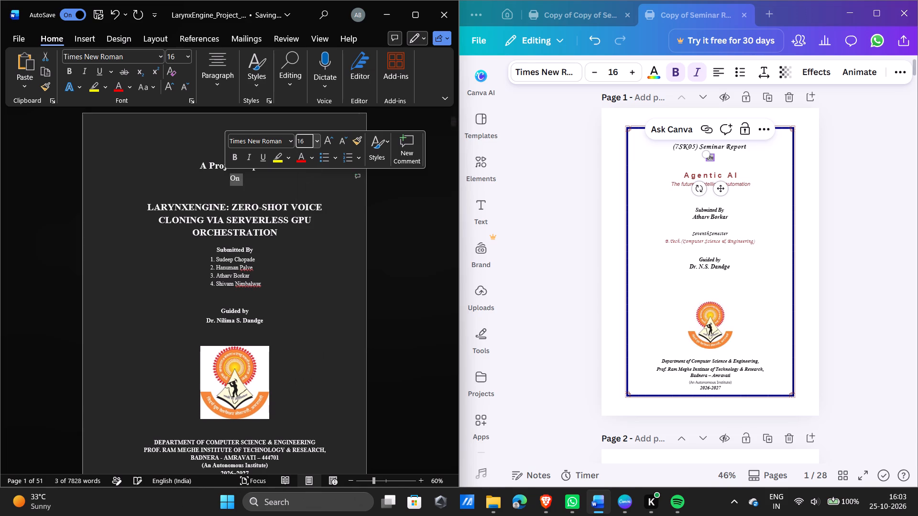
{"action": "left_click", "coordinate": [856, 210]}
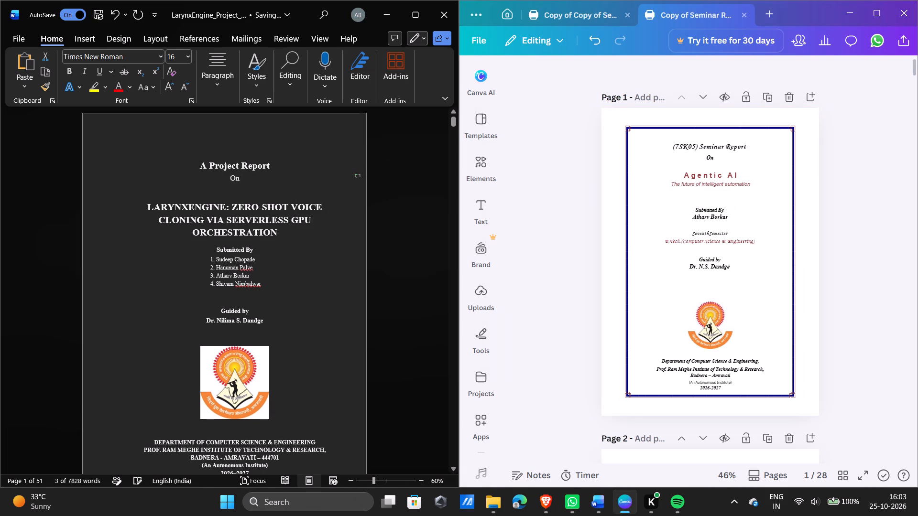
Replace the blank line between "On" and the LARYNXENGINE project title on the Word cover page with a size 16 blank line.
{"action": "left_click", "coordinate": [236, 186]}
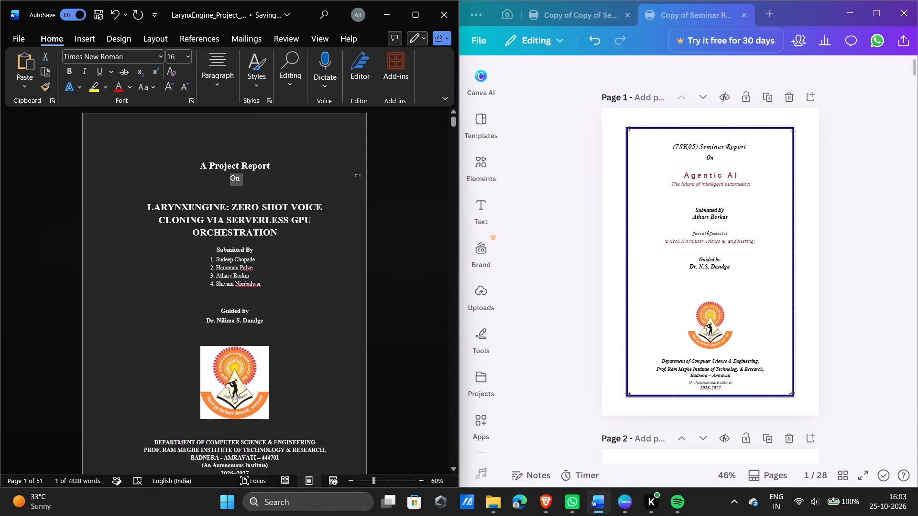
{"action": "left_click", "coordinate": [234, 190]}
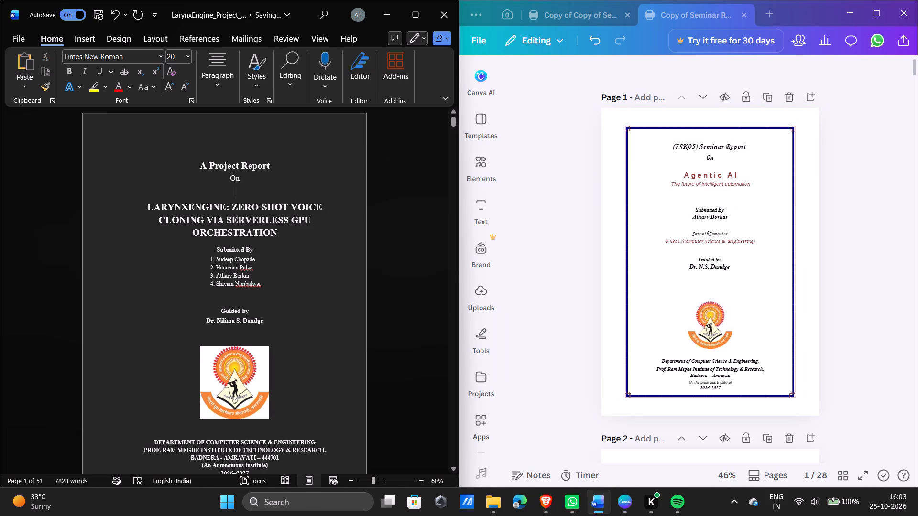
{"action": "key", "text": "BackSpace"}
{"action": "key", "text": "BackSpace"}
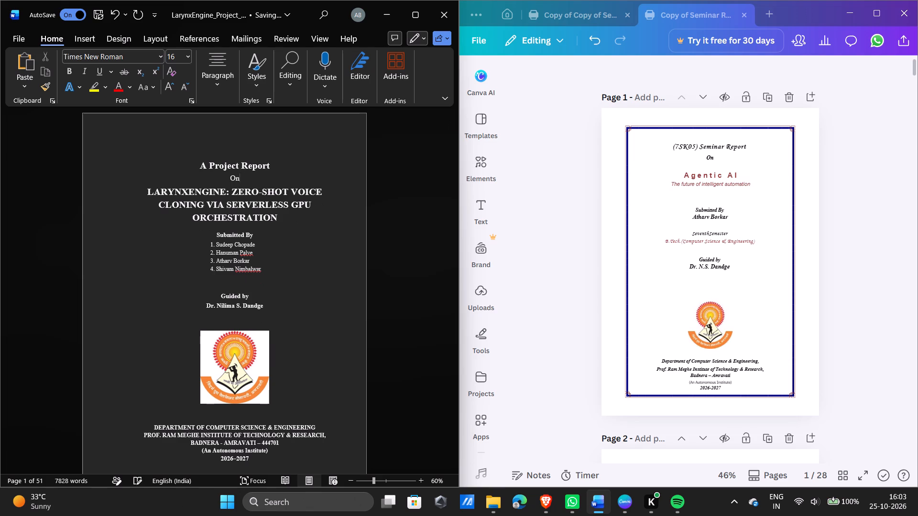
{"action": "key", "text": "Return"}
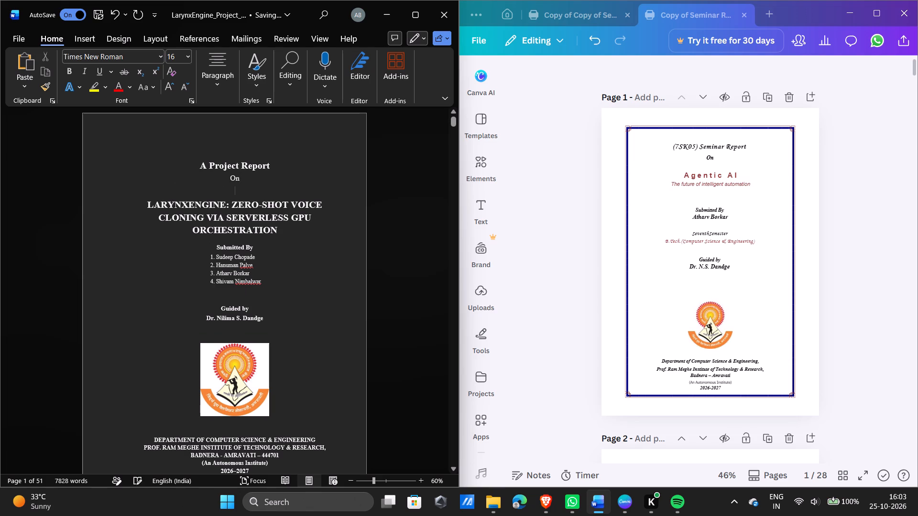
Check the submitter text sizes on the Canva cover, and set "Submitted By" on the Word cover page to size 14.
{"action": "scroll", "coordinate": [194, 208], "scroll_direction": "down", "scroll_amount": 1}
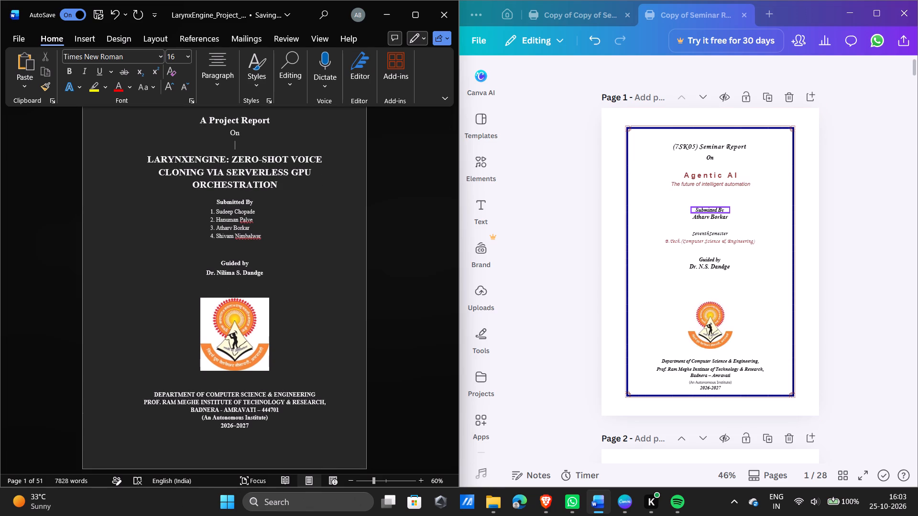
{"action": "double_click", "coordinate": [696, 210]}
{"action": "double_click", "coordinate": [710, 220]}
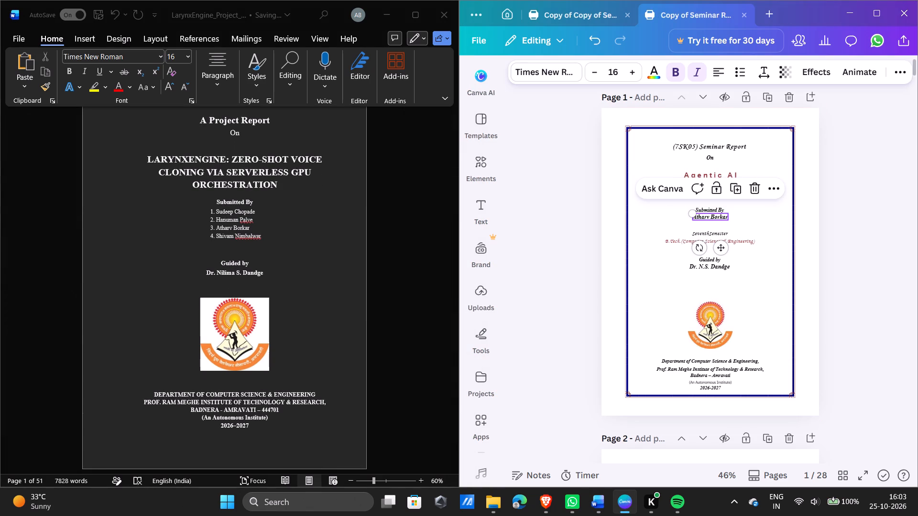
{"action": "left_click", "coordinate": [233, 201]}
{"action": "double_click", "coordinate": [234, 200]}
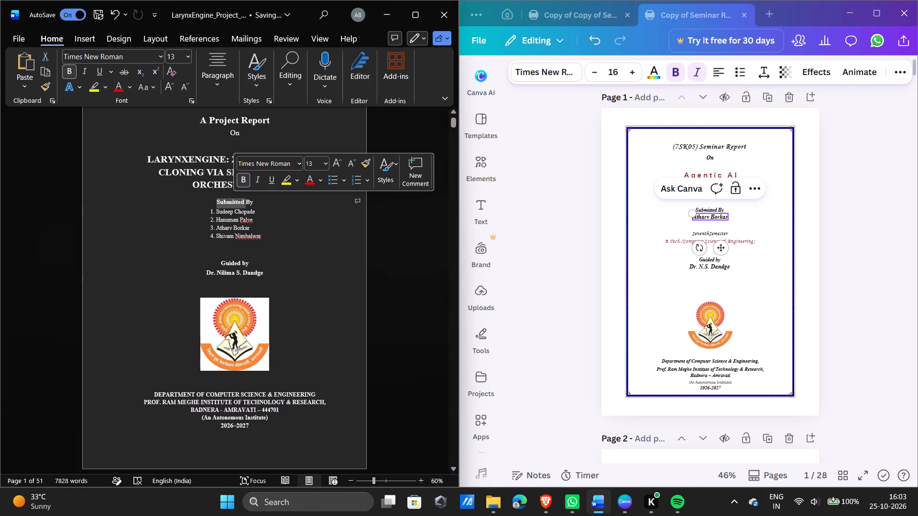
{"action": "triple_click", "coordinate": [253, 198]}
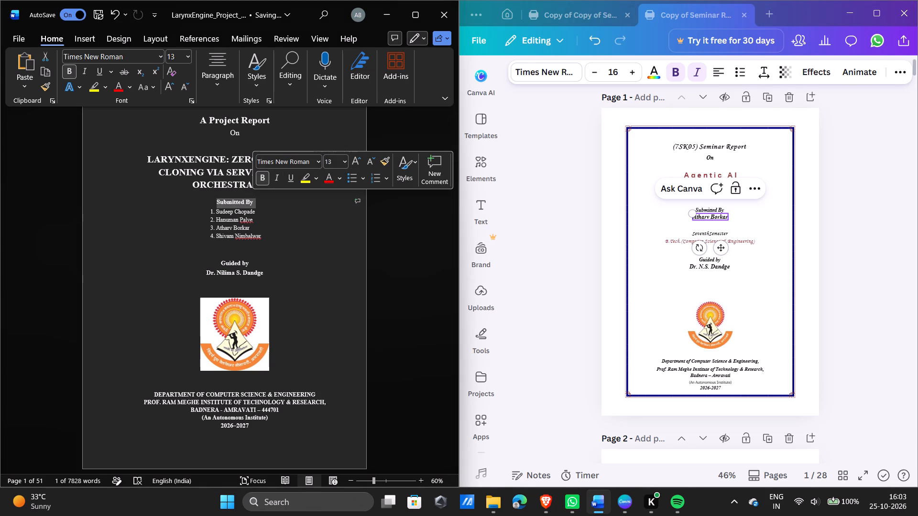
{"action": "left_click", "coordinate": [345, 159]}
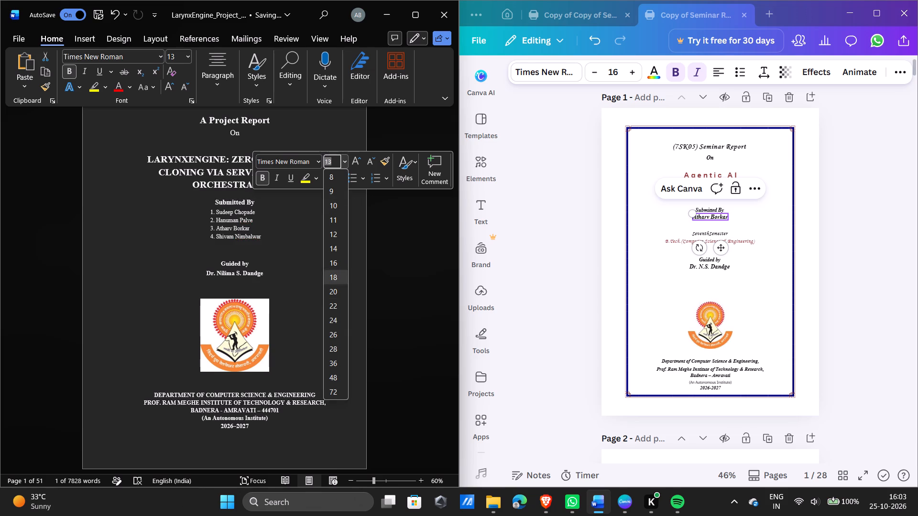
{"action": "left_click", "coordinate": [333, 248]}
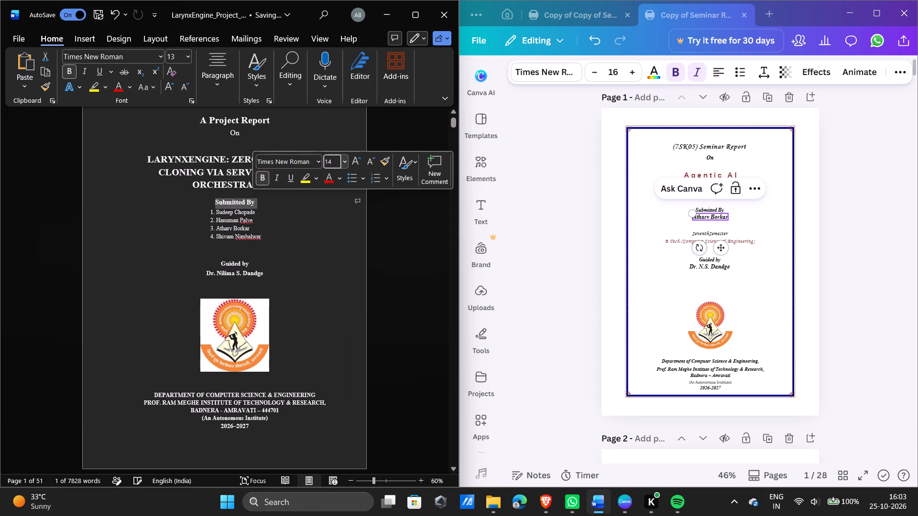
Set the font size of the four numbered submitter names on the Word cover page to 16.
{"action": "left_click_drag", "start_coordinate": [265, 242], "coordinate": [208, 208]}
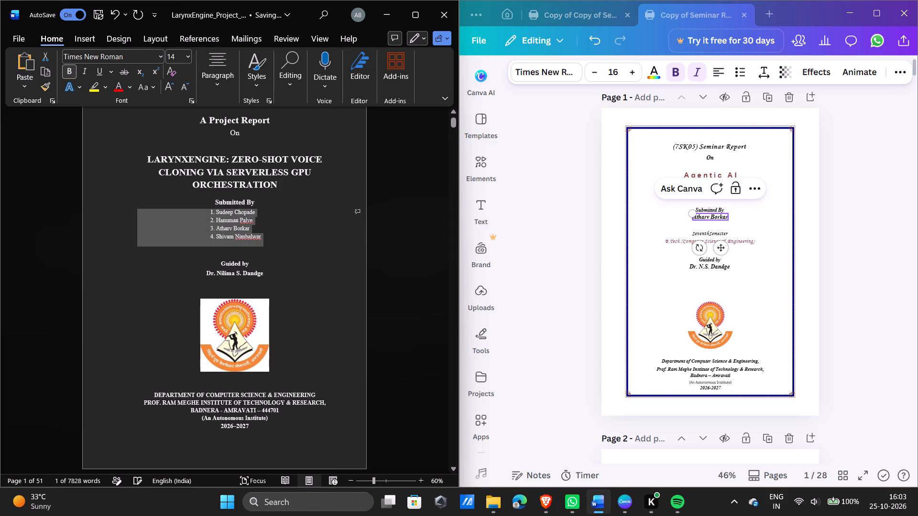
{"action": "left_click_drag", "start_coordinate": [208, 208], "coordinate": [209, 213]}
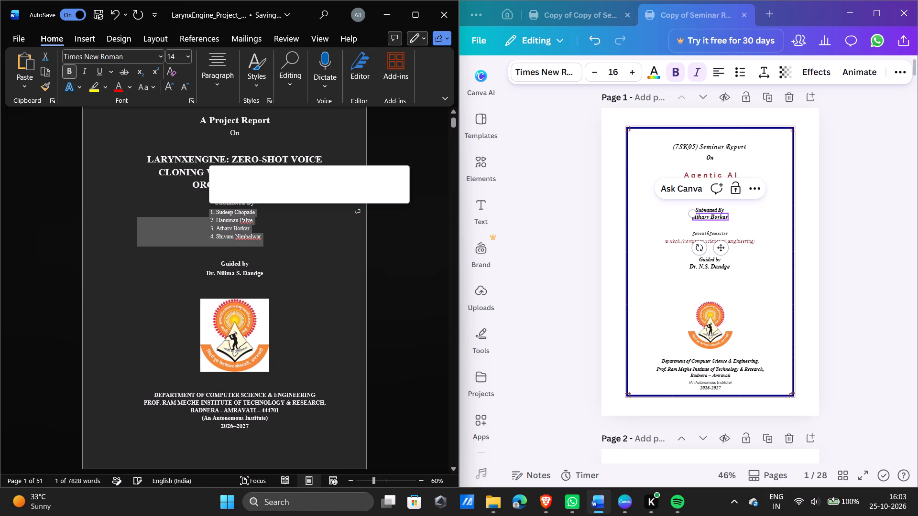
{"action": "left_click", "coordinate": [301, 176]}
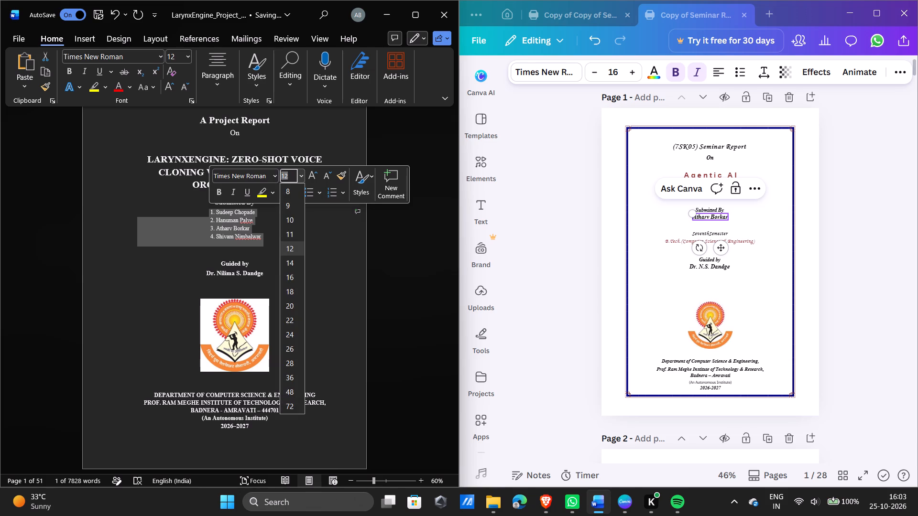
{"action": "left_click", "coordinate": [295, 274]}
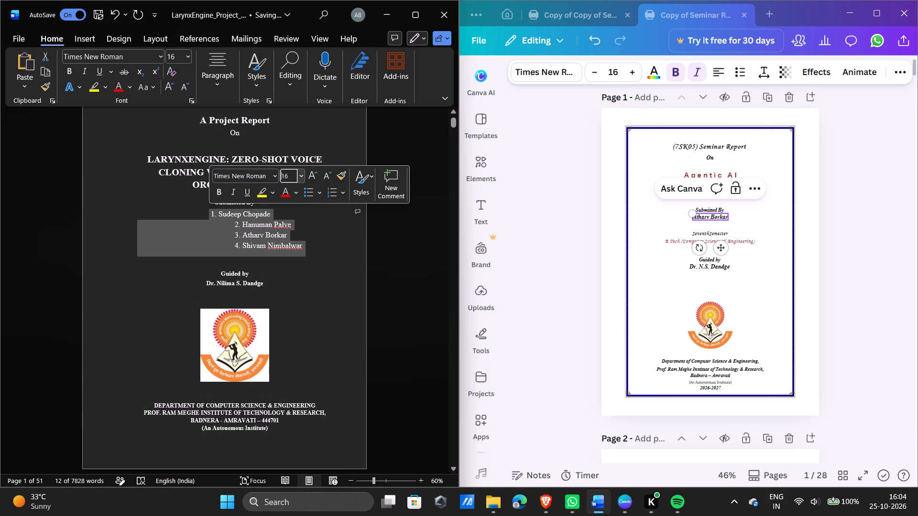
Remove the extra leading spaces before the second submitter's name so it lines up with the first entry.
{"action": "left_click", "coordinate": [235, 229]}
{"action": "key", "text": "BackSpace"}
{"action": "key", "text": "BackSpace"}
{"action": "key", "text": "BackSpace"}
{"action": "key", "text": "BackSpace"}
{"action": "key", "text": "BackSpace"}
{"action": "key", "text": "BackSpace"}
{"action": "key", "text": "BackSpace"}
{"action": "key", "text": "BackSpace"}
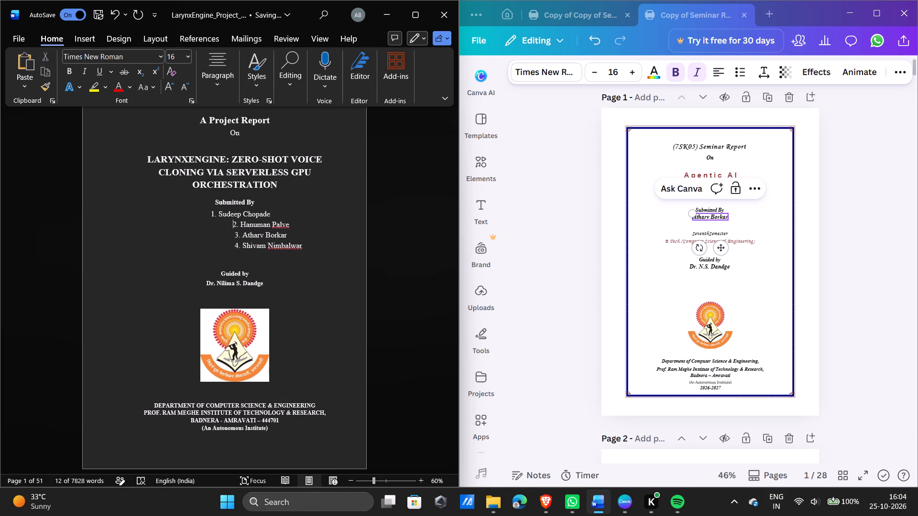
{"action": "key", "text": "BackSpace"}
{"action": "key", "text": "BackSpace"}
{"action": "key", "text": "BackSpace"}
{"action": "key", "text": "BackSpace"}
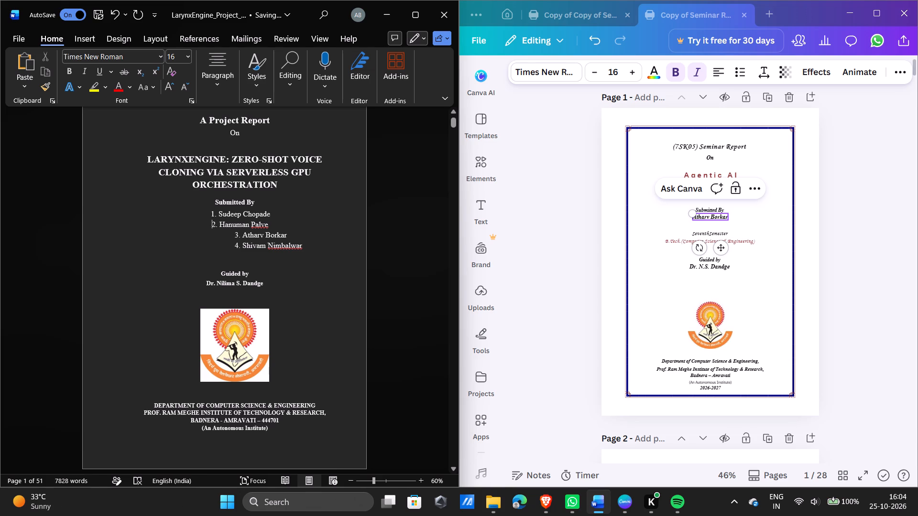
Remove the extra leading spaces before the third submitter's name so it lines up with the entries above.
{"action": "left_click", "coordinate": [238, 238]}
{"action": "key", "text": "Left"}
{"action": "key", "text": "BackSpace"}
{"action": "key", "text": "BackSpace"}
{"action": "key", "text": "BackSpace"}
{"action": "key", "text": "BackSpace"}
{"action": "key", "text": "BackSpace"}
{"action": "key", "text": "BackSpace"}
{"action": "key", "text": "BackSpace"}
{"action": "key", "text": "BackSpace"}
{"action": "key", "text": "BackSpace"}
{"action": "key", "text": "BackSpace"}
{"action": "key", "text": "BackSpace"}
{"action": "key", "text": "BackSpace"}
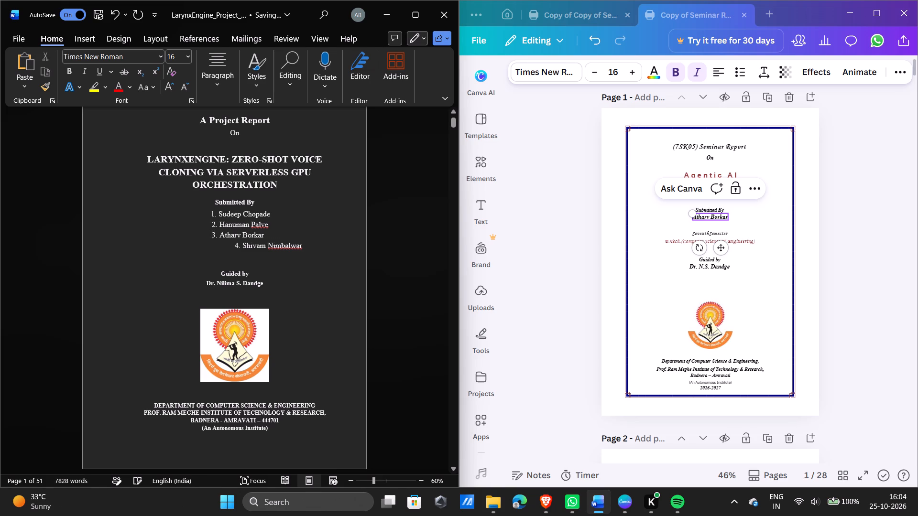
{"action": "key", "text": "space"}
{"action": "key", "text": "BackSpace"}
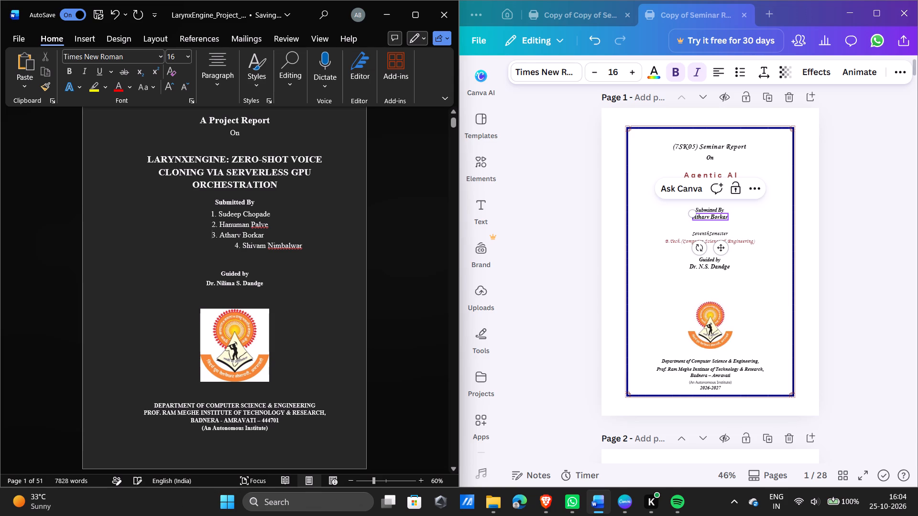
Remove the extra leading spaces before the fourth submitter's name so it lines up with the entries above.
{"action": "left_click", "coordinate": [236, 244]}
{"action": "key", "text": "BackSpace"}
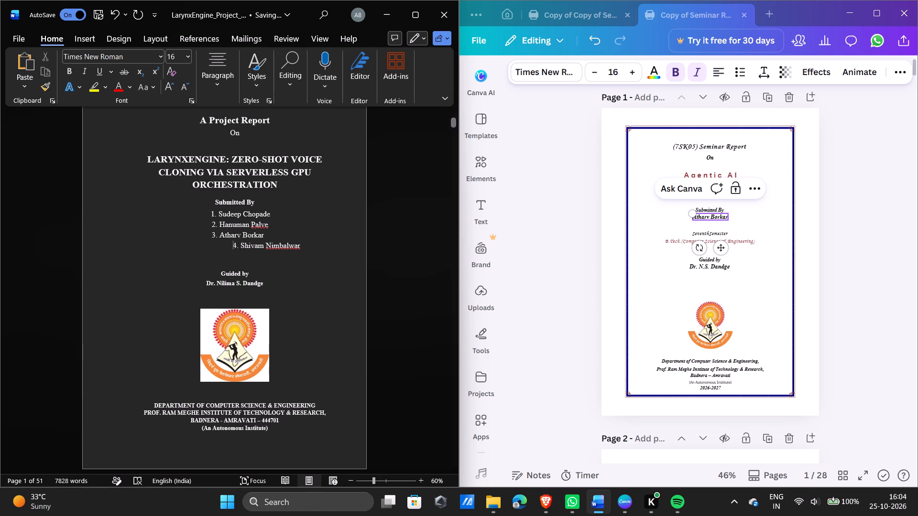
{"action": "key", "text": "BackSpace"}
{"action": "key", "text": "BackSpace"}
{"action": "key", "text": "BackSpace"}
{"action": "key", "text": "BackSpace"}
{"action": "key", "text": "BackSpace"}
{"action": "key", "text": "BackSpace"}
{"action": "key", "text": "BackSpace"}
{"action": "key", "text": "BackSpace"}
{"action": "key", "text": "BackSpace"}
{"action": "key", "text": "BackSpace"}
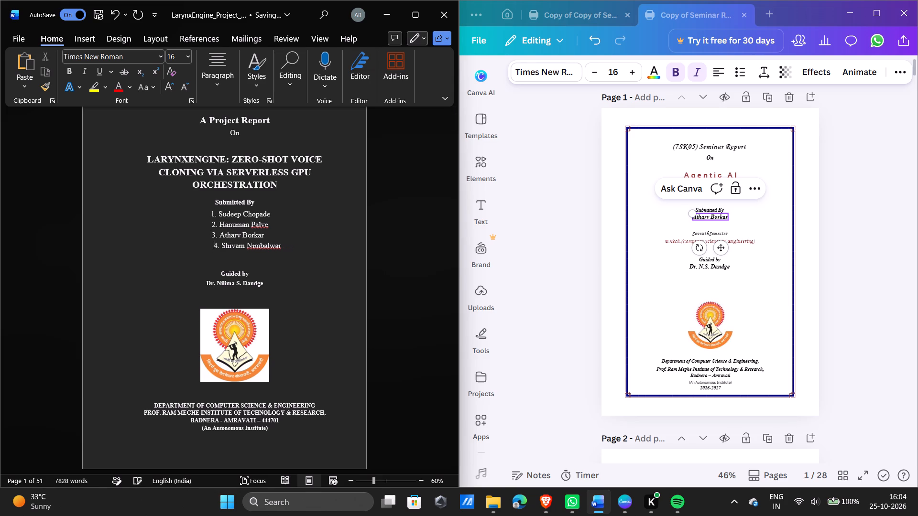
{"action": "key", "text": "BackSpace"}
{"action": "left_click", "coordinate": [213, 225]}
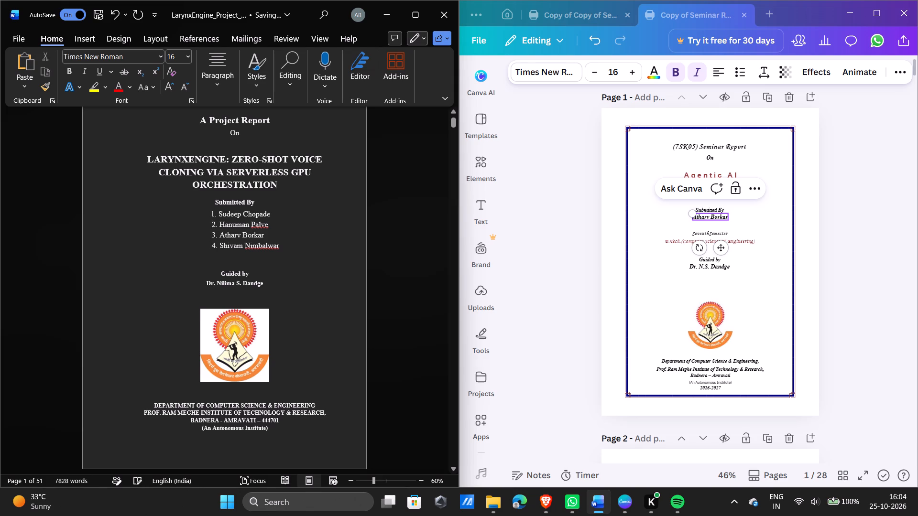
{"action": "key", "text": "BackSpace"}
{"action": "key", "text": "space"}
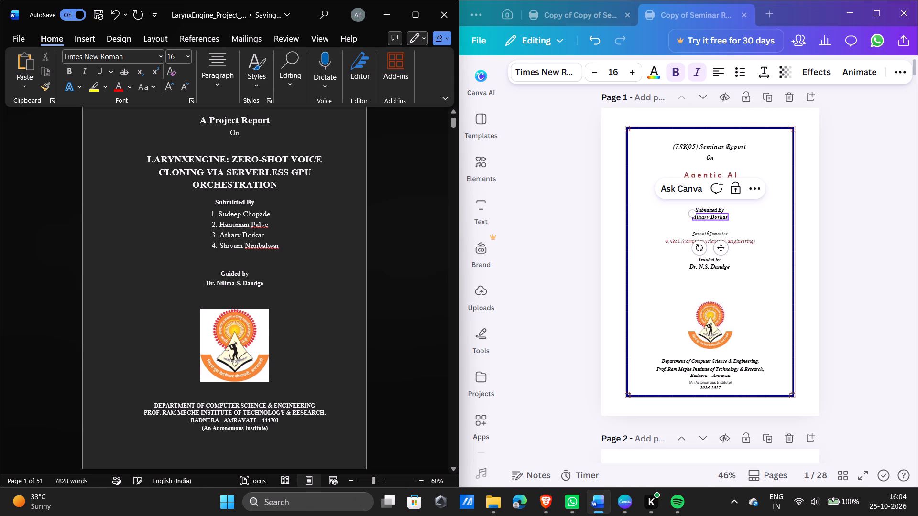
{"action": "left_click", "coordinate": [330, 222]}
Remove four leading spaces before the first submitter's entry on the Word cover page to shift it left.
{"action": "scroll", "coordinate": [282, 203], "scroll_direction": "down", "scroll_amount": 1}
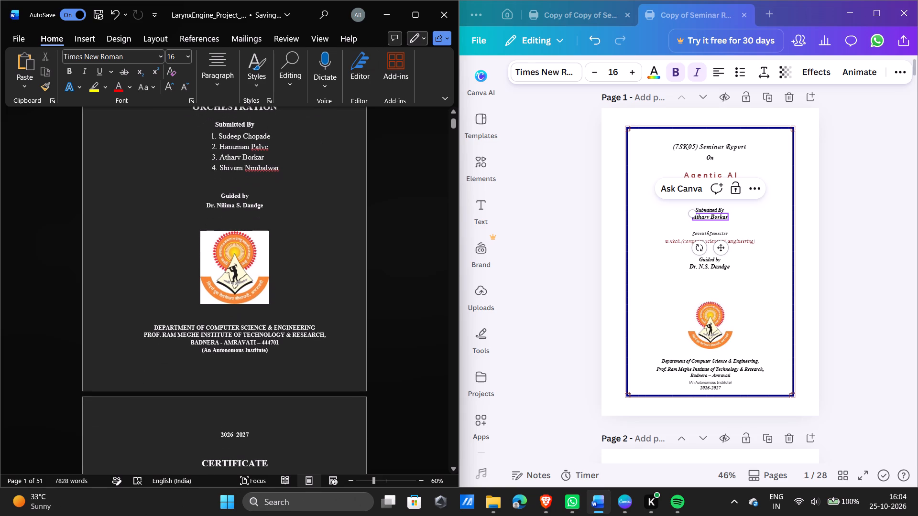
{"action": "scroll", "coordinate": [282, 203], "scroll_direction": "down", "scroll_amount": 1}
{"action": "scroll", "coordinate": [282, 203], "scroll_direction": "up", "scroll_amount": 1}
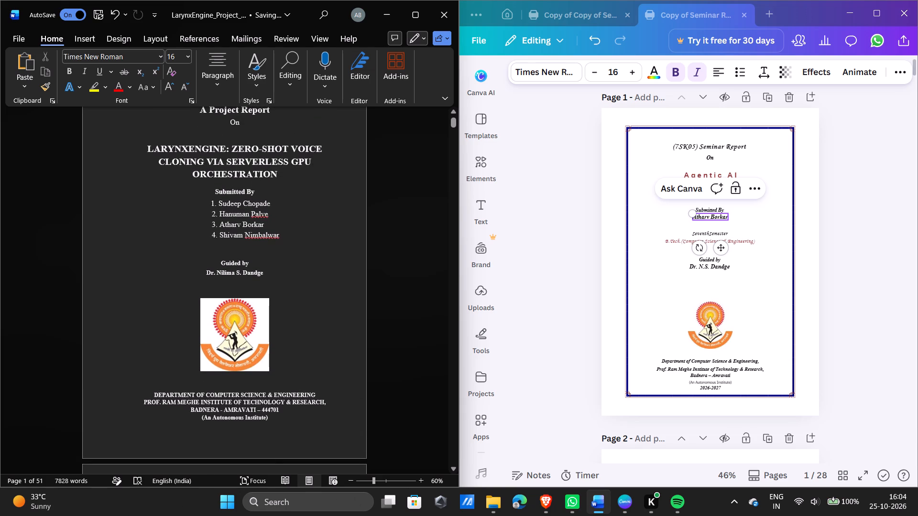
{"action": "left_click", "coordinate": [209, 203]}
{"action": "left_click", "coordinate": [209, 203]}
{"action": "key", "text": "BackSpace"}
{"action": "key", "text": "BackSpace"}
{"action": "key", "text": "BackSpace"}
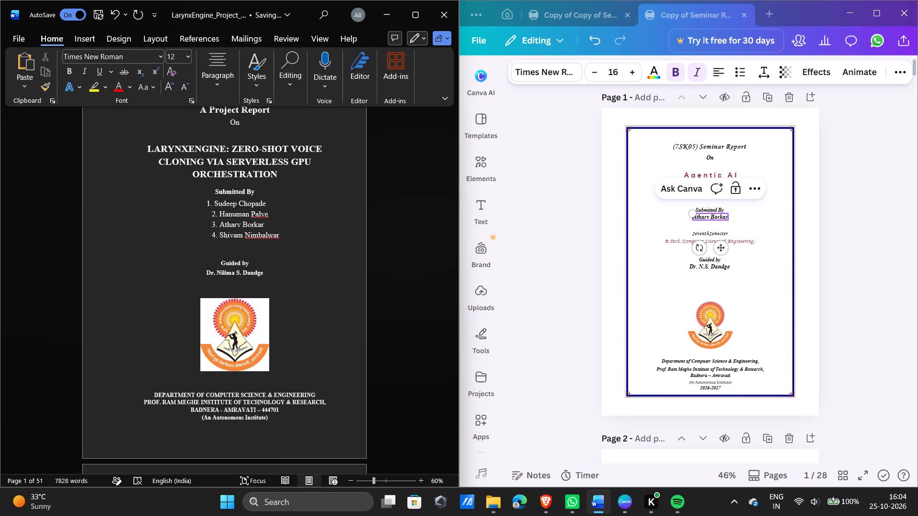
{"action": "key", "text": "BackSpace"}
Remove three leading spaces before the second submitter's entry so it lines up with the first one.
{"action": "left_click", "coordinate": [202, 214]}
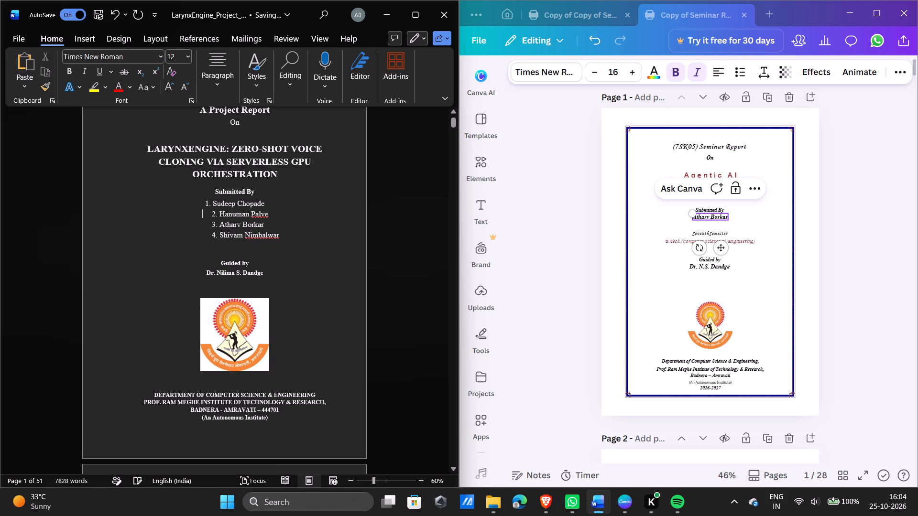
{"action": "left_click", "coordinate": [202, 214]}
{"action": "key", "text": "BackSpace"}
{"action": "key", "text": "BackSpace"}
{"action": "key", "text": "BackSpace"}
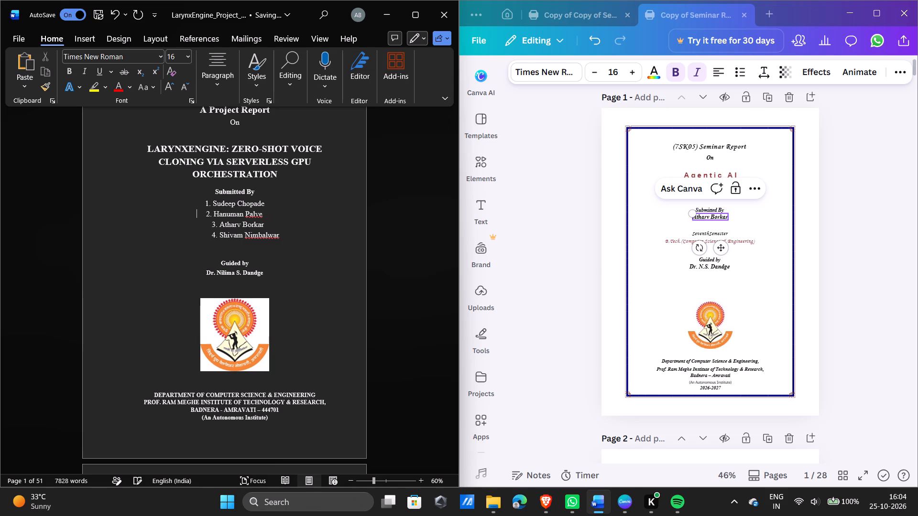
Remove three leading spaces before the third submitter's entry so it lines up with the entries above.
{"action": "left_click", "coordinate": [205, 227]}
{"action": "key", "text": "BackSpace"}
{"action": "key", "text": "BackSpace"}
{"action": "key", "text": "BackSpace"}
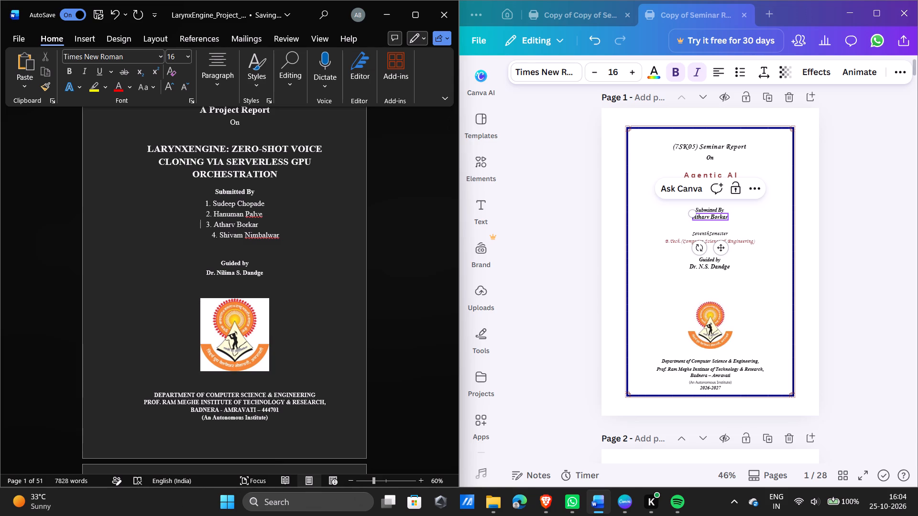
Trim the leading spaces before the fourth submitter's entry by three so it lines up with the entries above.
{"action": "left_click", "coordinate": [203, 236]}
{"action": "key", "text": "BackSpace"}
{"action": "key", "text": "BackSpace"}
{"action": "key", "text": "BackSpace"}
{"action": "key", "text": "BackSpace"}
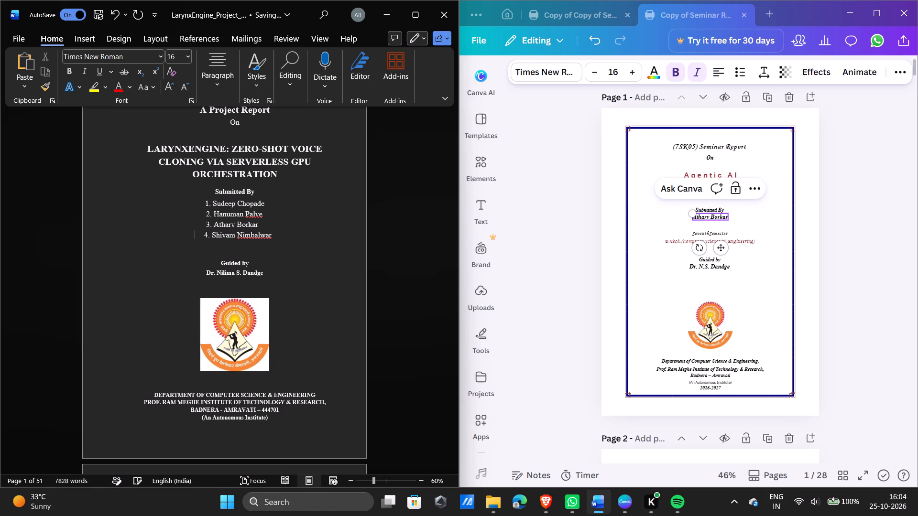
{"action": "key", "text": "space"}
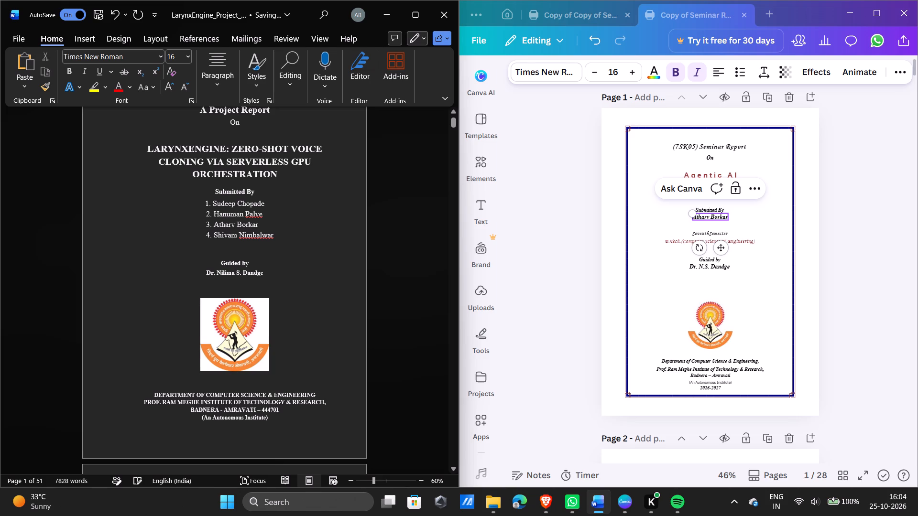
Check the guide's name on the Canva cover and set the guide's name on the Word cover page to font size 16.
{"action": "left_click", "coordinate": [721, 267]}
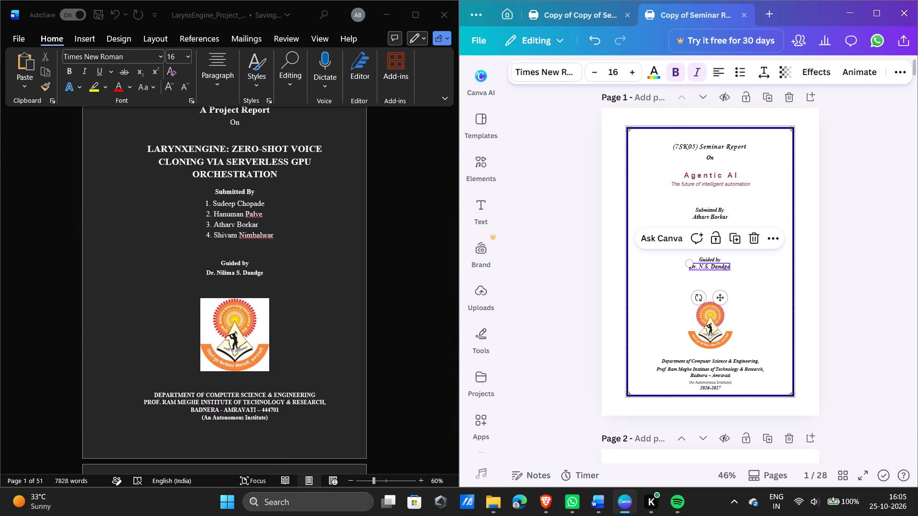
{"action": "left_click_drag", "start_coordinate": [266, 270], "coordinate": [237, 276]}
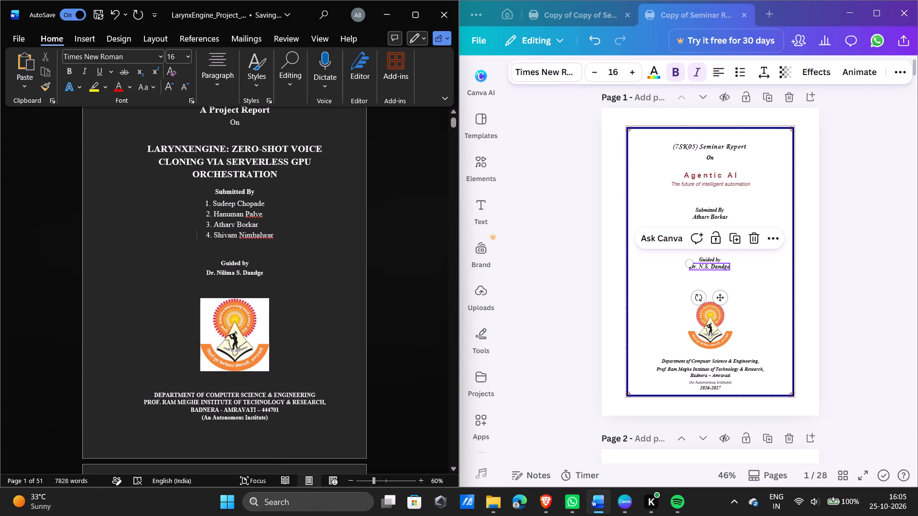
{"action": "left_click_drag", "start_coordinate": [237, 276], "coordinate": [263, 274]}
{"action": "left_click_drag", "start_coordinate": [263, 274], "coordinate": [219, 274]}
{"action": "left_click_drag", "start_coordinate": [219, 274], "coordinate": [200, 274]}
{"action": "left_click", "coordinate": [294, 238]}
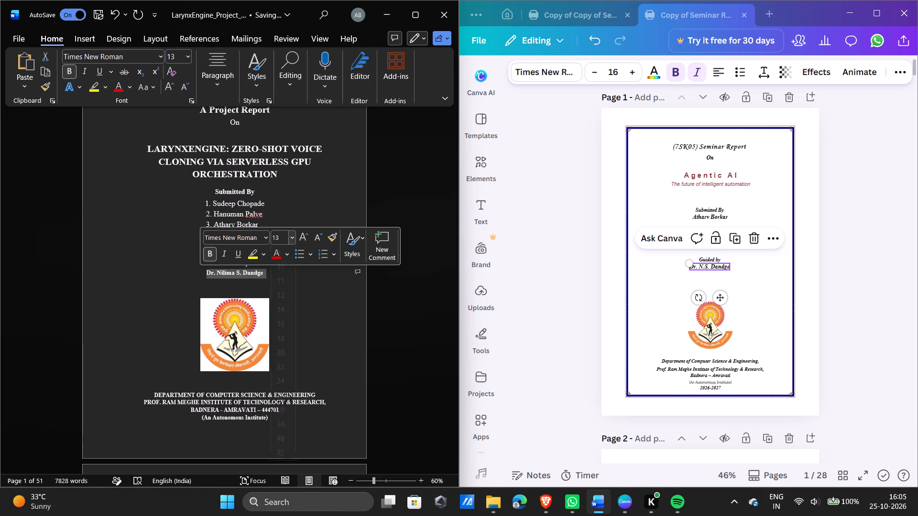
{"action": "left_click", "coordinate": [287, 343]}
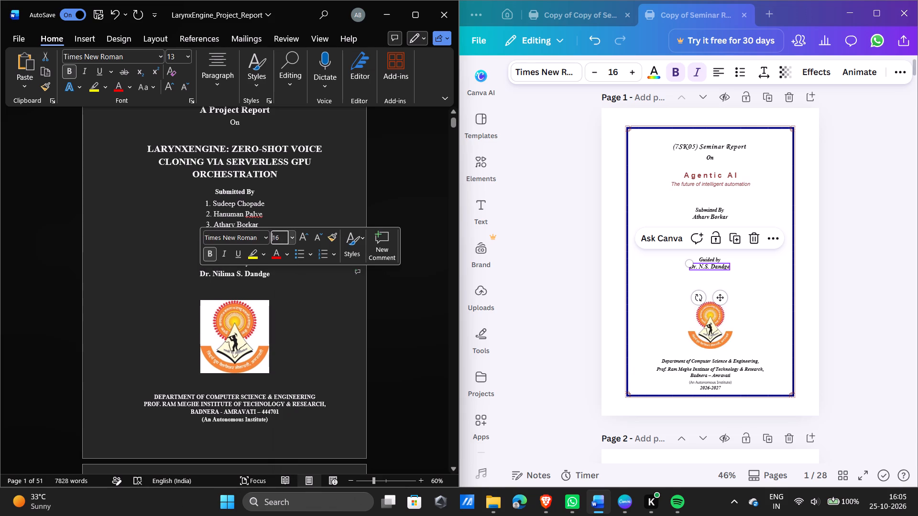
{"action": "left_click", "coordinate": [282, 326]}
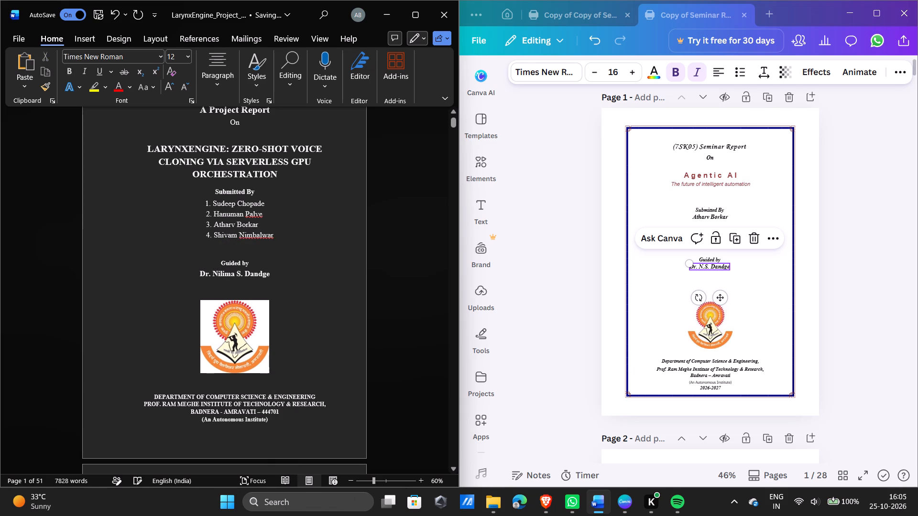
Set the "Guided by" line on the Word cover page to font size 14 and compare it with the Canva cover.
{"action": "left_click_drag", "start_coordinate": [250, 266], "coordinate": [219, 259]}
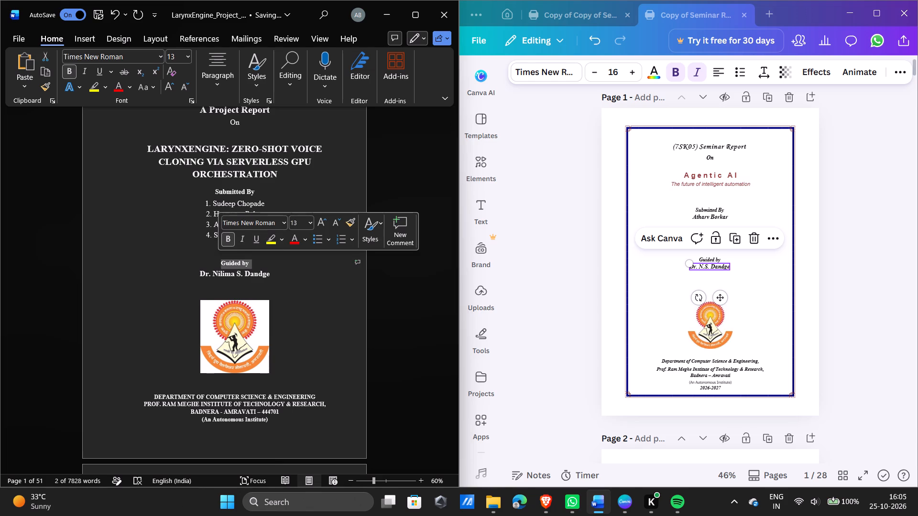
{"action": "left_click", "coordinate": [308, 226]}
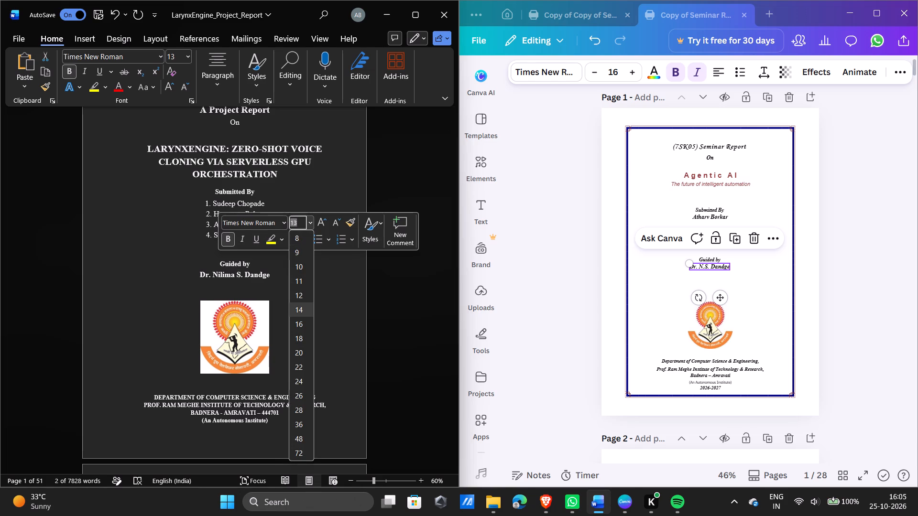
{"action": "left_click", "coordinate": [298, 311]}
{"action": "left_click", "coordinate": [713, 259]}
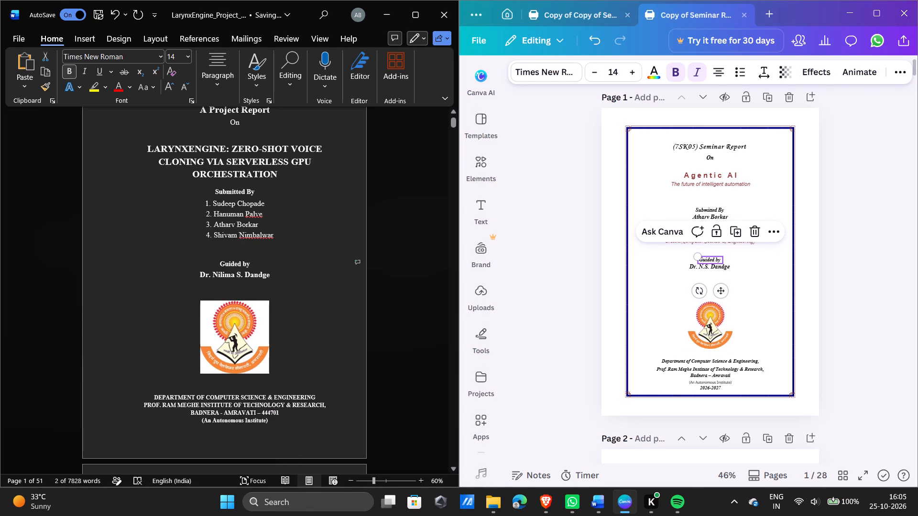
Examine the font sizes of the department, institute, location, autonomous-status and year lines at the bottom of the Canva cover.
{"action": "left_click", "coordinate": [732, 363]}
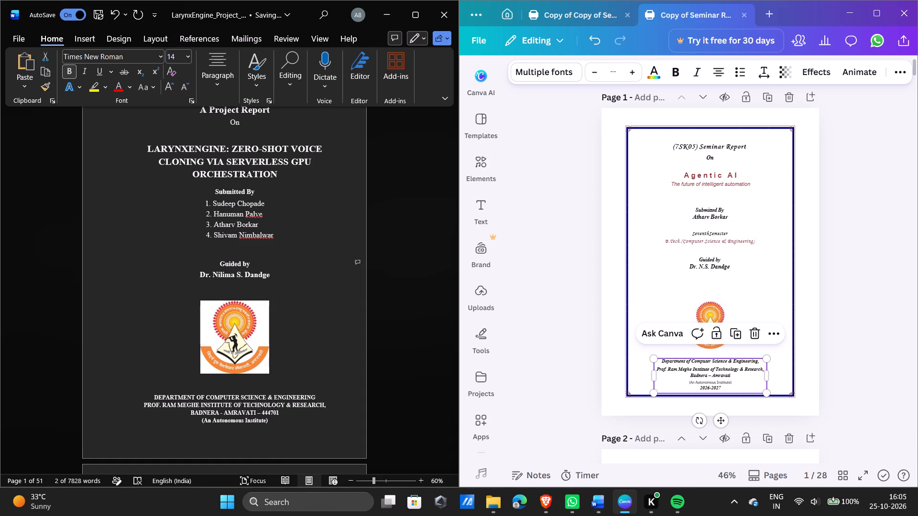
{"action": "triple_click", "coordinate": [732, 363]}
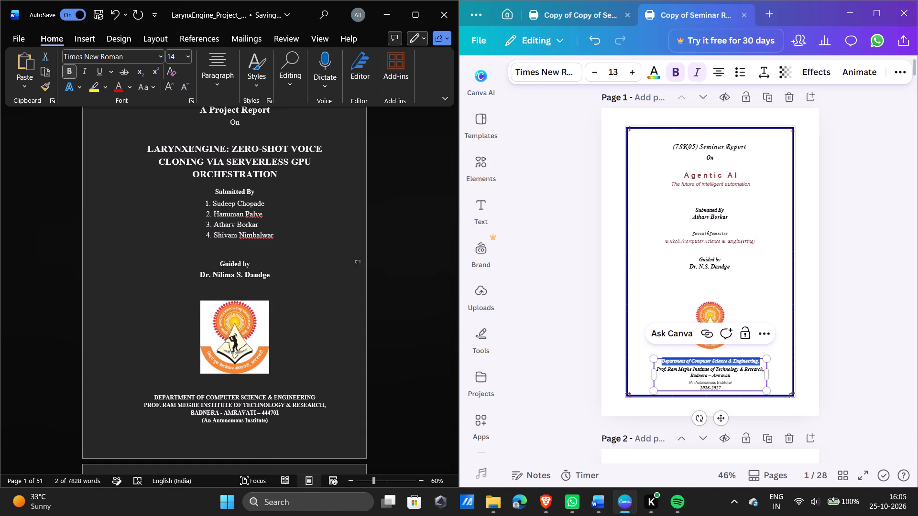
{"action": "triple_click", "coordinate": [725, 376]}
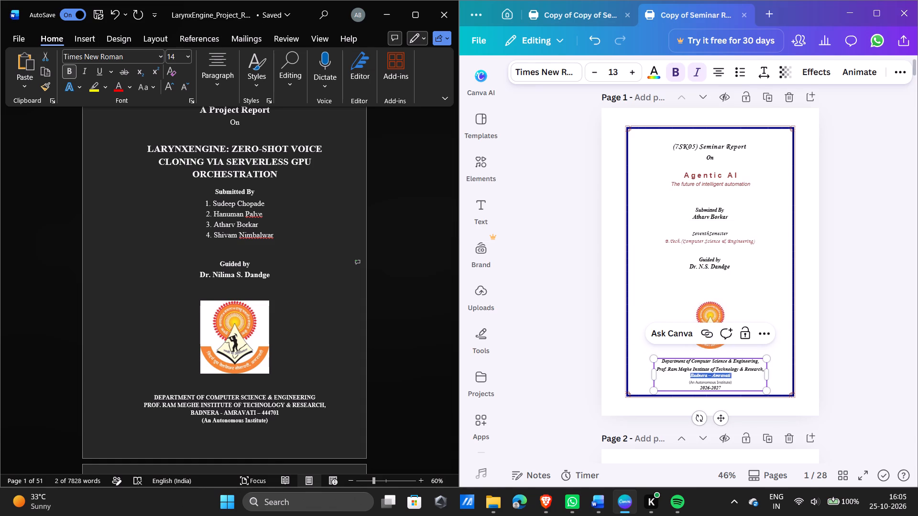
{"action": "double_click", "coordinate": [718, 386]}
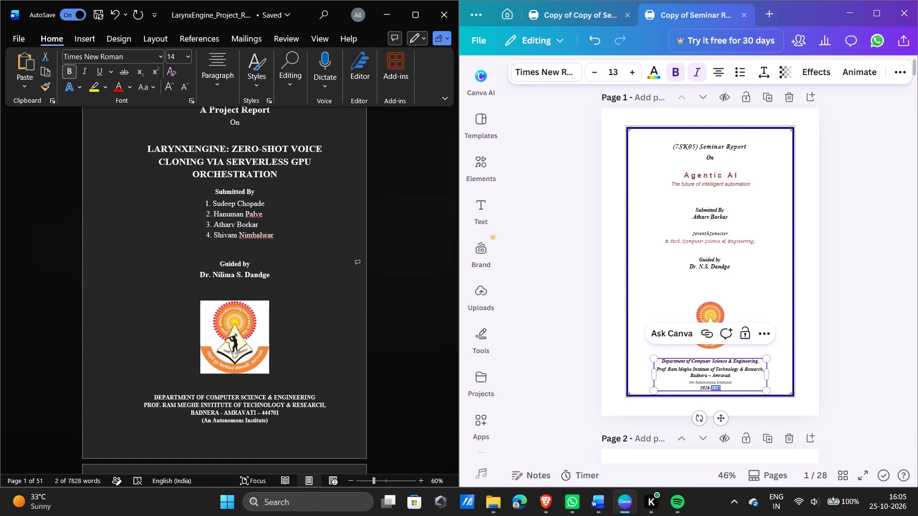
{"action": "double_click", "coordinate": [714, 380]}
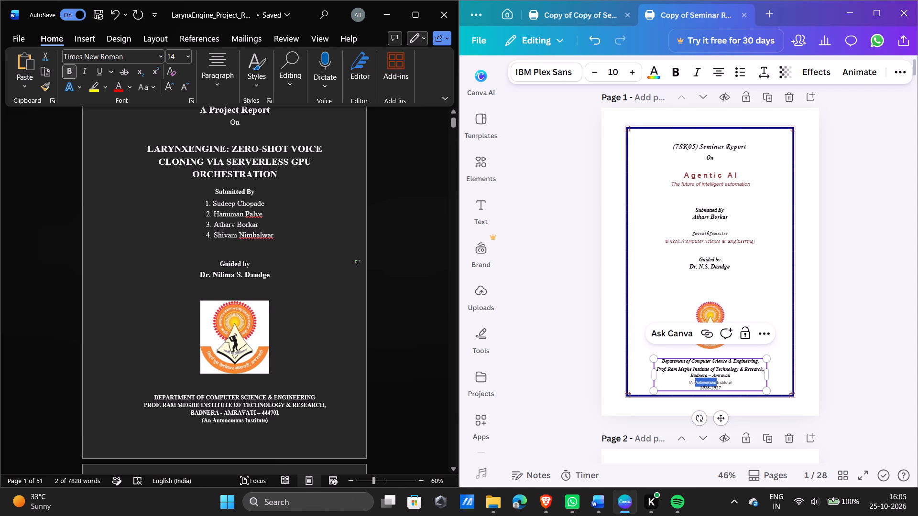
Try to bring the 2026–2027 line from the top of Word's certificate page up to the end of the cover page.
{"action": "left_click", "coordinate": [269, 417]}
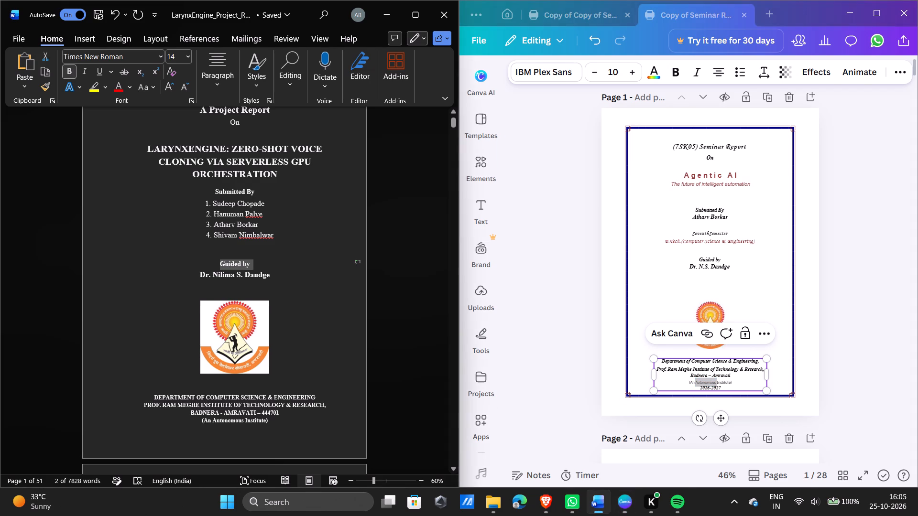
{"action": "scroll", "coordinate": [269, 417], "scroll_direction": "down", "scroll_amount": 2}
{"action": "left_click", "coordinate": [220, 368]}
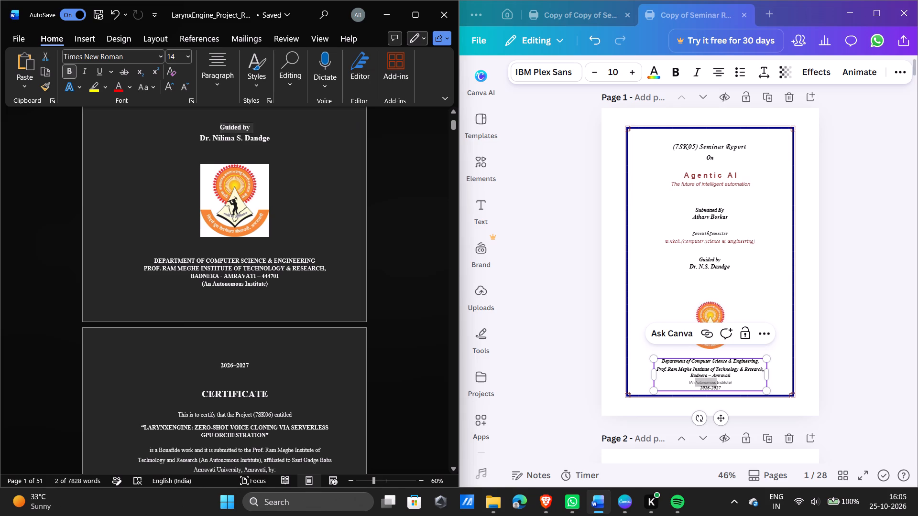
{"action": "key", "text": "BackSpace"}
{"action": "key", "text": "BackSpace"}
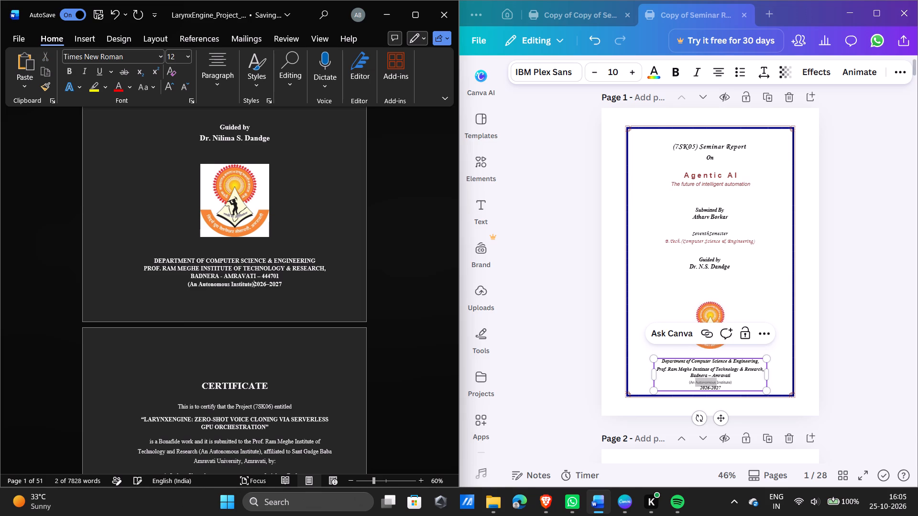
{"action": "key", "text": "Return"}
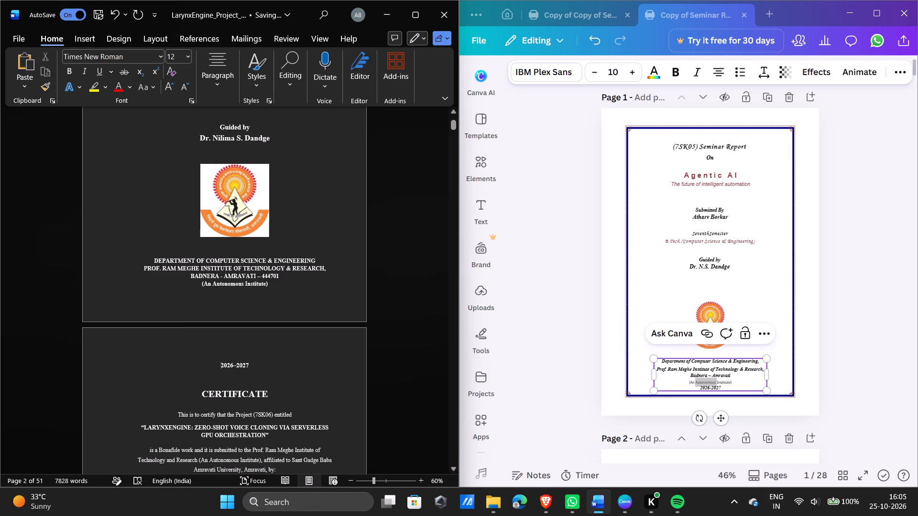
Shrink the institute logo on the Word cover page so that the 2026–2027 line fits at the end of the page.
{"action": "left_click", "coordinate": [243, 224]}
{"action": "left_click", "coordinate": [252, 221]}
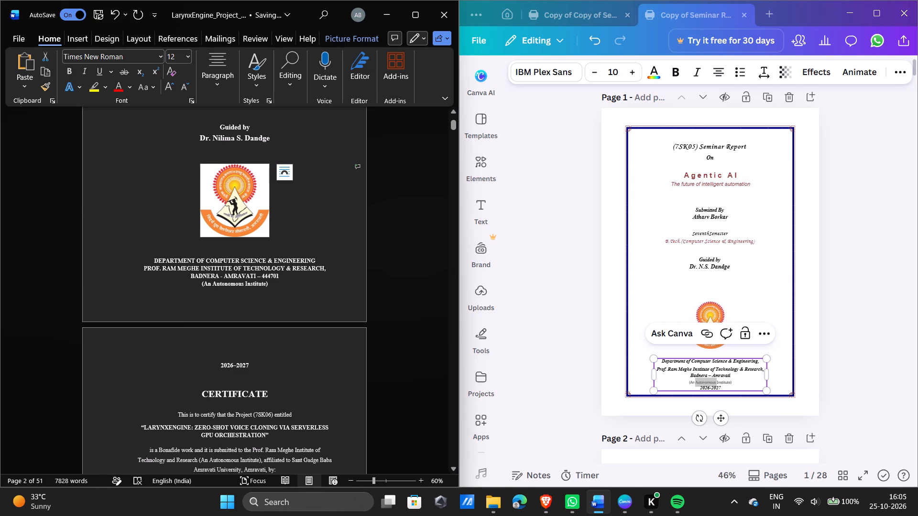
{"action": "double_click", "coordinate": [252, 221]}
{"action": "triple_click", "coordinate": [258, 225]}
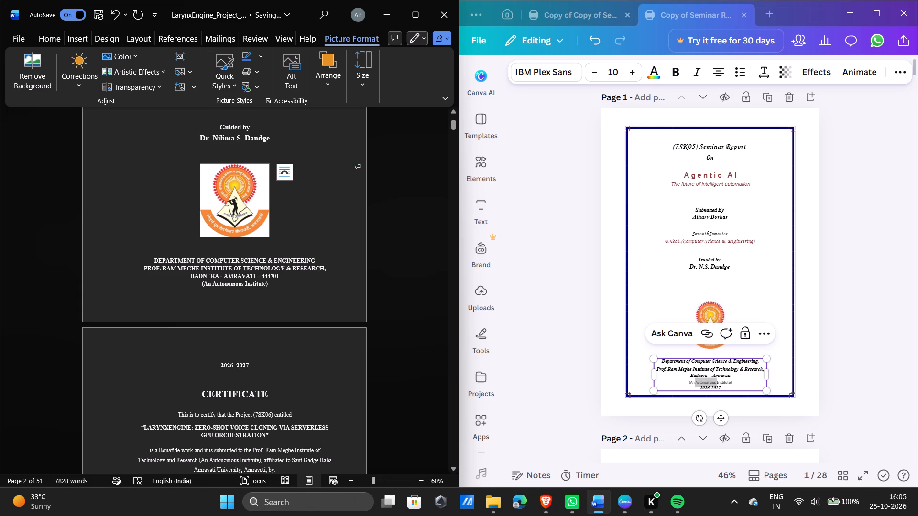
{"action": "left_click", "coordinate": [51, 28]}
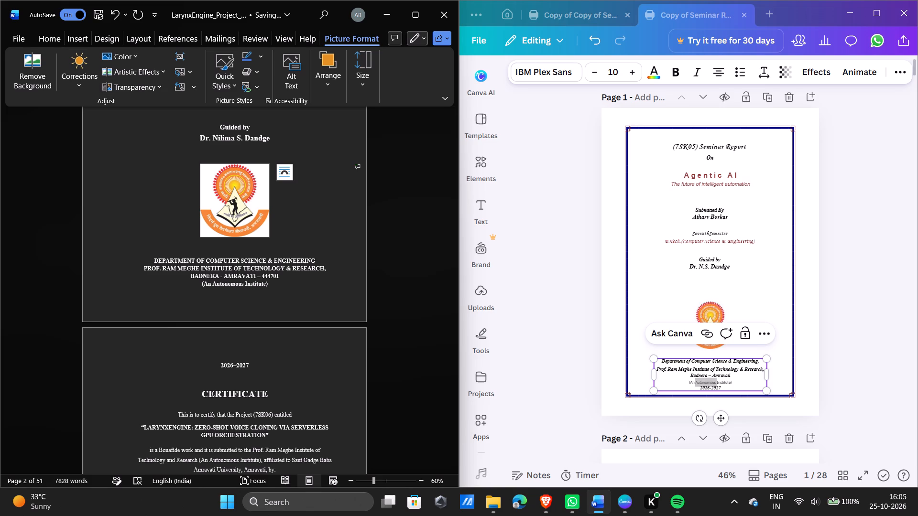
{"action": "left_click", "coordinate": [51, 35]}
{"action": "left_click", "coordinate": [248, 190]}
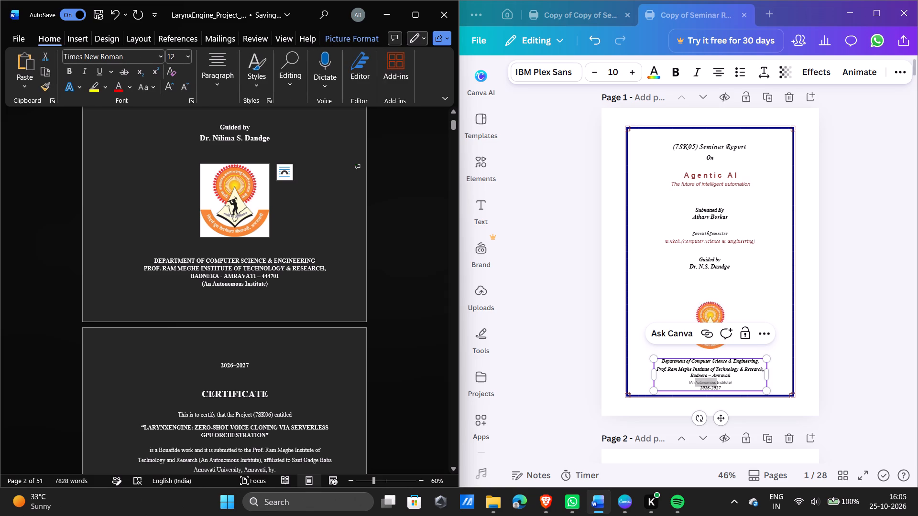
{"action": "left_click_drag", "start_coordinate": [270, 238], "coordinate": [269, 238]}
{"action": "left_click_drag", "start_coordinate": [269, 238], "coordinate": [256, 225]}
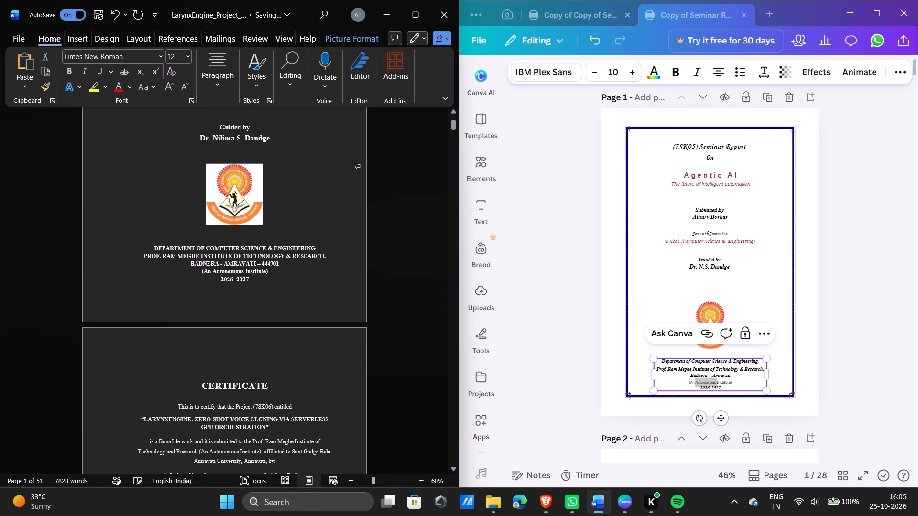
{"action": "left_click_drag", "start_coordinate": [256, 225], "coordinate": [257, 226]}
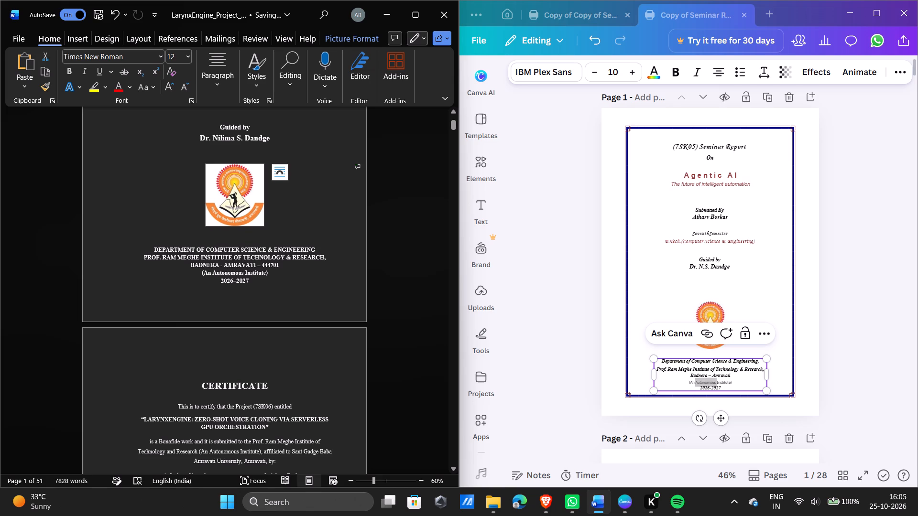
Set the "(An Autonomous Institute)" line on the Word cover page to font size 10.
{"action": "left_click_drag", "start_coordinate": [271, 273], "coordinate": [204, 270]}
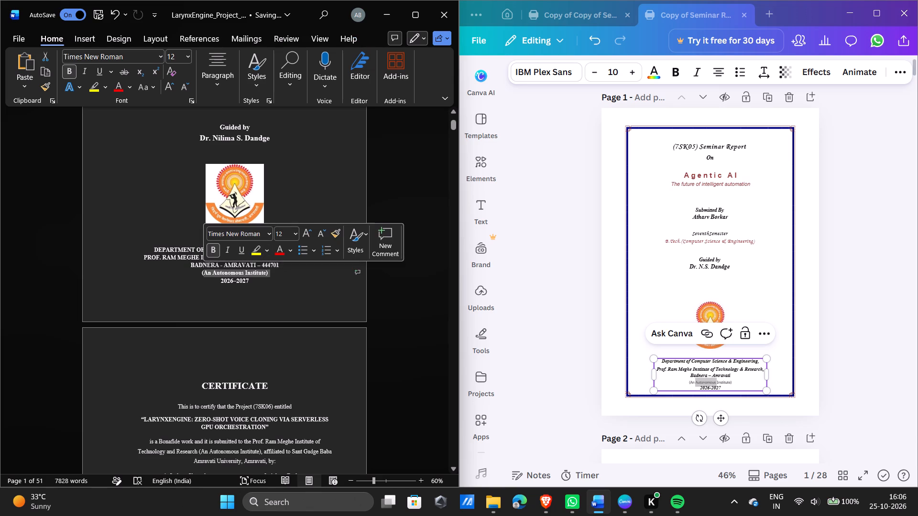
{"action": "left_click_drag", "start_coordinate": [197, 270], "coordinate": [273, 269]}
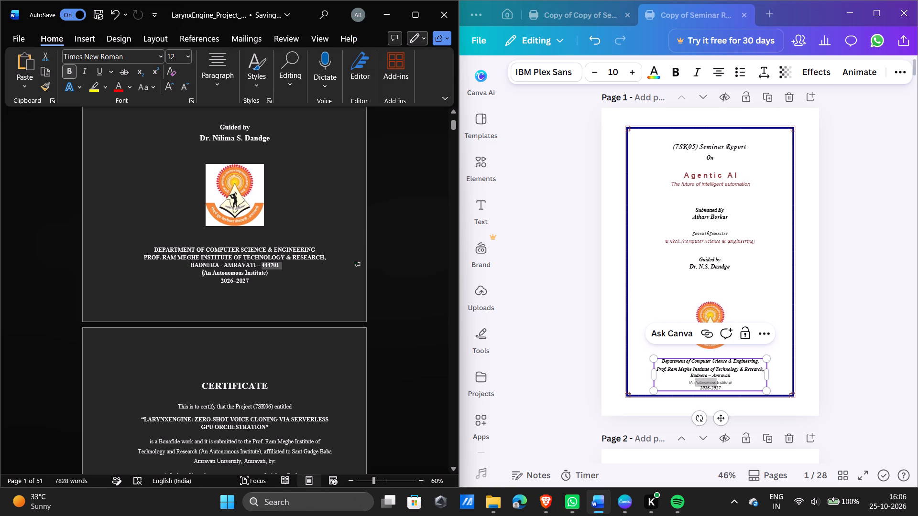
{"action": "left_click_drag", "start_coordinate": [273, 269], "coordinate": [269, 272]}
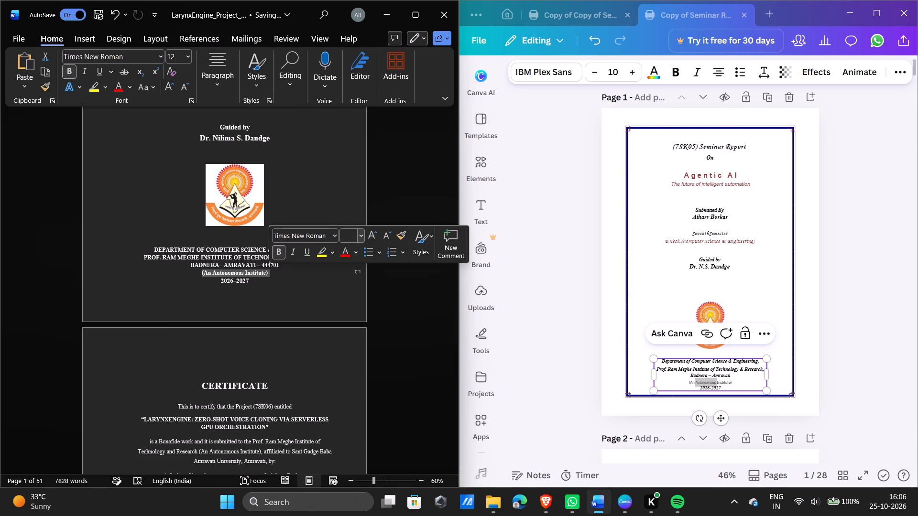
{"action": "left_click", "coordinate": [362, 235]}
{"action": "left_click", "coordinate": [350, 276]}
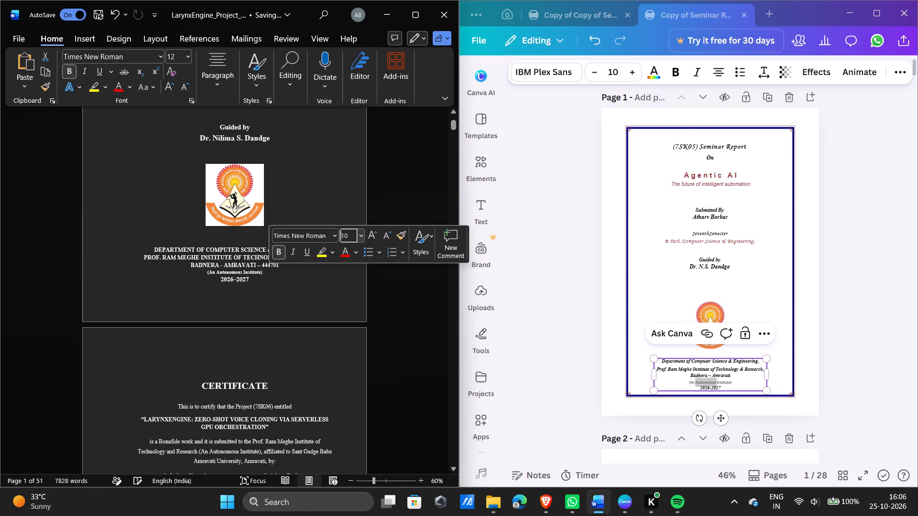
Set the department, institute and Badnera - Amravati lines below the logo on the Word cover page to font size 13.
{"action": "left_click_drag", "start_coordinate": [253, 282], "coordinate": [219, 279]}
{"action": "left_click_drag", "start_coordinate": [149, 247], "coordinate": [184, 250]}
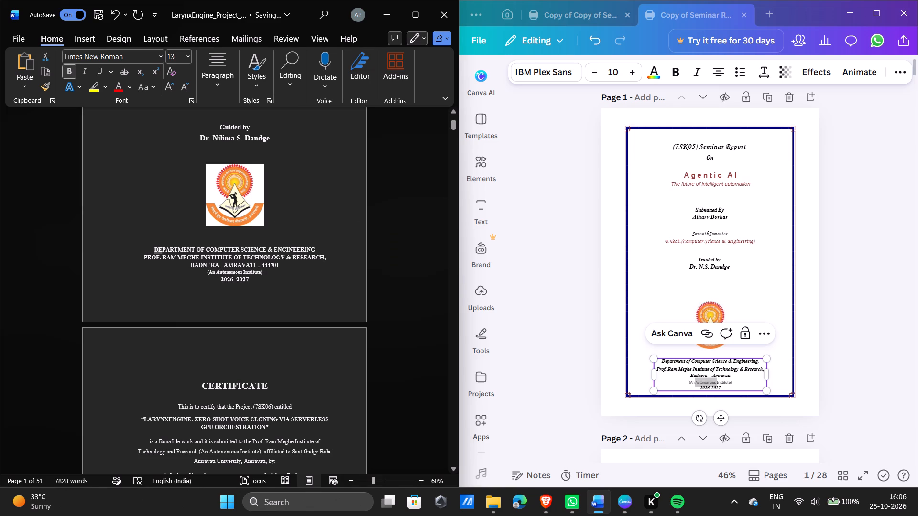
{"action": "left_click_drag", "start_coordinate": [184, 250], "coordinate": [274, 264]}
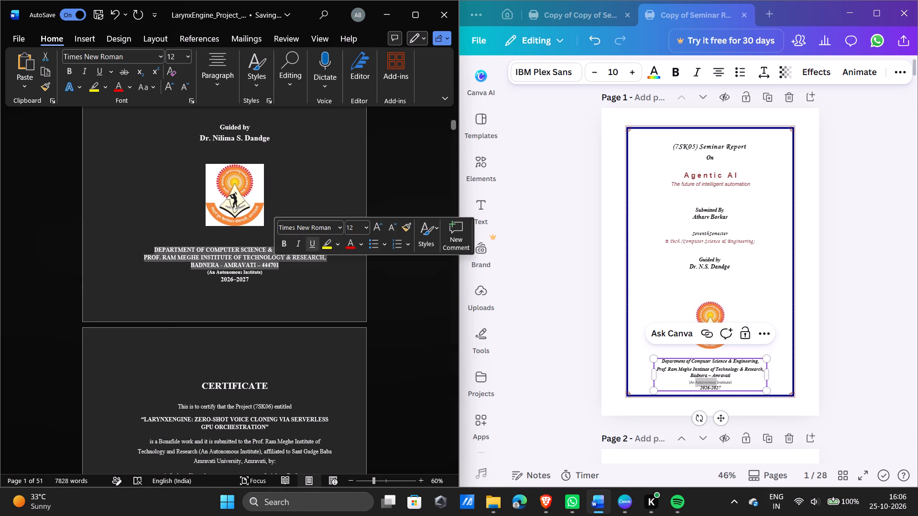
{"action": "left_click", "coordinate": [367, 228]}
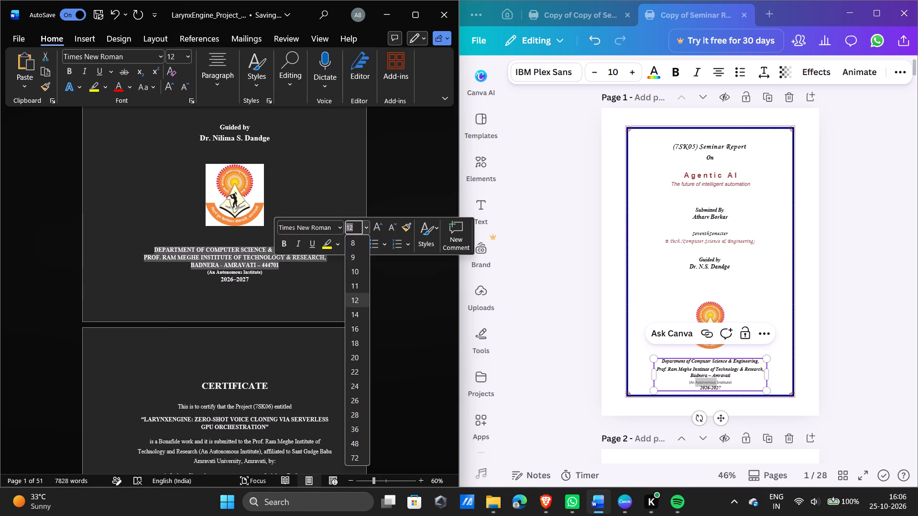
{"action": "left_click", "coordinate": [353, 226]}
{"action": "key", "text": "BackSpace"}
{"action": "key", "text": "3"}
{"action": "key", "text": "Return"}
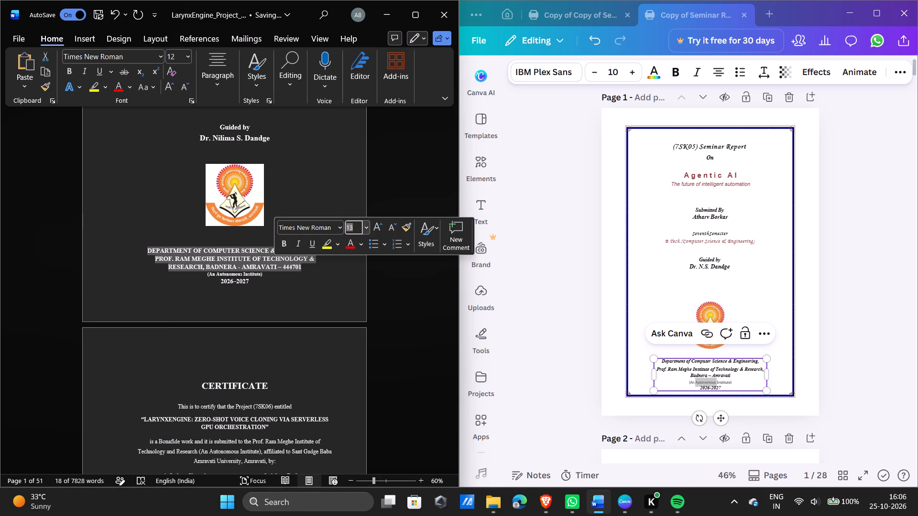
{"action": "left_click", "coordinate": [384, 293]}
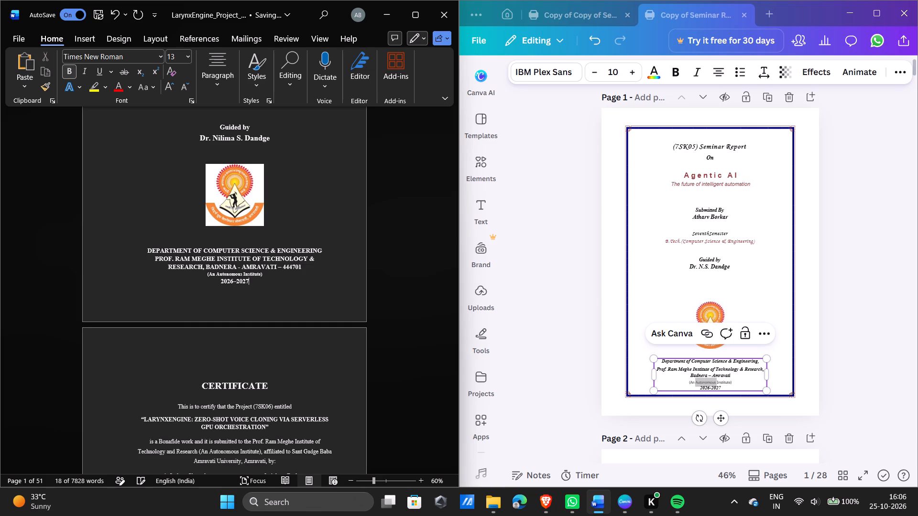
Split the Word cover title after "LARYNXENGINE:" so the rest starts a new line, and remove the trailing space after the colon.
{"action": "left_click", "coordinate": [845, 290]}
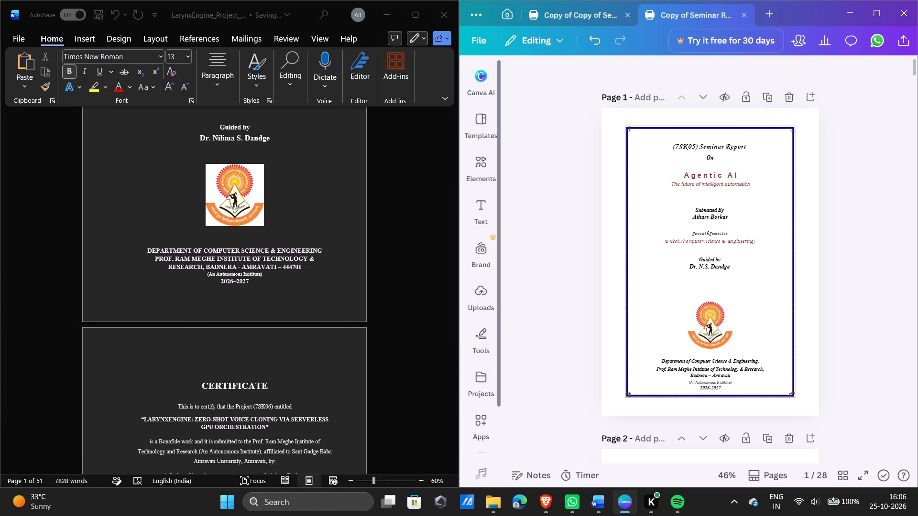
{"action": "scroll", "coordinate": [258, 215], "scroll_direction": "up", "scroll_amount": 4}
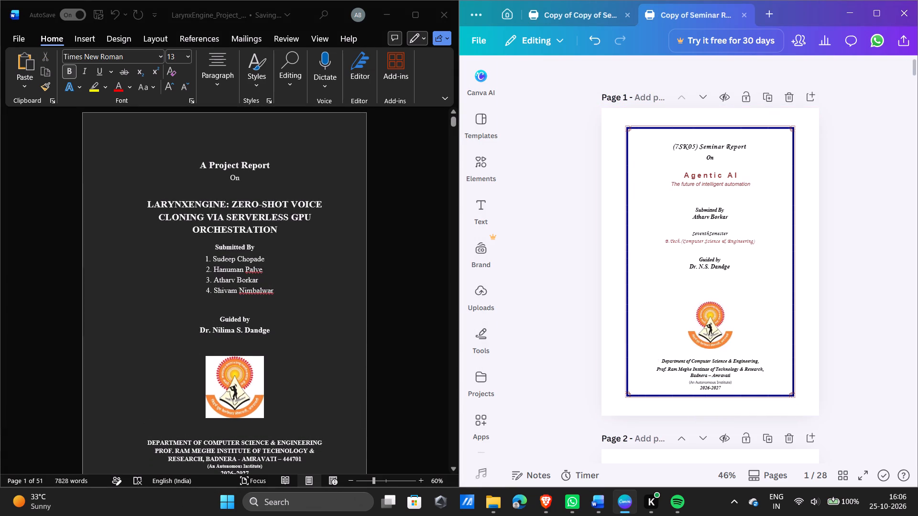
{"action": "scroll", "coordinate": [258, 215], "scroll_direction": "down", "scroll_amount": 1}
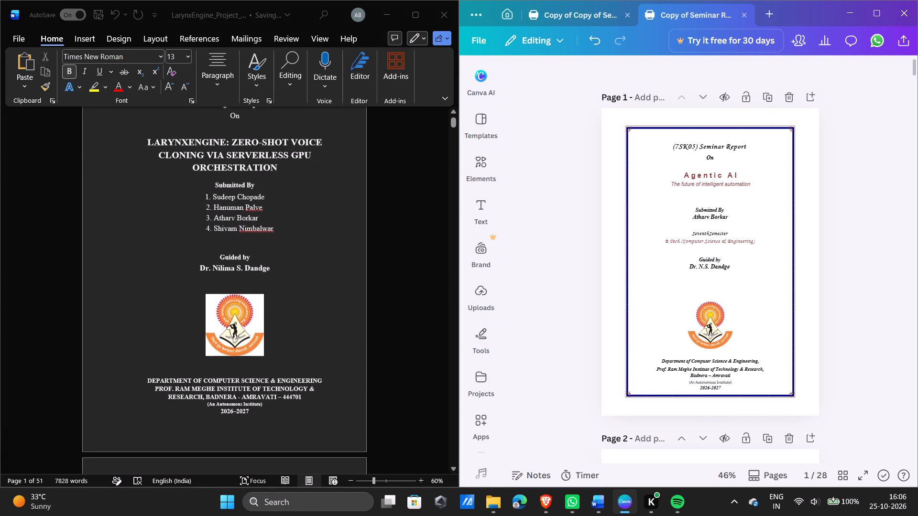
{"action": "scroll", "coordinate": [258, 215], "scroll_direction": "down", "scroll_amount": 1}
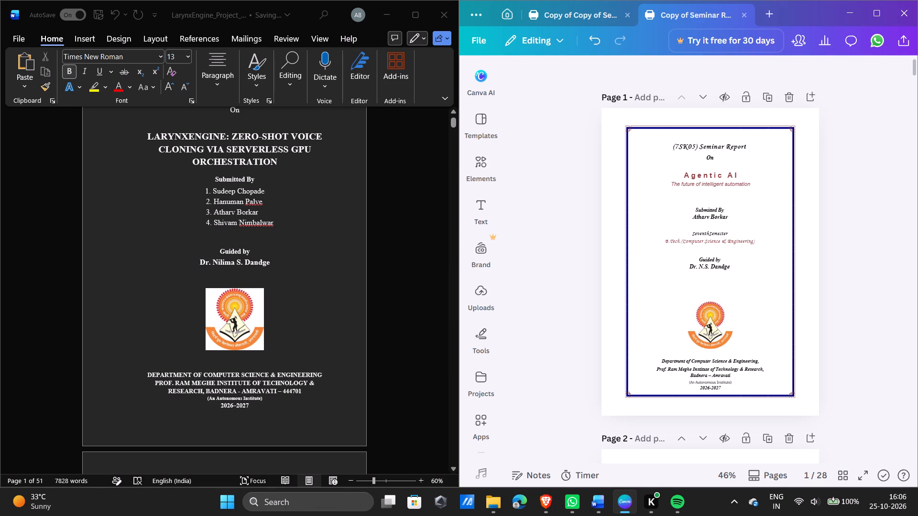
{"action": "left_click", "coordinate": [230, 132]}
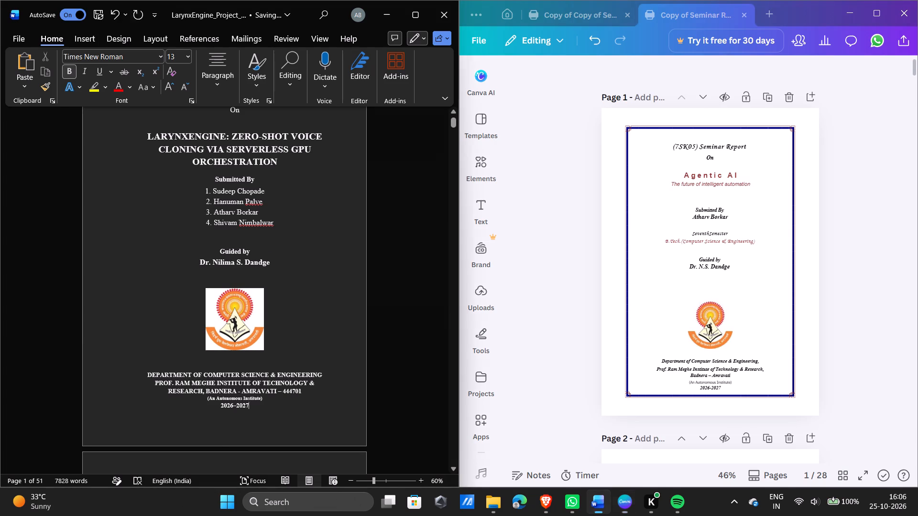
{"action": "left_click", "coordinate": [230, 132]}
{"action": "key", "text": "Return"}
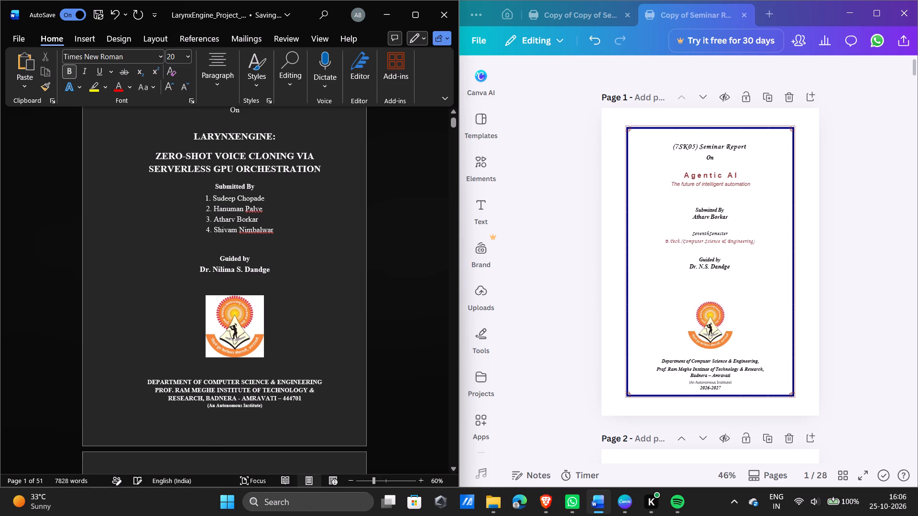
{"action": "left_click", "coordinate": [282, 136]}
{"action": "key", "text": "BackSpace"}
{"action": "key", "text": "BackSpace"}
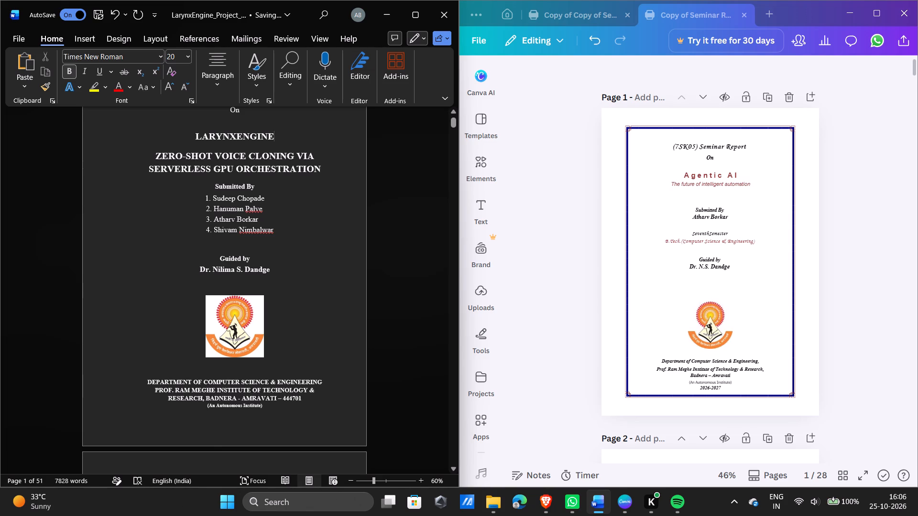
{"action": "key", "text": "shift+colon"}
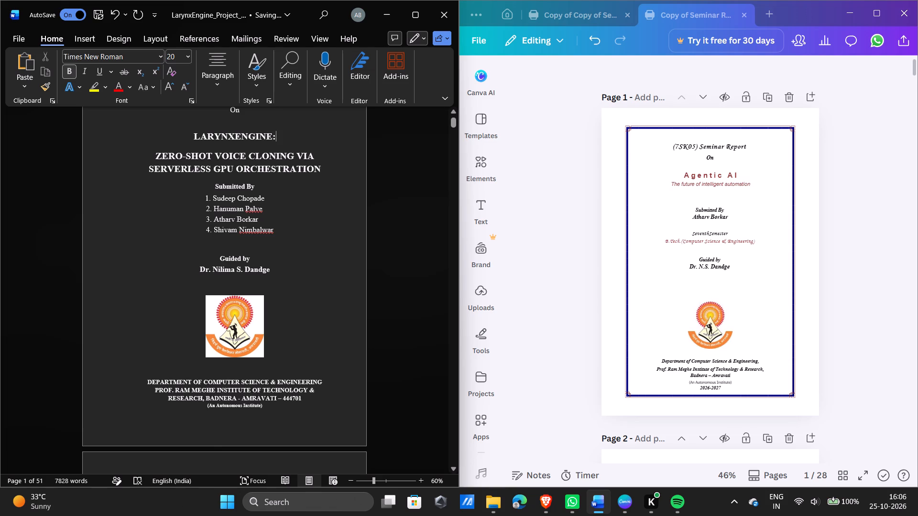
Check the font size of the subtitle "The future of intelligent automation" on the Canva cover.
{"action": "left_click", "coordinate": [247, 150]}
{"action": "double_click", "coordinate": [680, 183]}
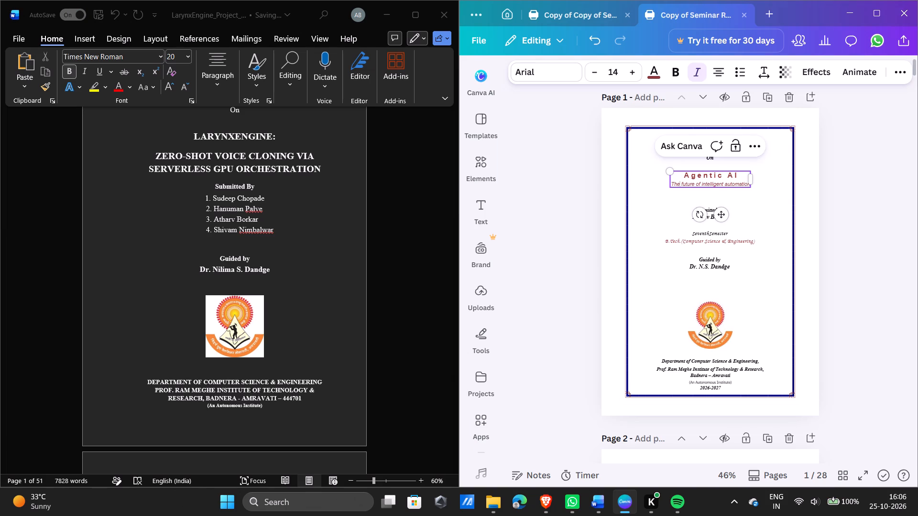
Remove the blank line above "A Project Report" on the Word cover page and re-centre that line with leading spaces.
{"action": "scroll", "coordinate": [295, 211], "scroll_direction": "down", "scroll_amount": 1}
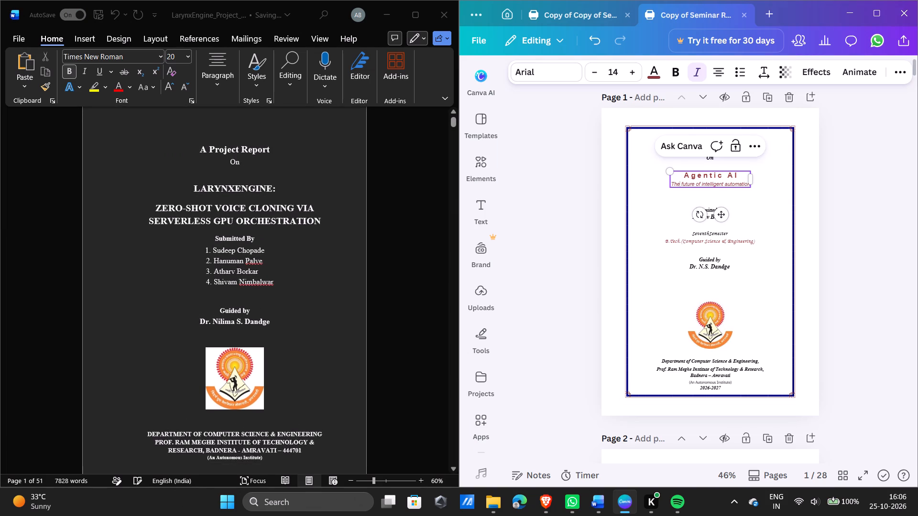
{"action": "scroll", "coordinate": [295, 211], "scroll_direction": "down", "scroll_amount": 1}
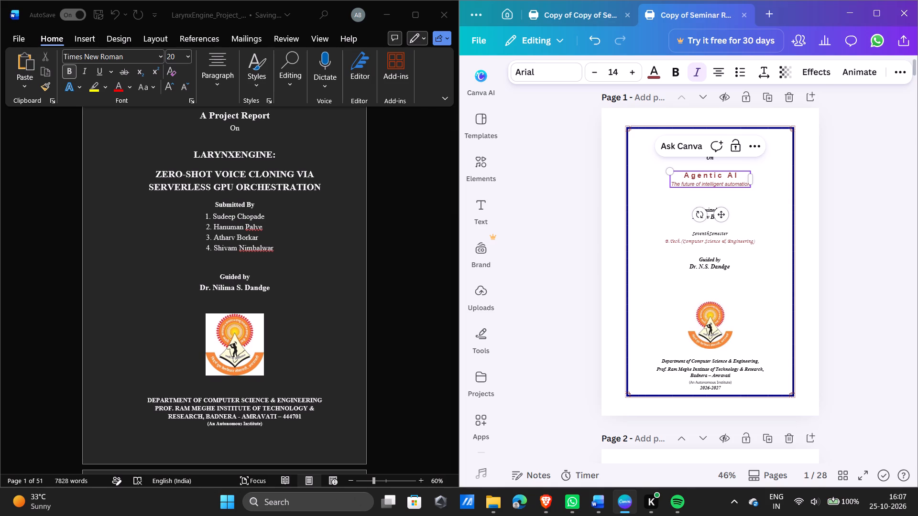
{"action": "scroll", "coordinate": [246, 200], "scroll_direction": "up", "scroll_amount": 1}
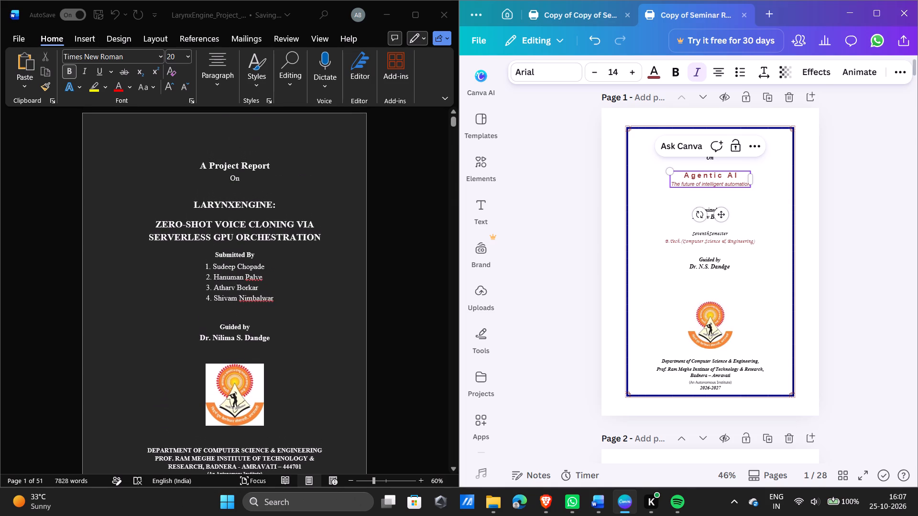
{"action": "double_click", "coordinate": [202, 165]}
{"action": "left_click", "coordinate": [202, 165]}
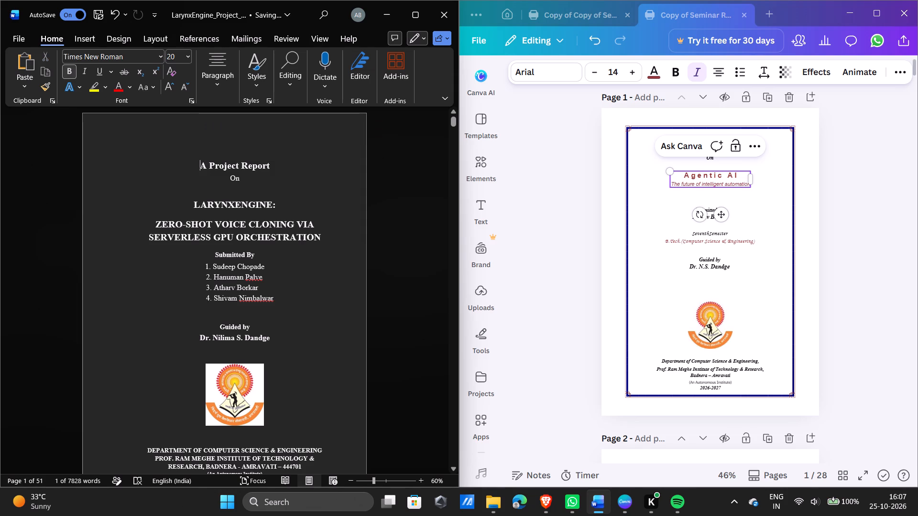
{"action": "key", "text": "BackSpace"}
{"action": "key", "text": "BackSpace"}
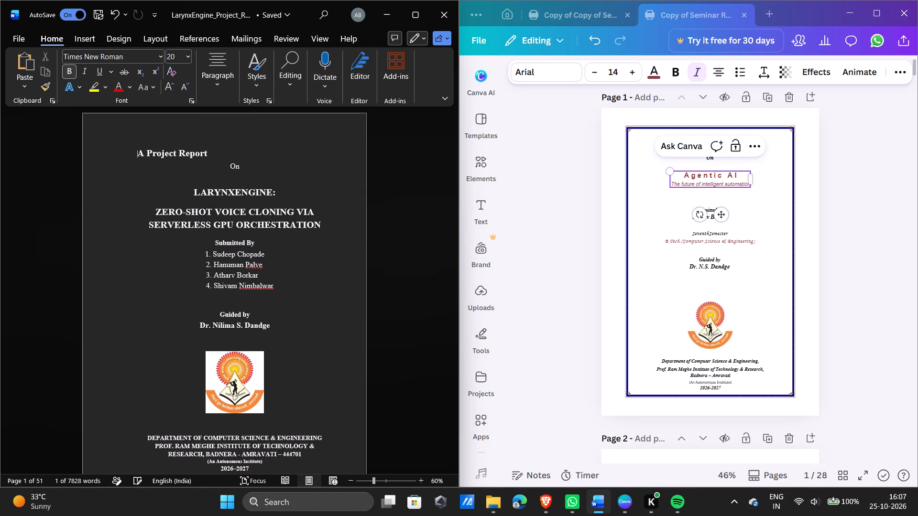
{"action": "key", "text": "space"}
{"action": "key", "text": "space"}
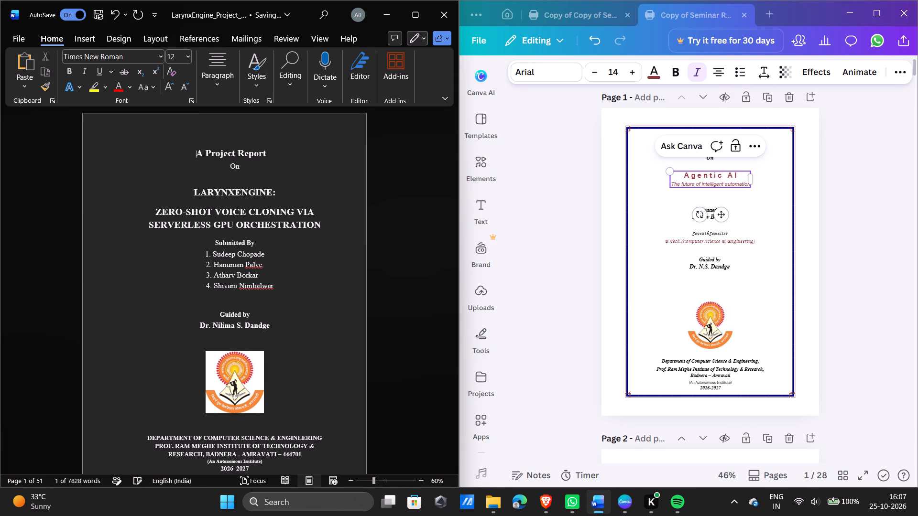
{"action": "key", "text": "space"}
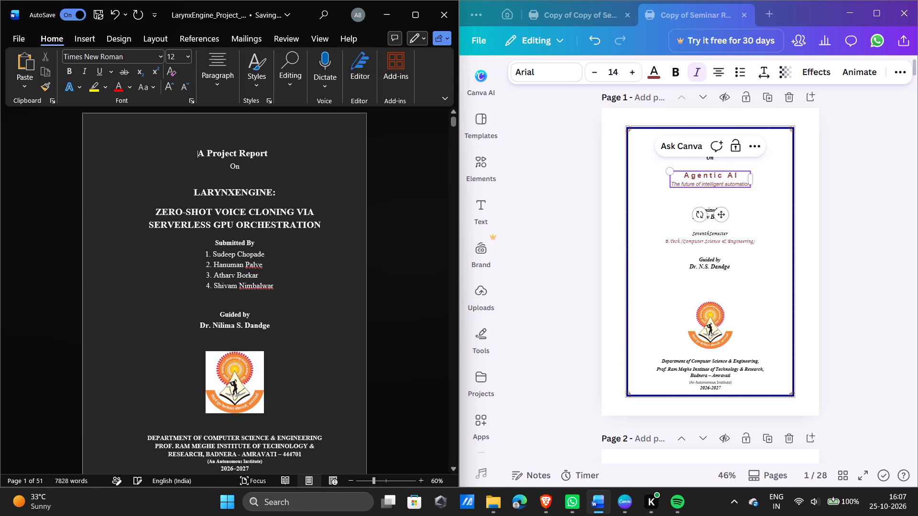
Remove the blank line above the "CERTIFICATE" heading on page 2 of the Word report and re-centre the heading with leading spaces.
{"action": "scroll", "coordinate": [194, 293], "scroll_direction": "down", "scroll_amount": 1}
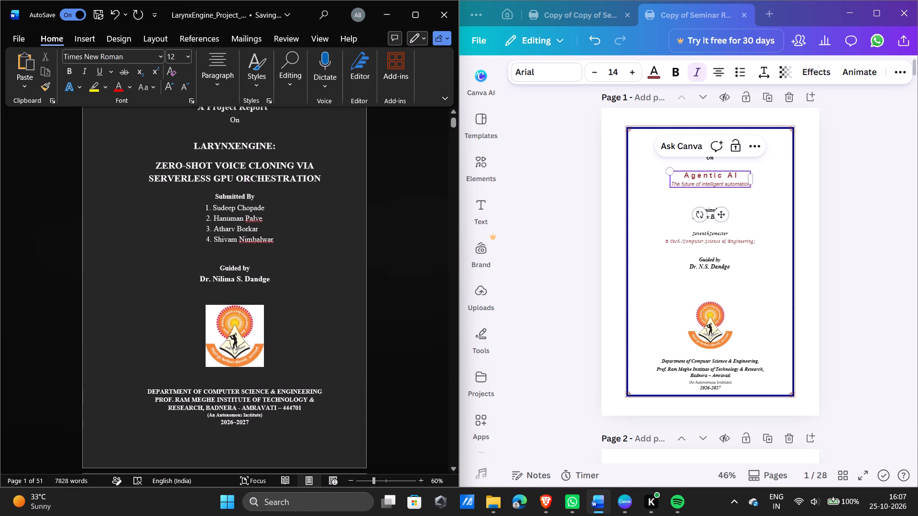
{"action": "scroll", "coordinate": [194, 293], "scroll_direction": "down", "scroll_amount": 1}
{"action": "scroll", "coordinate": [194, 293], "scroll_direction": "down", "scroll_amount": 3, "text": "ctrl"}
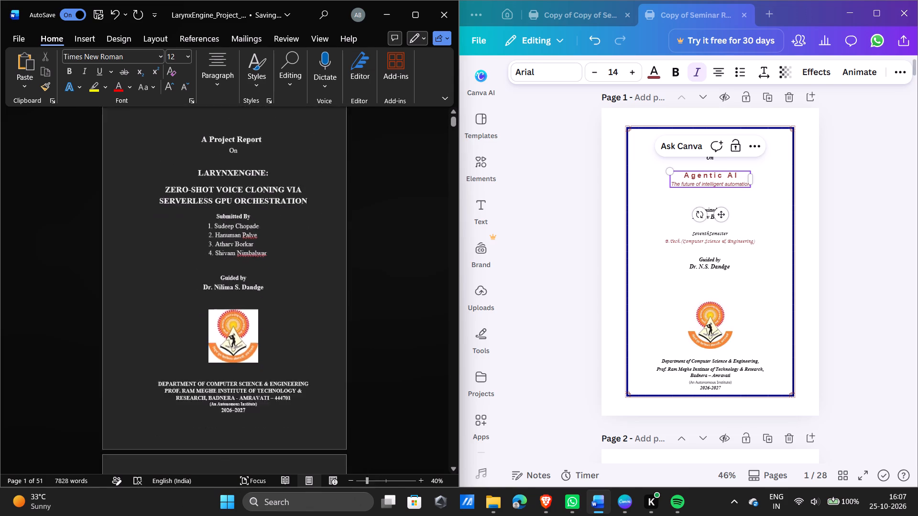
{"action": "scroll", "coordinate": [194, 293], "scroll_direction": "down", "scroll_amount": 1, "text": "ctrl"}
{"action": "scroll", "coordinate": [194, 293], "scroll_direction": "up", "scroll_amount": 1, "text": "ctrl"}
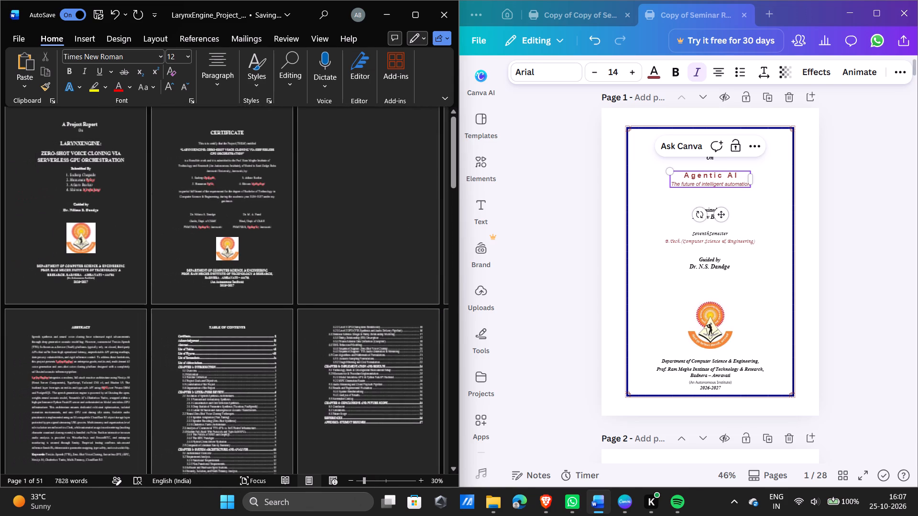
{"action": "scroll", "coordinate": [194, 293], "scroll_direction": "up", "scroll_amount": 1}
{"action": "scroll", "coordinate": [194, 293], "scroll_direction": "right", "scroll_amount": 1}
{"action": "scroll", "coordinate": [194, 293], "scroll_direction": "left", "scroll_amount": 1}
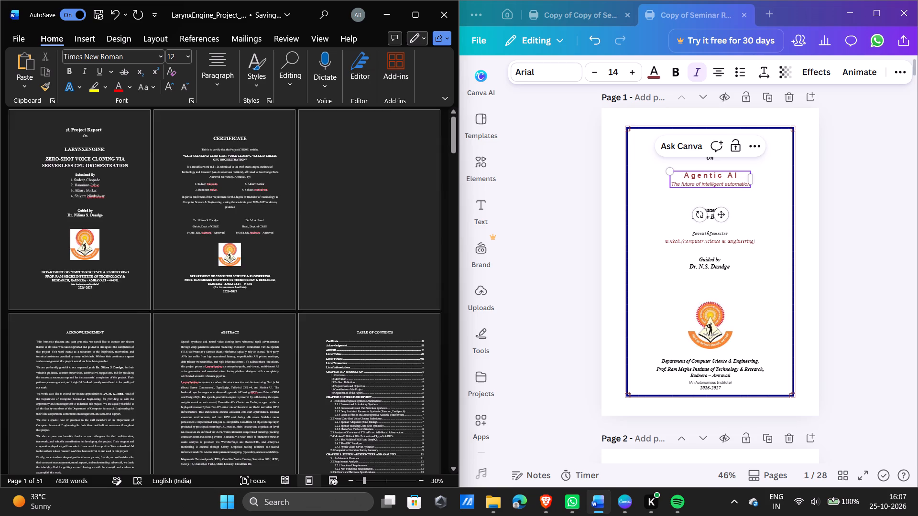
{"action": "scroll", "coordinate": [194, 293], "scroll_direction": "up", "scroll_amount": 3, "text": "ctrl"}
{"action": "scroll", "coordinate": [194, 293], "scroll_direction": "down", "scroll_amount": 2, "text": "ctrl"}
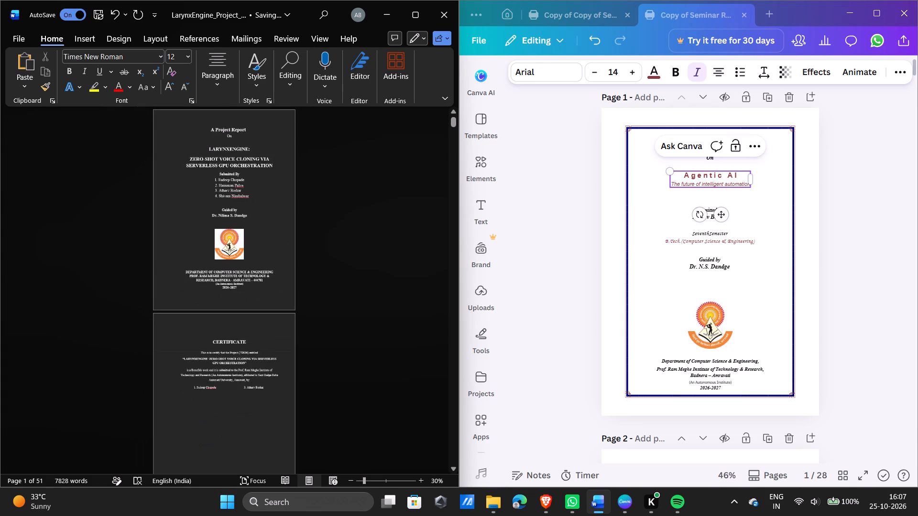
{"action": "scroll", "coordinate": [194, 293], "scroll_direction": "up", "scroll_amount": 1}
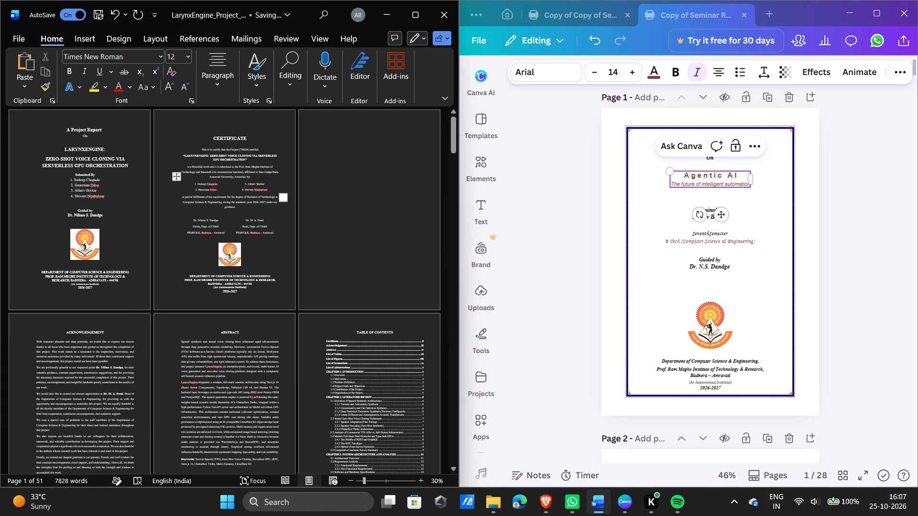
{"action": "left_click", "coordinate": [209, 138]}
{"action": "key", "text": "BackSpace"}
{"action": "key", "text": "BackSpace"}
{"action": "key", "text": "space"}
{"action": "key", "text": "space"}
{"action": "key", "text": "space"}
{"action": "key", "text": "space"}
{"action": "key", "text": "space"}
{"action": "key", "text": "space"}
{"action": "key", "text": "space"}
{"action": "key", "text": "space"}
{"action": "key", "text": "space"}
{"action": "key", "text": "space"}
{"action": "key", "text": "space"}
{"action": "key", "text": "space"}
{"action": "key", "text": "space"}
{"action": "key", "text": "space"}
{"action": "key", "text": "space"}
{"action": "key", "text": "space"}
{"action": "key", "text": "space"}
{"action": "key", "text": "space"}
{"action": "key", "text": "space"}
{"action": "key", "text": "space"}
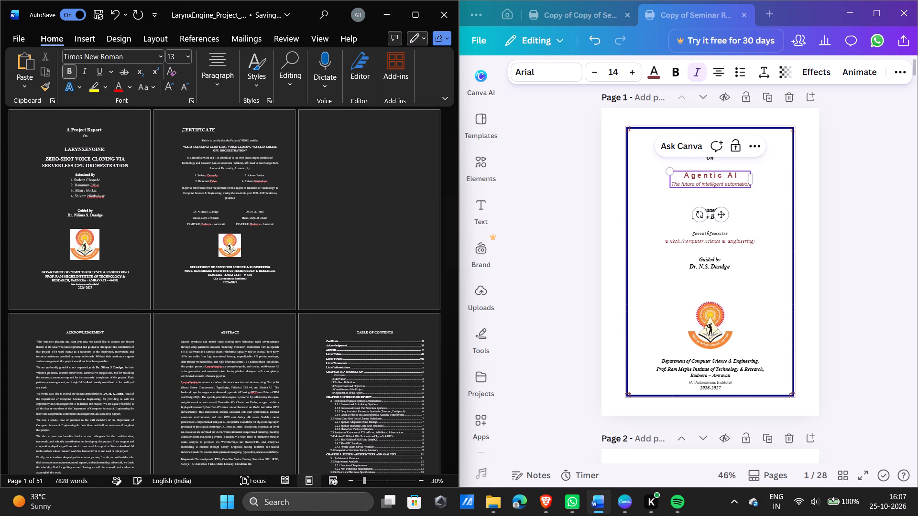
{"action": "key", "text": "space"}
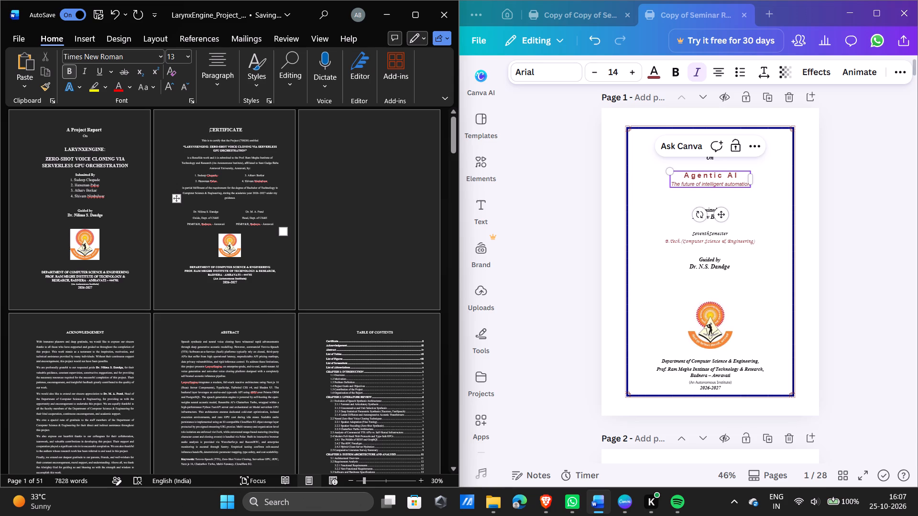
Enlarge the institute logo slightly on the Word report's certificate page.
{"action": "left_click", "coordinate": [233, 238]}
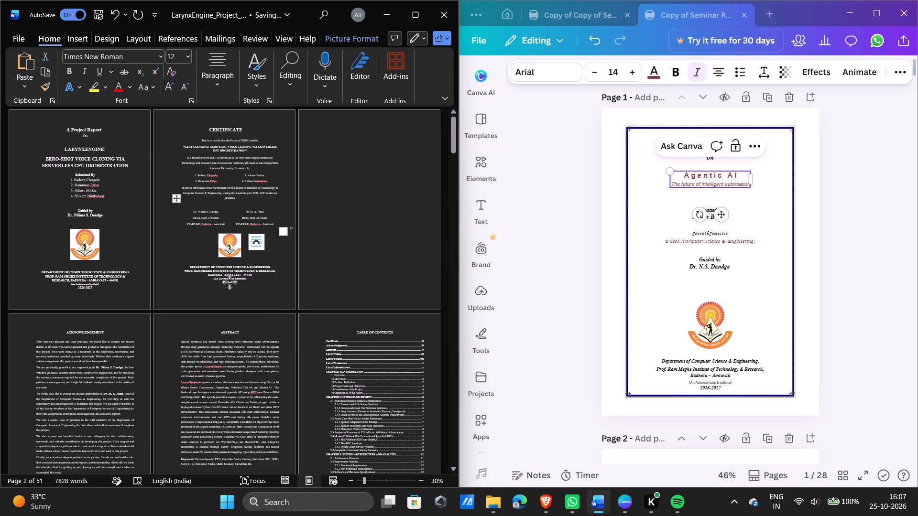
{"action": "scroll", "coordinate": [236, 246], "scroll_direction": "right", "scroll_amount": 1}
{"action": "scroll", "coordinate": [236, 246], "scroll_direction": "up", "scroll_amount": 3, "text": "ctrl"}
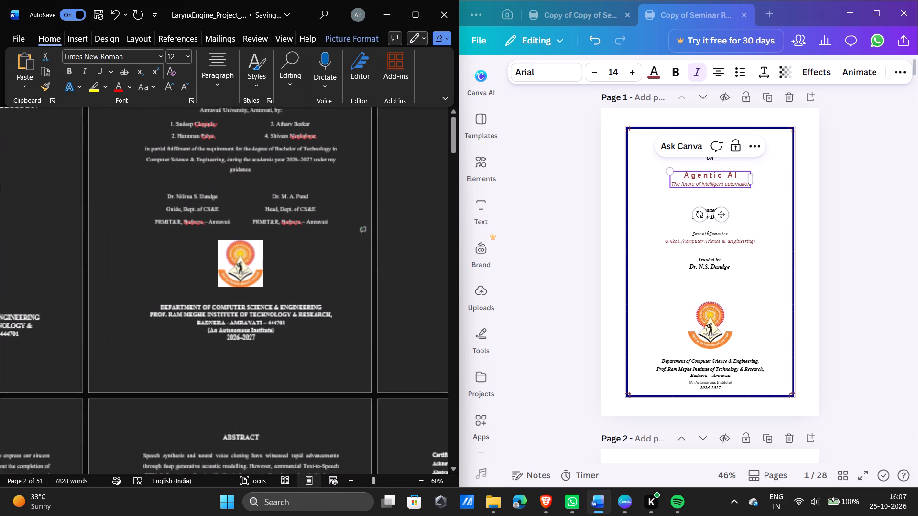
{"action": "left_click", "coordinate": [243, 268]}
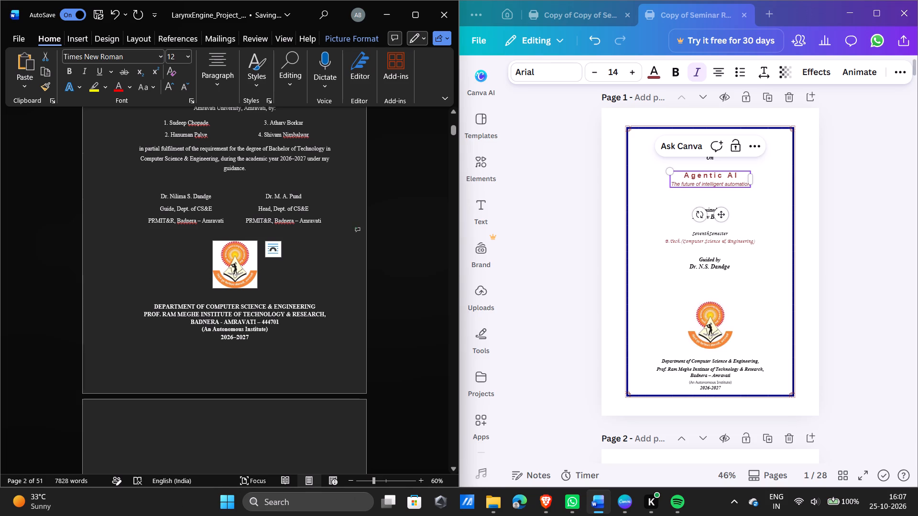
{"action": "left_click", "coordinate": [257, 286]}
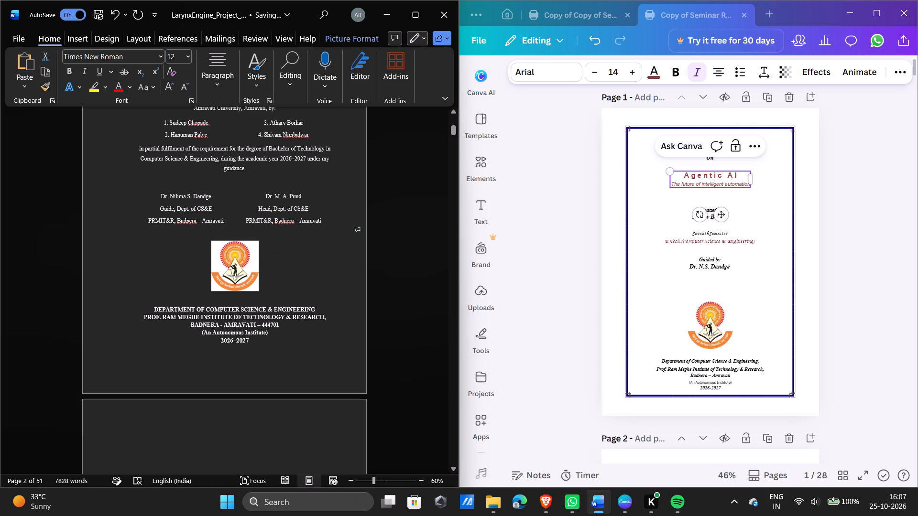
{"action": "left_click", "coordinate": [307, 286]}
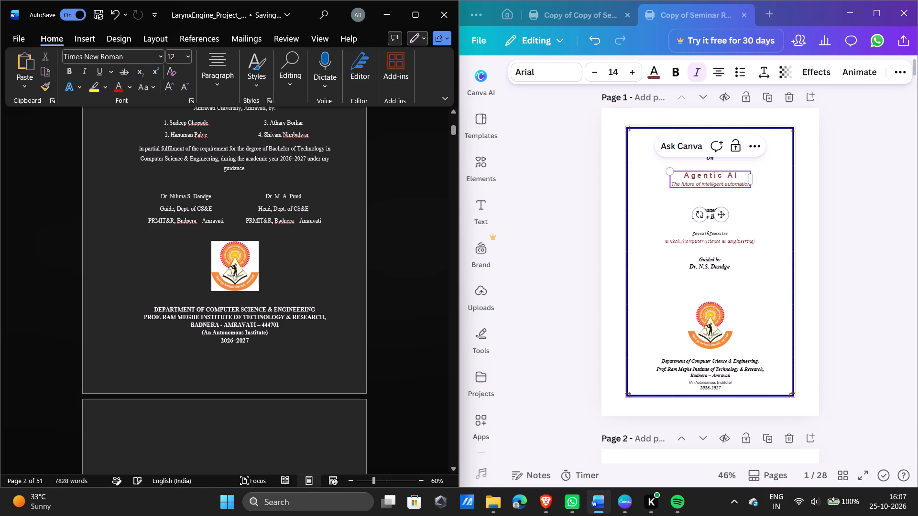
{"action": "scroll", "coordinate": [307, 286], "scroll_direction": "down", "scroll_amount": 3, "text": "ctrl"}
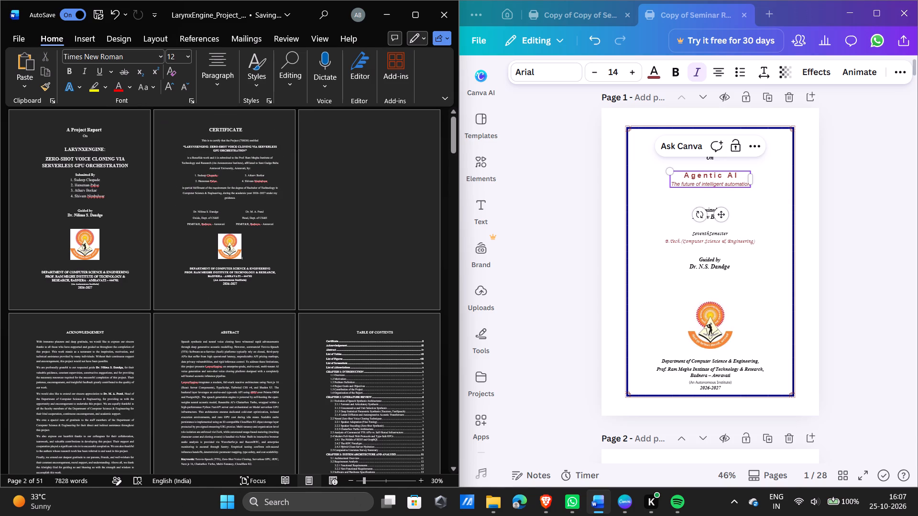
{"action": "left_click", "coordinate": [229, 250]}
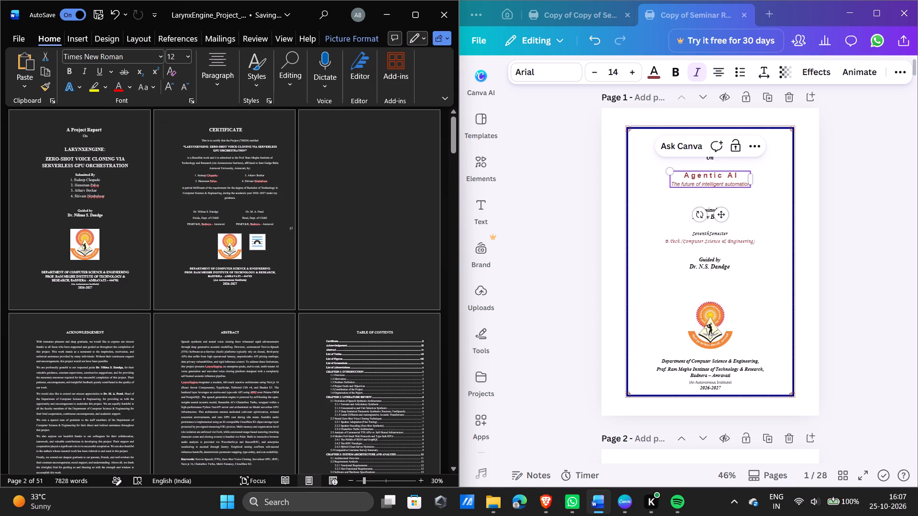
Switch to Spotify, skip ahead to the song "Samjhawan", and return to the Word report.
{"action": "left_click", "coordinate": [667, 499]}
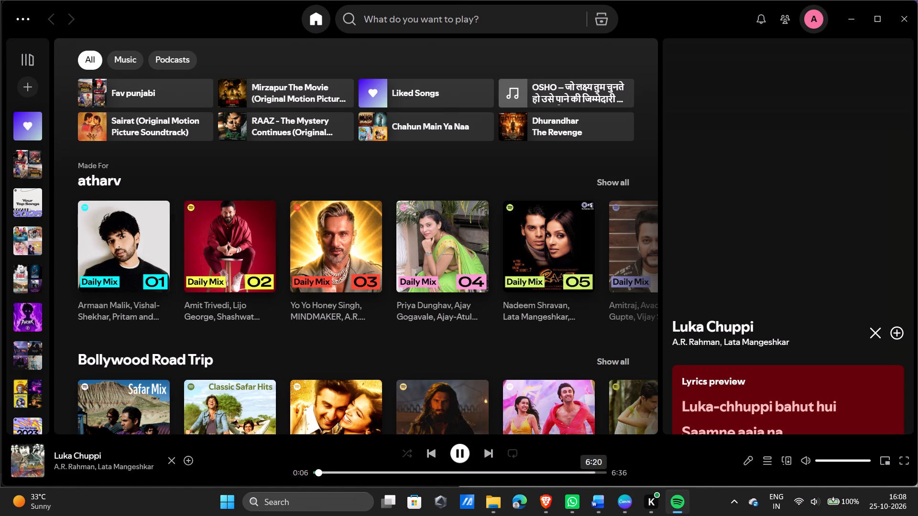
{"action": "left_click", "coordinate": [488, 451]}
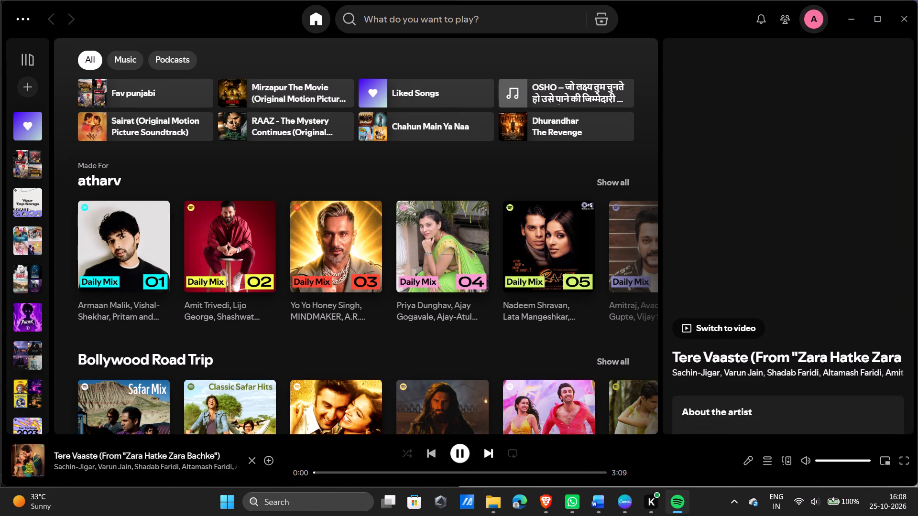
{"action": "left_click", "coordinate": [488, 451]}
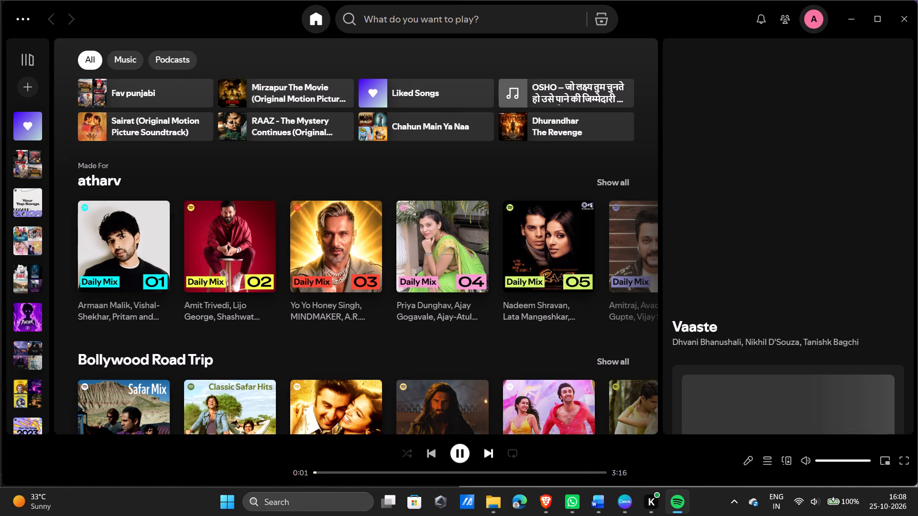
{"action": "left_click", "coordinate": [488, 451]}
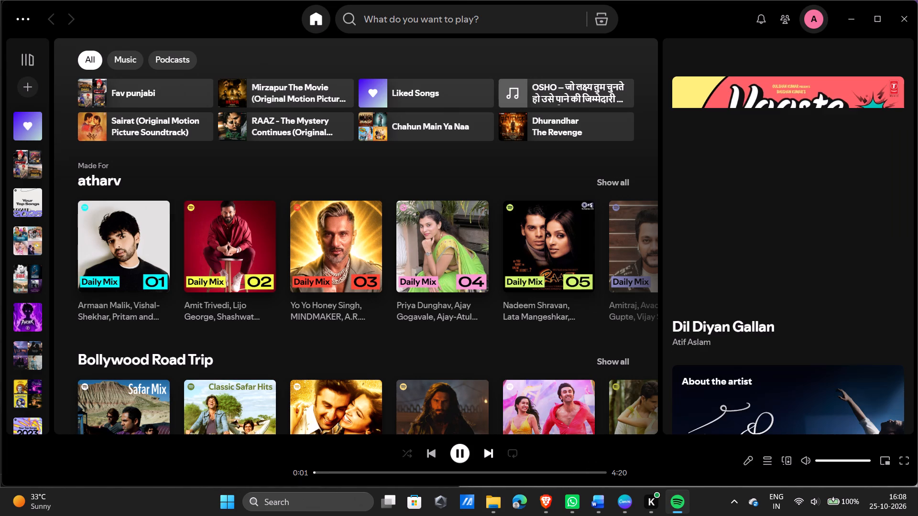
{"action": "left_click", "coordinate": [488, 451]}
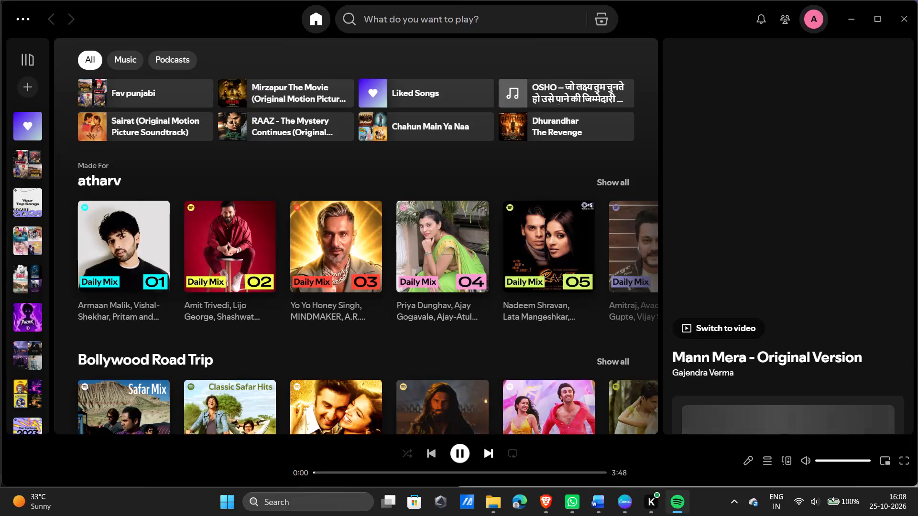
{"action": "left_click", "coordinate": [488, 451]}
{"action": "left_click", "coordinate": [488, 451]}
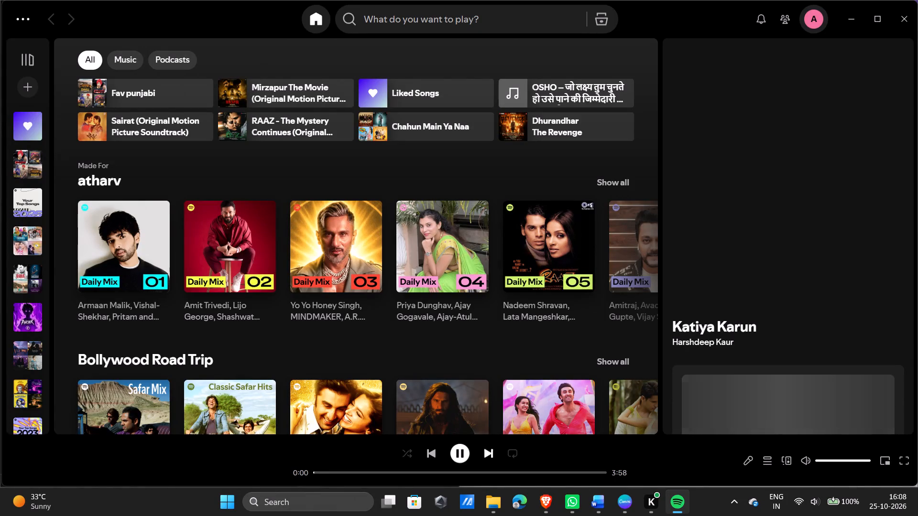
{"action": "left_click", "coordinate": [488, 451]}
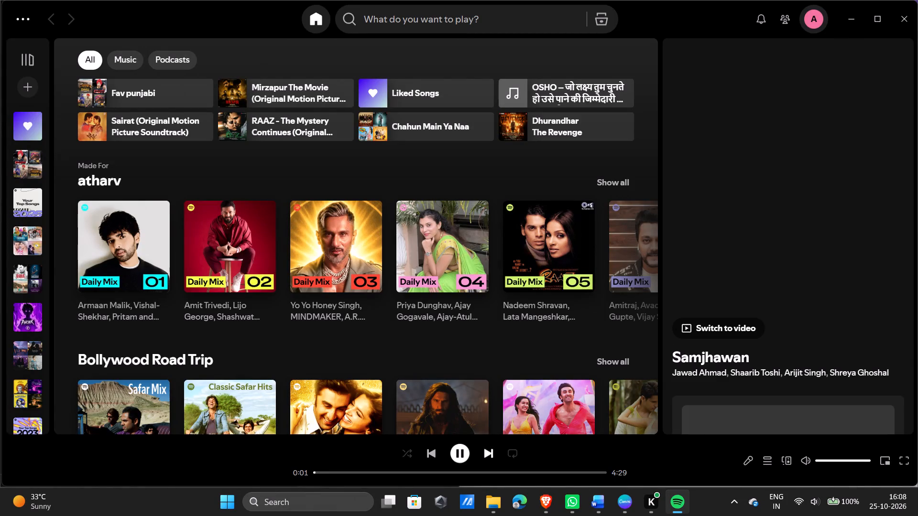
{"action": "left_click", "coordinate": [854, 20]}
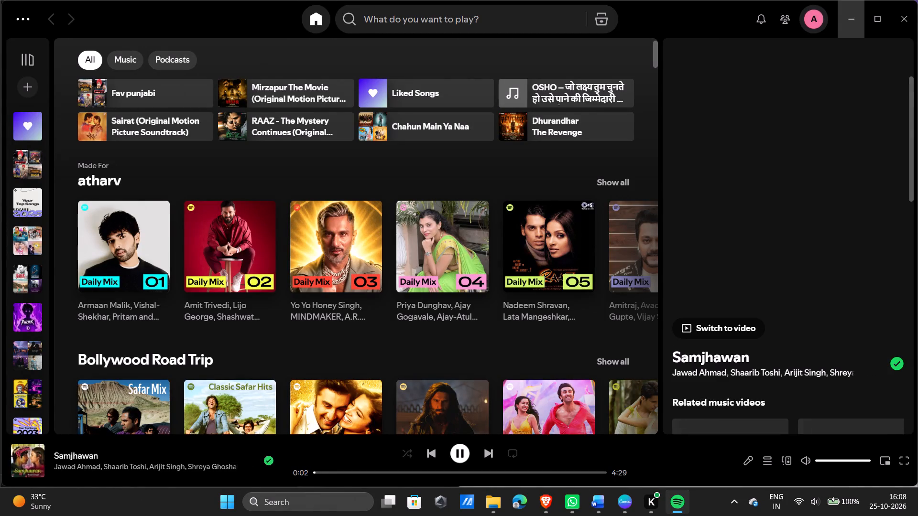
Enlarge the certificate page's institute logo a little more.
{"action": "scroll", "coordinate": [216, 292], "scroll_direction": "up", "scroll_amount": 5, "text": "ctrl"}
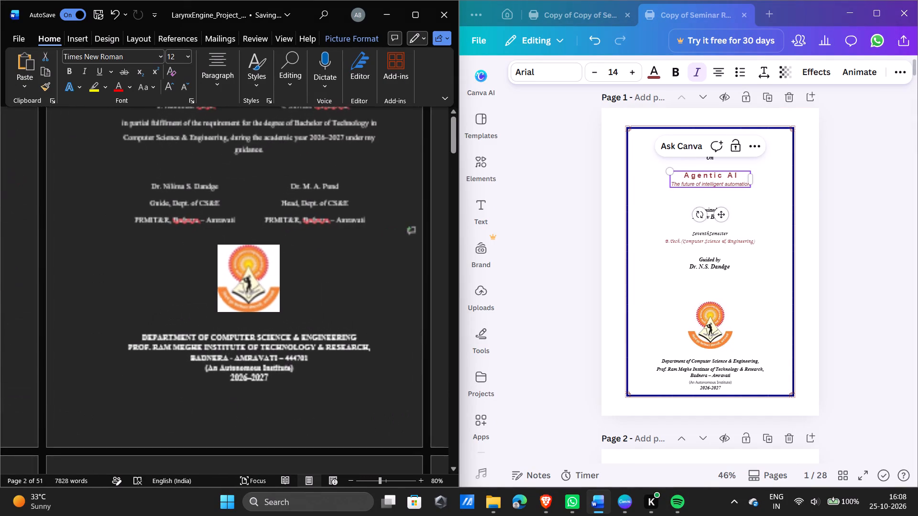
{"action": "left_click", "coordinate": [263, 283]}
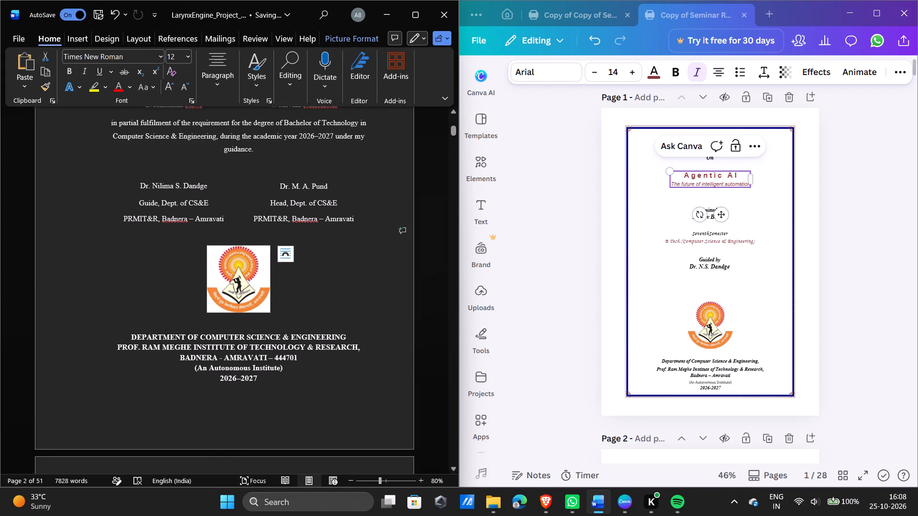
{"action": "left_click", "coordinate": [271, 309]}
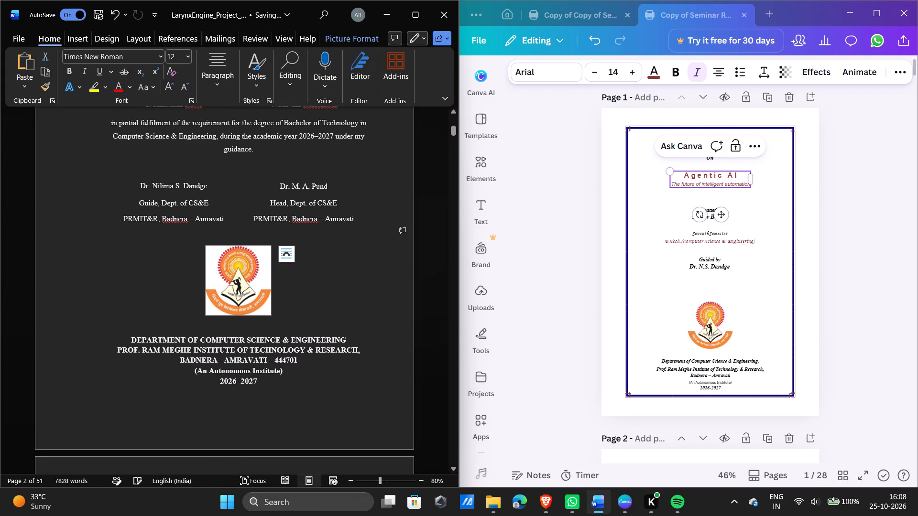
{"action": "scroll", "coordinate": [273, 312], "scroll_direction": "down", "scroll_amount": 3, "text": "ctrl"}
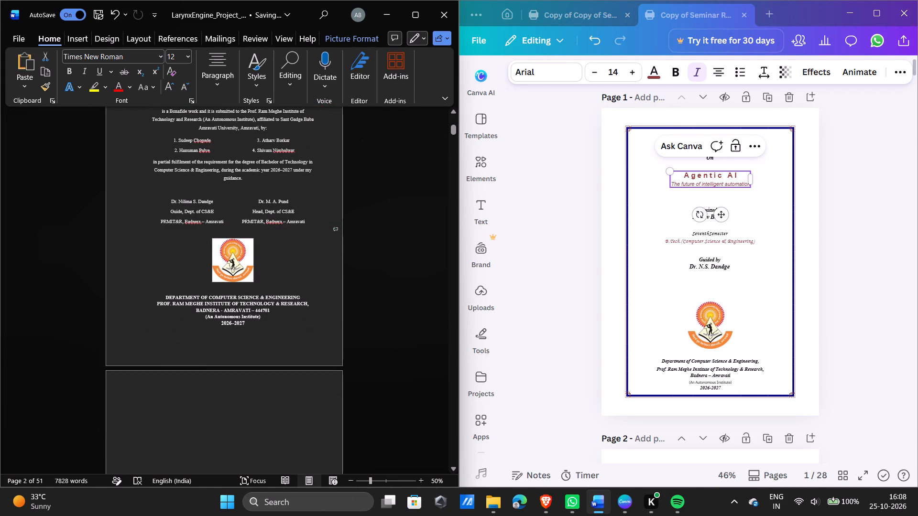
Fine-tune the size of the certificate page's institute logo so the institute lines beneath it sit level with the cover page's.
{"action": "scroll", "coordinate": [273, 312], "scroll_direction": "down", "scroll_amount": 1, "text": "ctrl"}
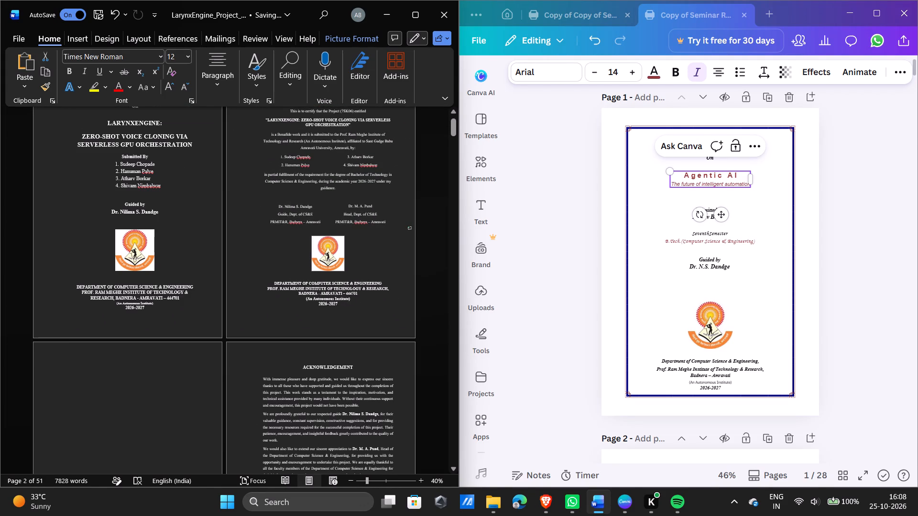
{"action": "left_click", "coordinate": [329, 261]}
{"action": "left_click_drag", "start_coordinate": [344, 269], "coordinate": [346, 273]}
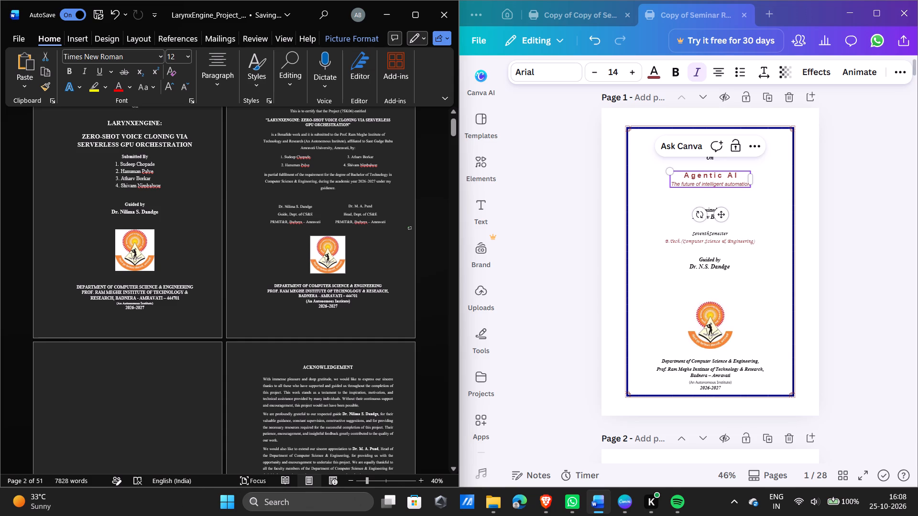
{"action": "left_click_drag", "start_coordinate": [346, 273], "coordinate": [346, 274]}
{"action": "left_click_drag", "start_coordinate": [346, 274], "coordinate": [347, 275]}
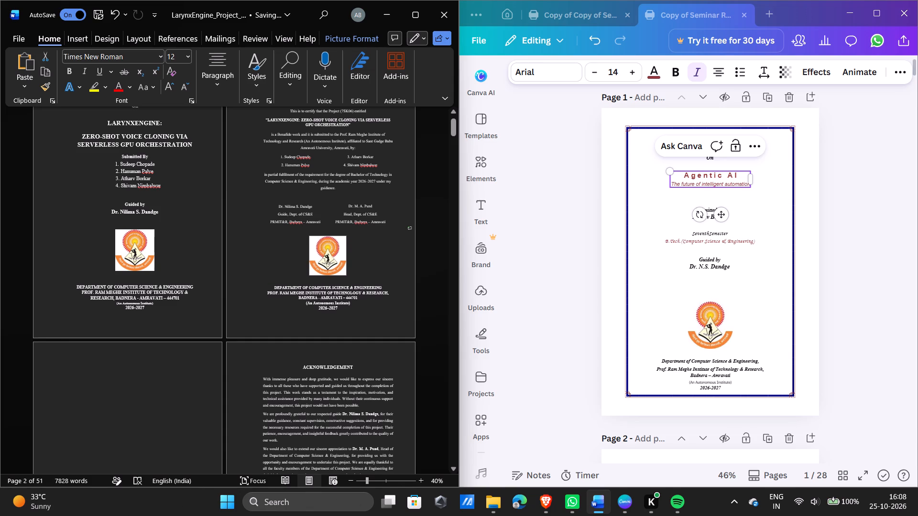
{"action": "left_click_drag", "start_coordinate": [347, 275], "coordinate": [346, 274]}
{"action": "left_click", "coordinate": [379, 261]}
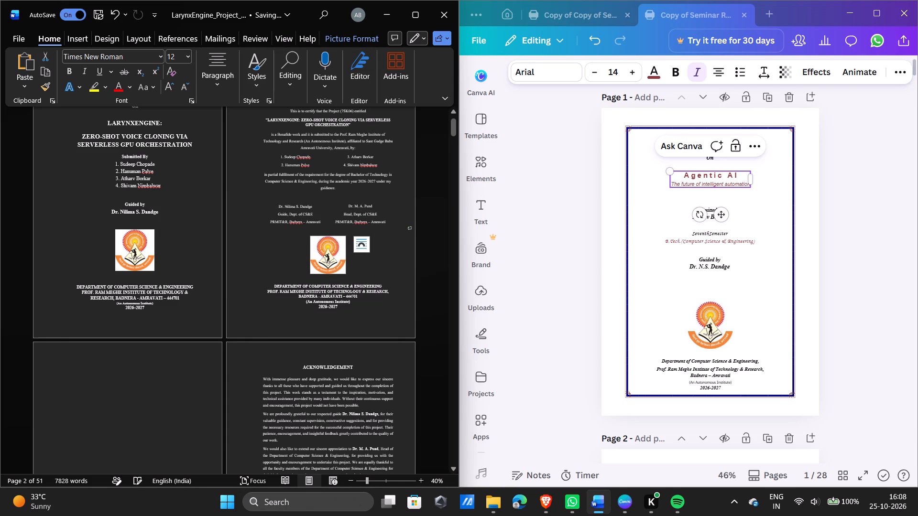
Delete the blank page between the certificate and the Acknowledgement page of the Word report.
{"action": "scroll", "coordinate": [209, 177], "scroll_direction": "up", "scroll_amount": 1}
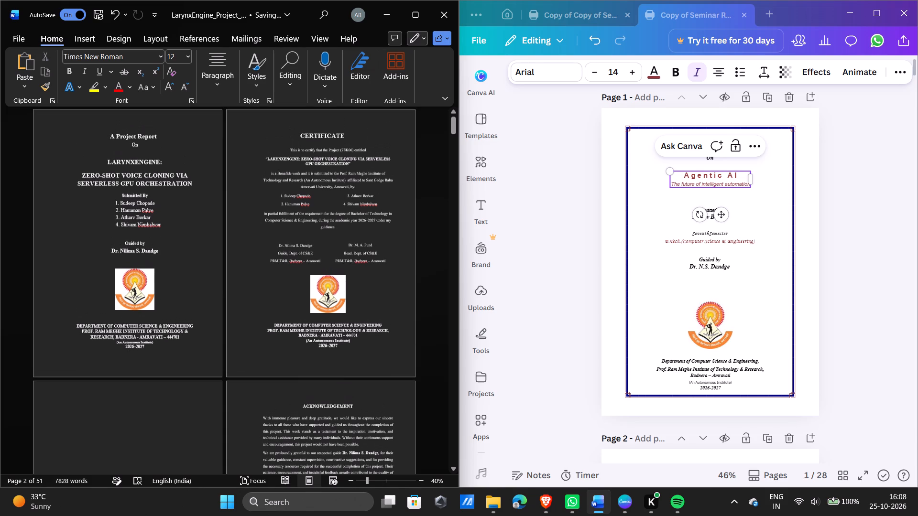
{"action": "scroll", "coordinate": [209, 177], "scroll_direction": "up", "scroll_amount": 1}
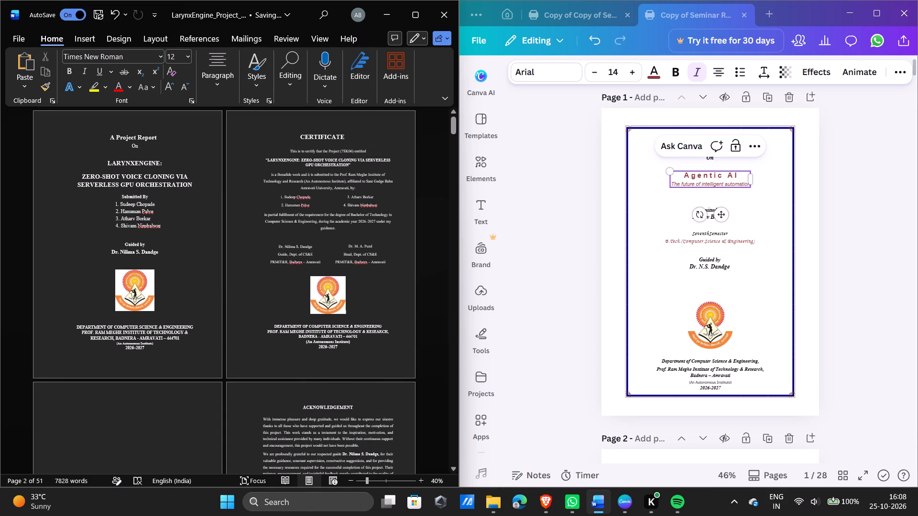
{"action": "scroll", "coordinate": [209, 177], "scroll_direction": "down", "scroll_amount": 4}
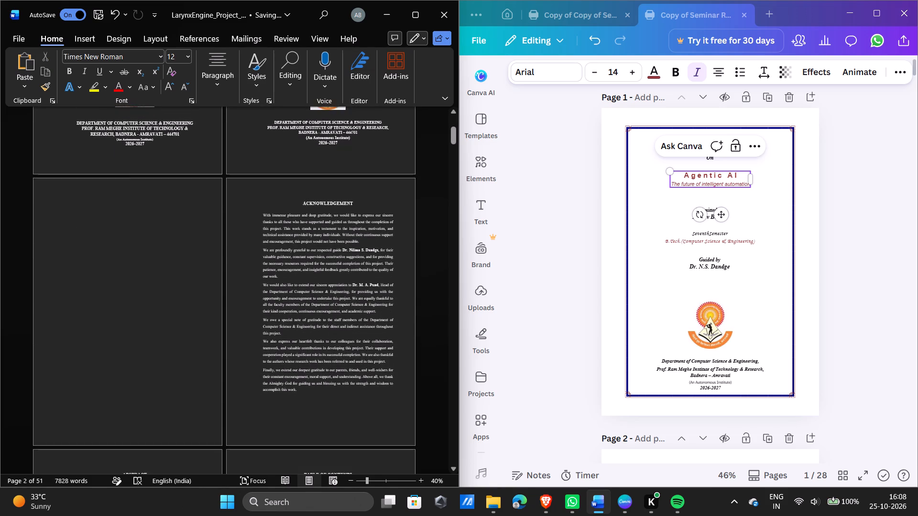
{"action": "scroll", "coordinate": [209, 177], "scroll_direction": "down", "scroll_amount": 1}
{"action": "left_click", "coordinate": [137, 208]}
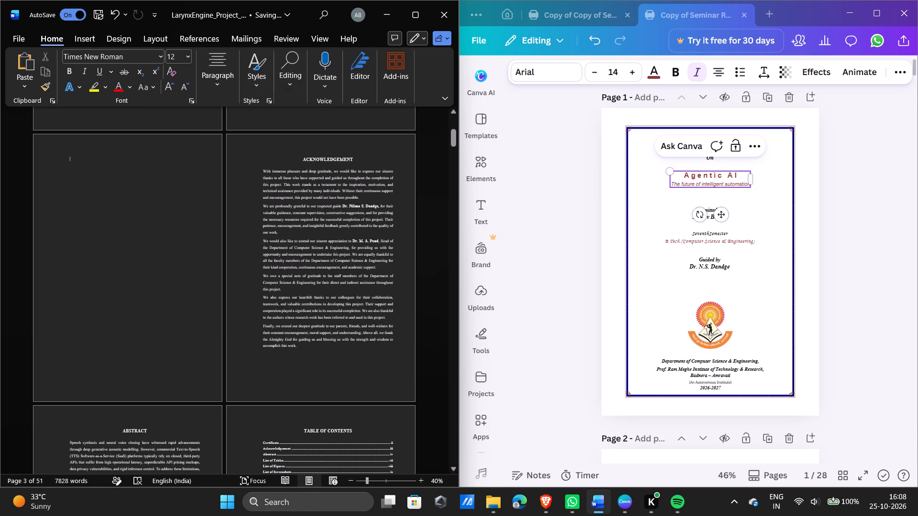
{"action": "key", "text": "BackSpace"}
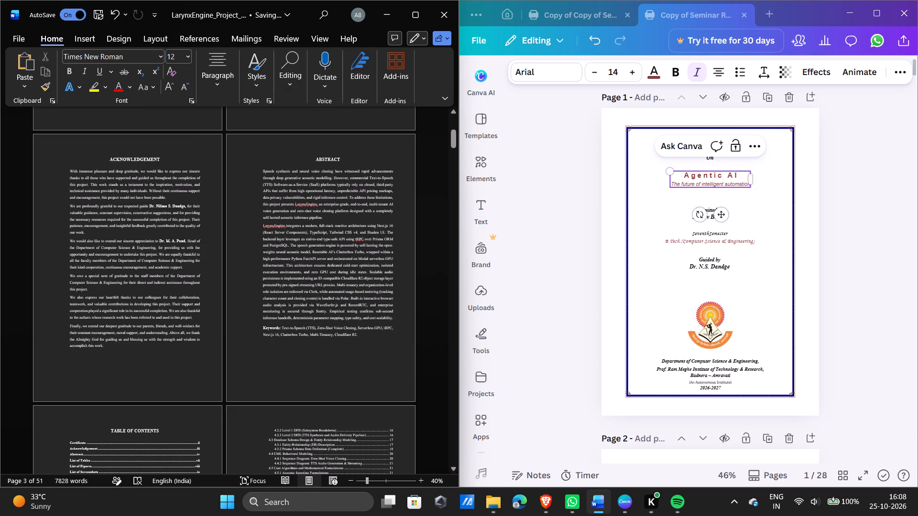
Switch the table of contents entries on page 6, from 4.2.2 through the appendix entry, from left-aligned to justified.
{"action": "scroll", "coordinate": [227, 227], "scroll_direction": "up", "scroll_amount": 3}
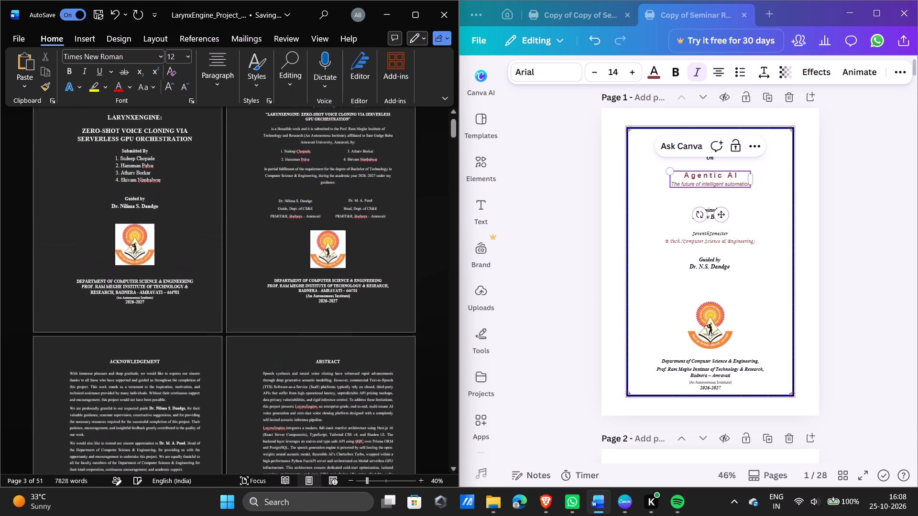
{"action": "scroll", "coordinate": [227, 227], "scroll_direction": "up", "scroll_amount": 3}
{"action": "scroll", "coordinate": [227, 227], "scroll_direction": "down", "scroll_amount": 2}
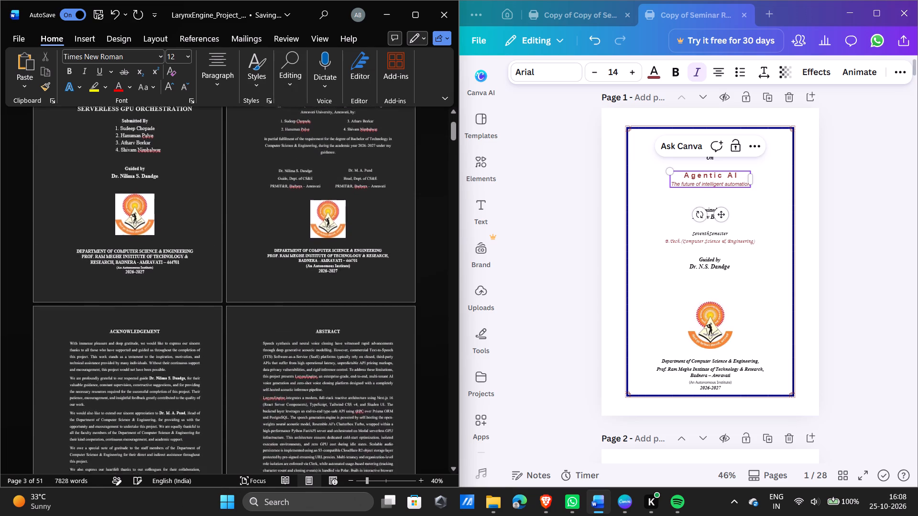
{"action": "scroll", "coordinate": [227, 227], "scroll_direction": "down", "scroll_amount": 3}
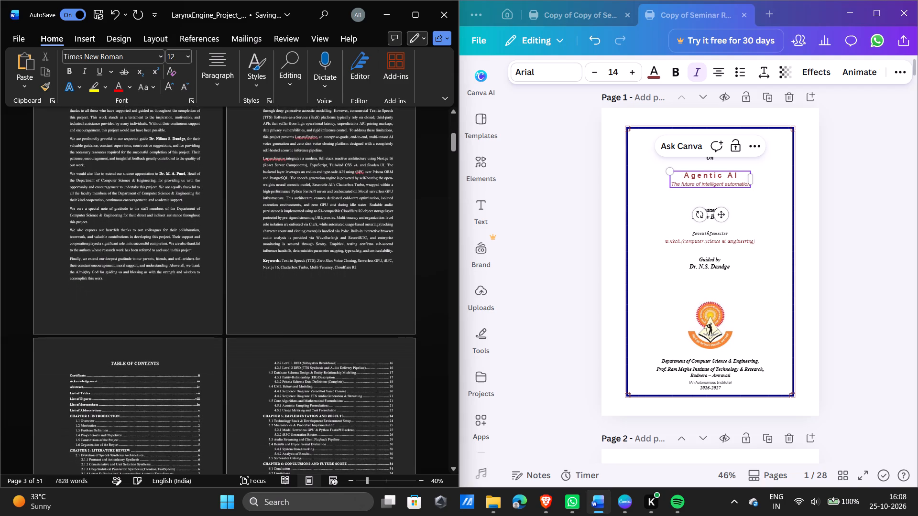
{"action": "scroll", "coordinate": [227, 227], "scroll_direction": "down", "scroll_amount": 3}
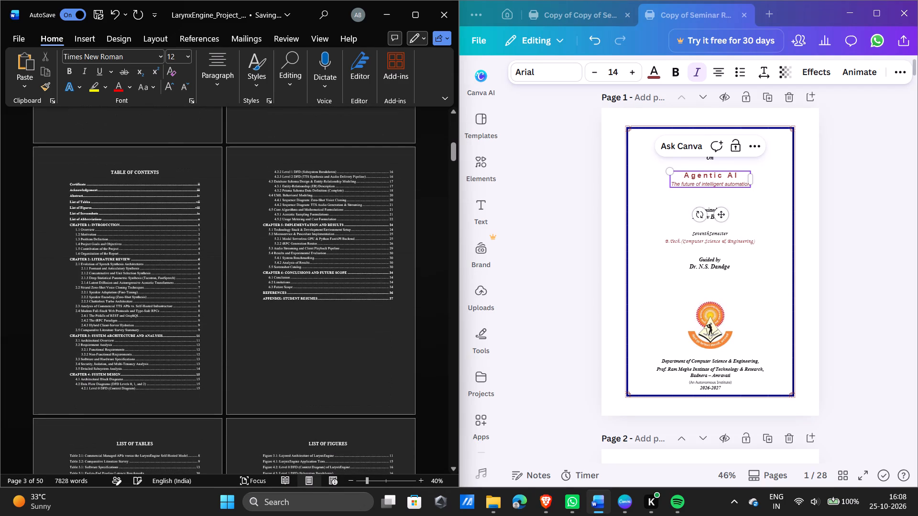
{"action": "left_click_drag", "start_coordinate": [405, 298], "coordinate": [229, 171]}
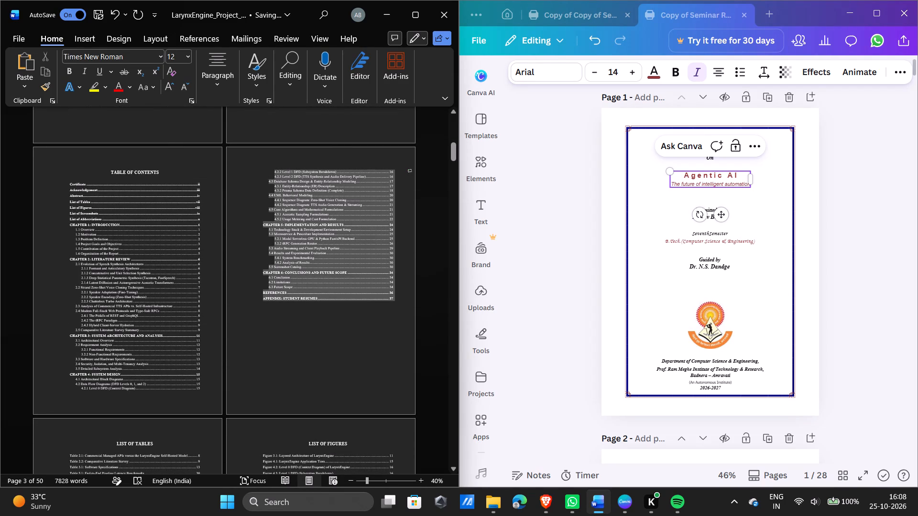
{"action": "left_click_drag", "start_coordinate": [229, 171], "coordinate": [229, 170]}
{"action": "left_click", "coordinate": [218, 76]}
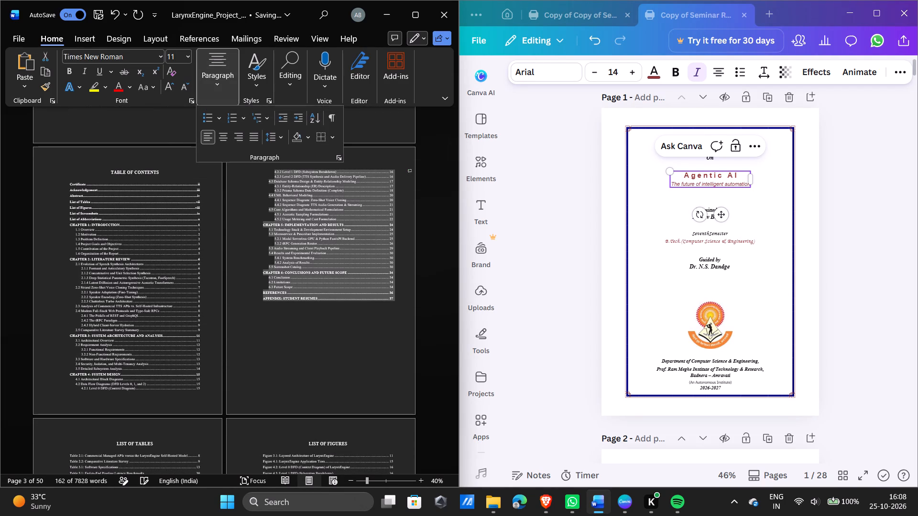
{"action": "left_click", "coordinate": [204, 135]}
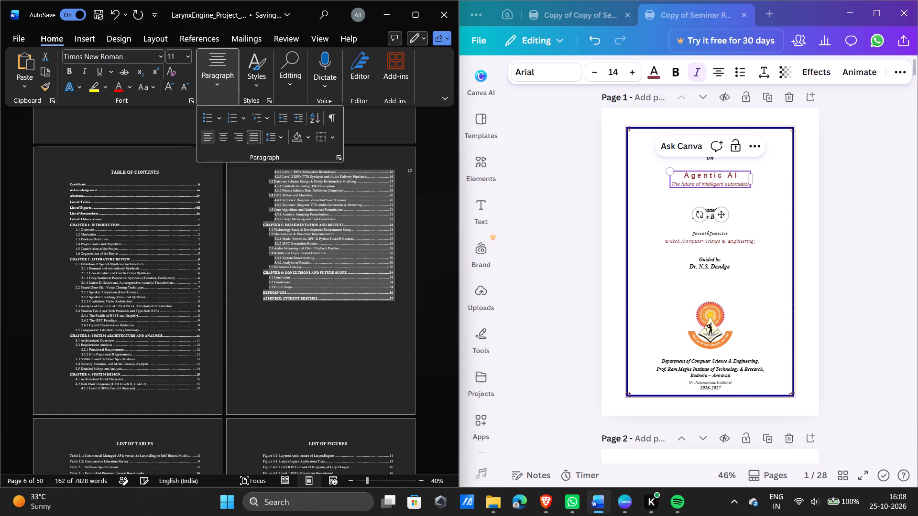
{"action": "left_click", "coordinate": [325, 365]}
{"action": "left_click", "coordinate": [325, 365]}
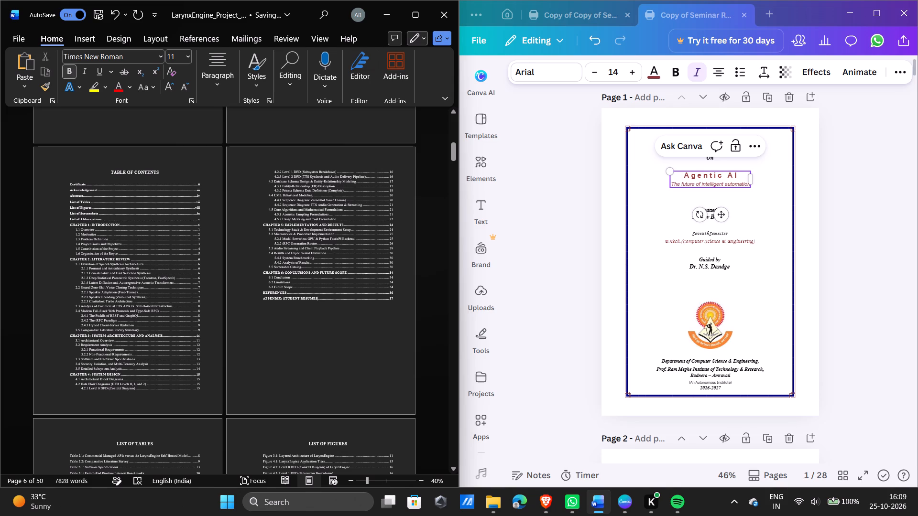
Push the CHAPTER 4 contents entries onto page 6 with blank lines after entry 3.5, leaving no gap between entries 4.1 and 4.2.
{"action": "left_click", "coordinate": [204, 379]}
{"action": "key", "text": "Return"}
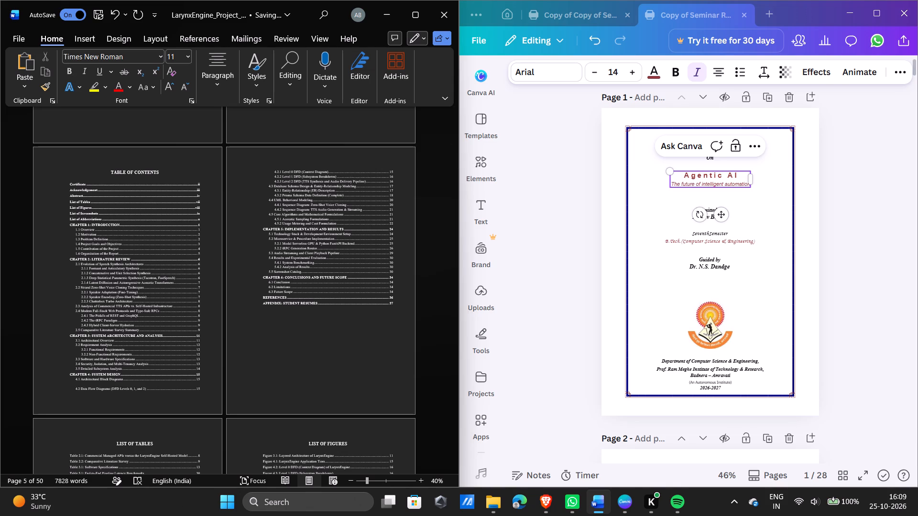
{"action": "key", "text": "Return"}
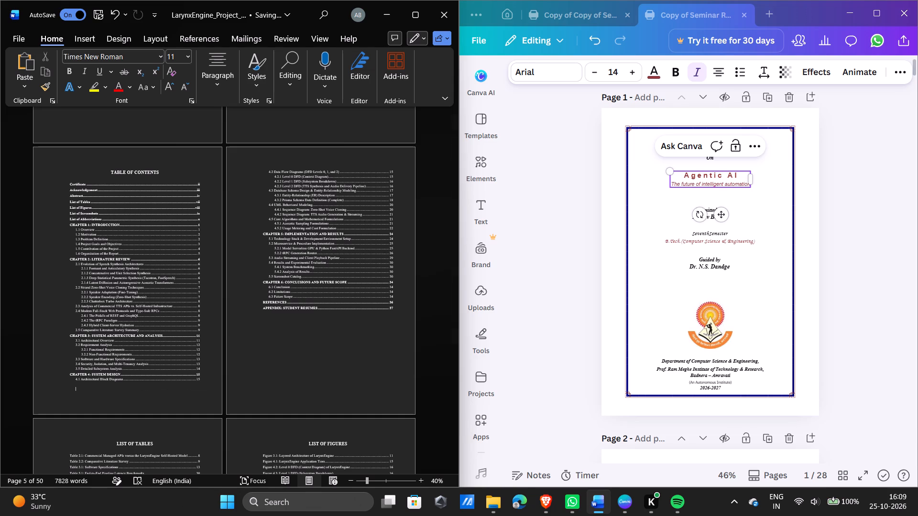
{"action": "left_click", "coordinate": [206, 369]}
{"action": "key", "text": "Return"}
{"action": "key", "text": "Return"}
{"action": "key", "text": "Return"}
{"action": "key", "text": "Return"}
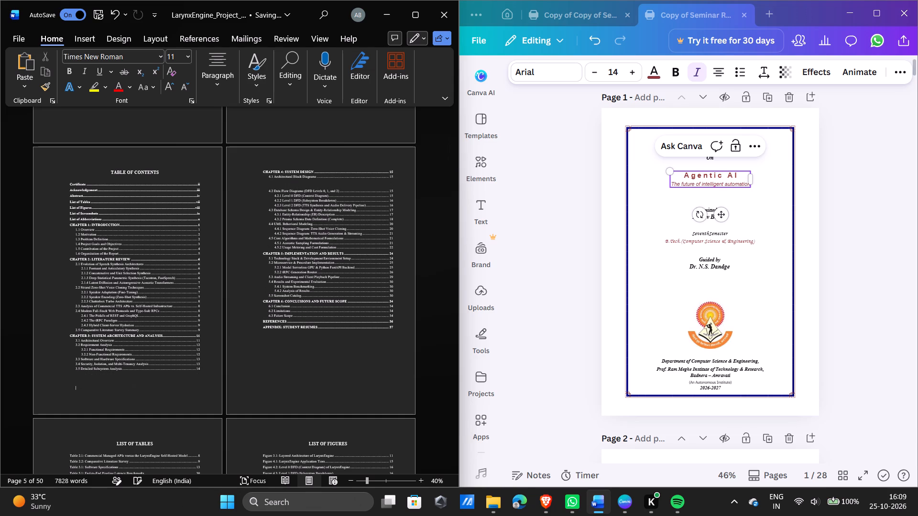
{"action": "left_click", "coordinate": [297, 186]}
{"action": "key", "text": "BackSpace"}
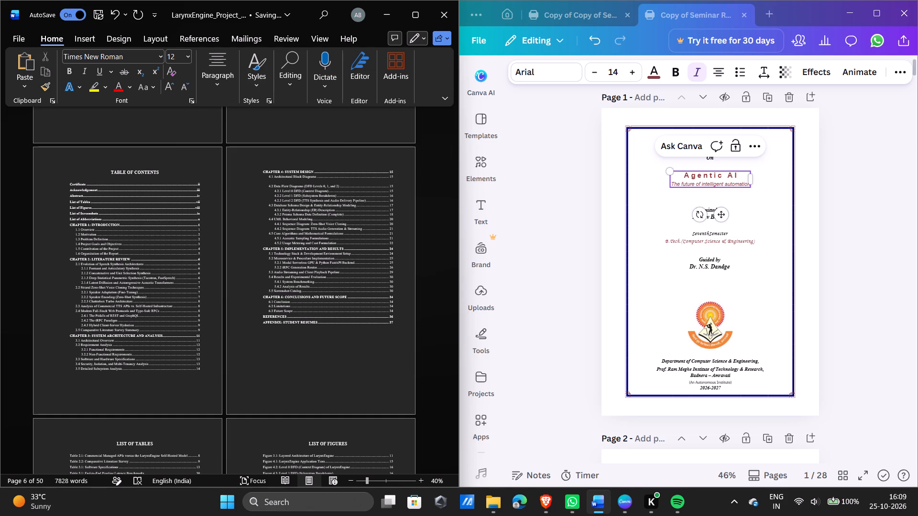
{"action": "key", "text": "BackSpace"}
{"action": "key", "text": "BackSpace"}
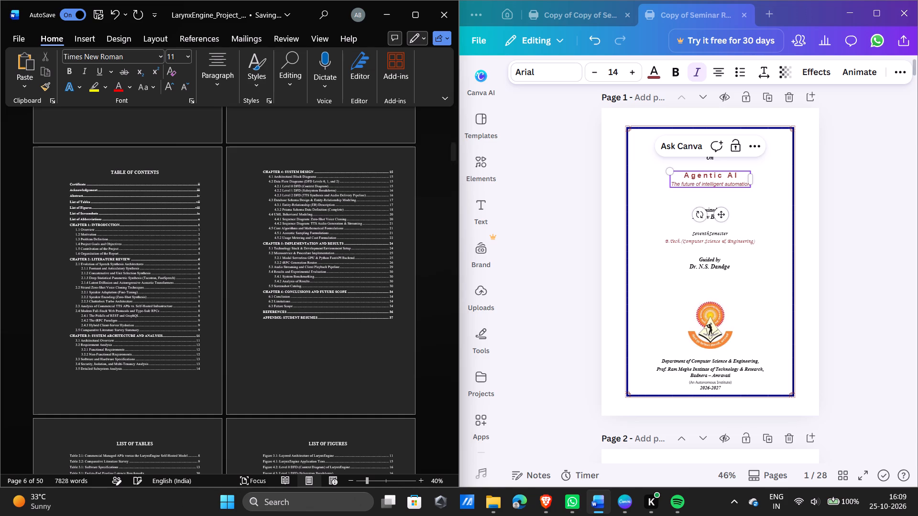
Insert a blank line between the "TABLE OF CONTENTS" heading and the Certificate entry.
{"action": "left_click", "coordinate": [68, 182]}
{"action": "key", "text": "Down"}
{"action": "key", "text": "Left"}
{"action": "key", "text": "Left"}
{"action": "key", "text": "Left"}
{"action": "key", "text": "Left"}
{"action": "key", "text": "Left"}
{"action": "key", "text": "Left"}
{"action": "key", "text": "Left"}
{"action": "key", "text": "Left"}
{"action": "key", "text": "Left"}
{"action": "key", "text": "Left"}
{"action": "key", "text": "Left"}
{"action": "key", "text": "Return"}
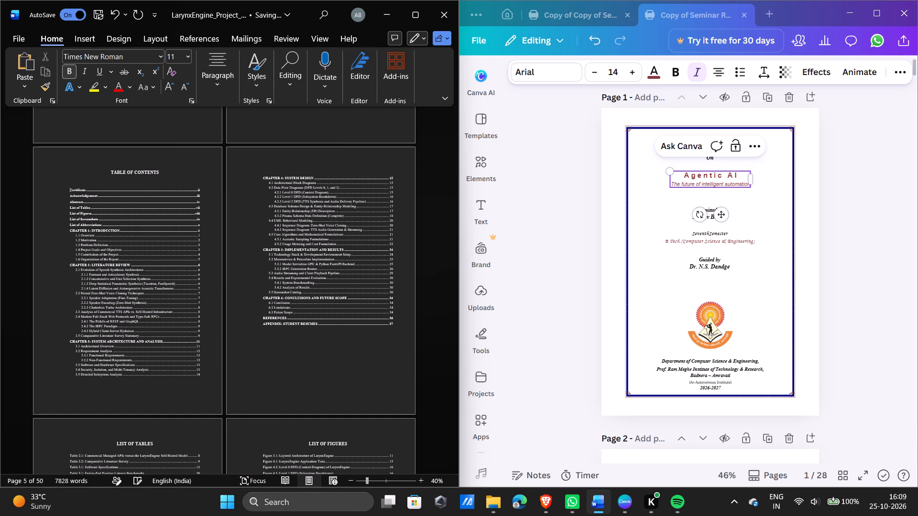
Insert two blank lines above the "CHAPTER 4: SYSTEM DESIGN" entry on the second page of the table of contents.
{"action": "scroll", "coordinate": [281, 189], "scroll_direction": "up", "scroll_amount": 2, "text": "ctrl"}
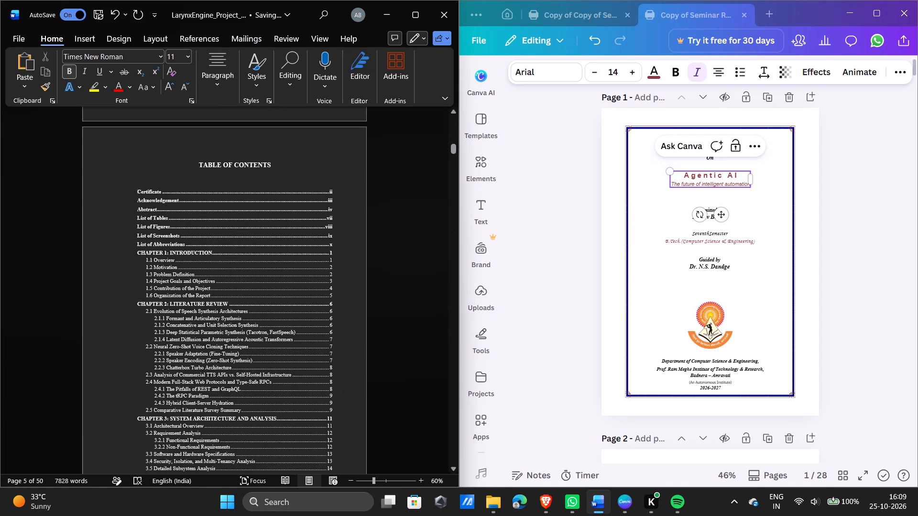
{"action": "scroll", "coordinate": [281, 189], "scroll_direction": "down", "scroll_amount": 2, "text": "ctrl"}
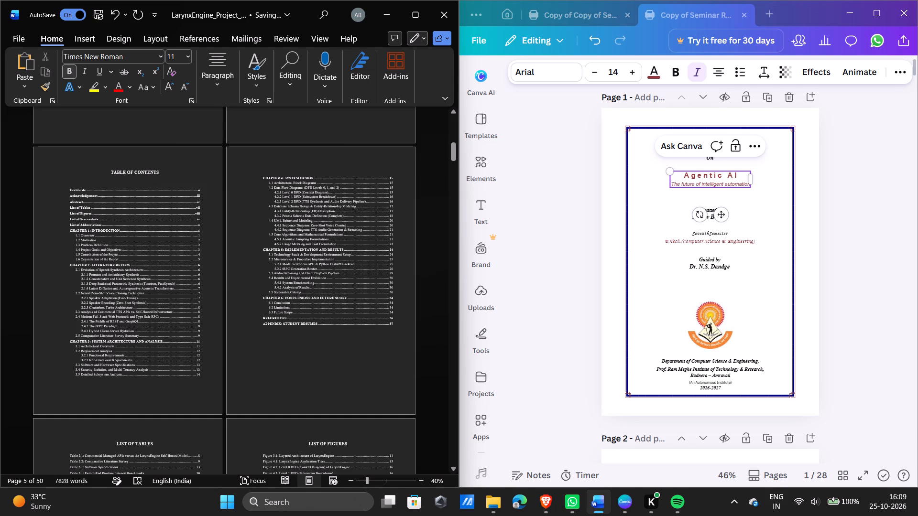
{"action": "left_click", "coordinate": [263, 177]}
{"action": "key", "text": "Return"}
{"action": "key", "text": "Return"}
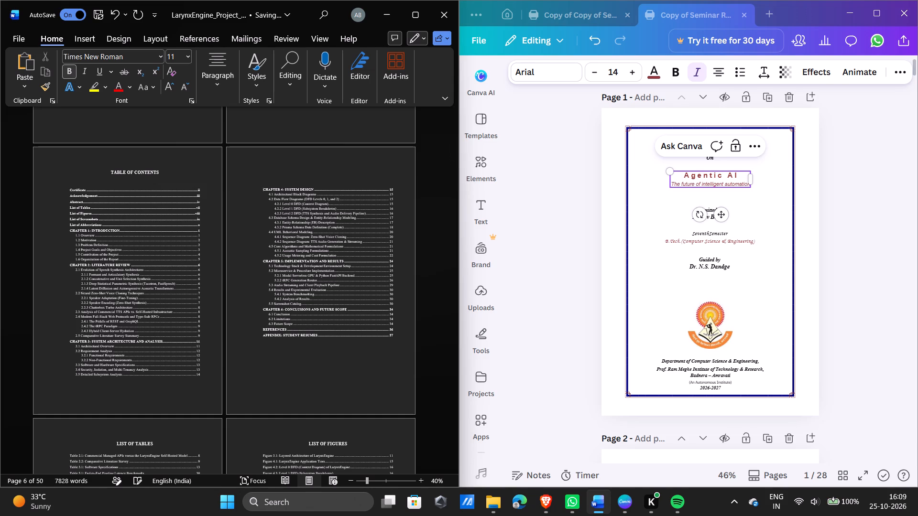
Set the "TABLE OF CONTENTS" heading's font size to 18.
{"action": "left_click_drag", "start_coordinate": [161, 171], "coordinate": [109, 166]}
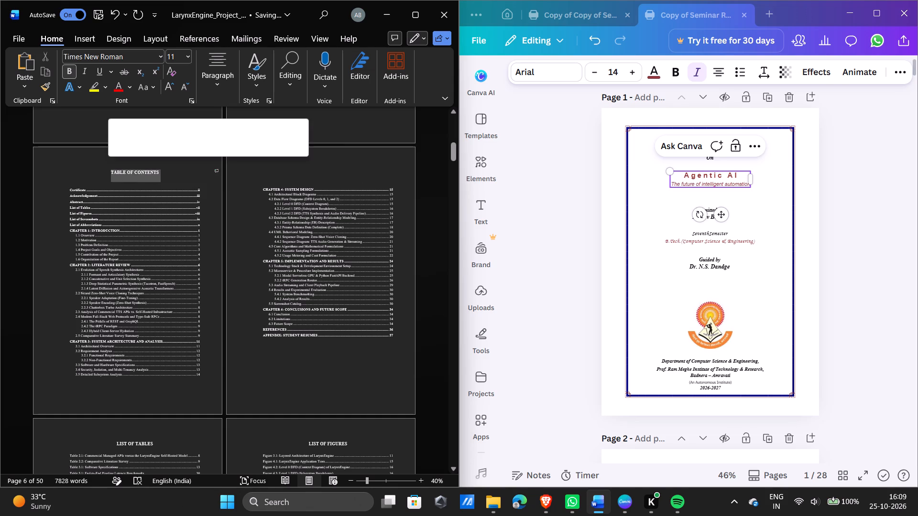
{"action": "left_click", "coordinate": [187, 58]}
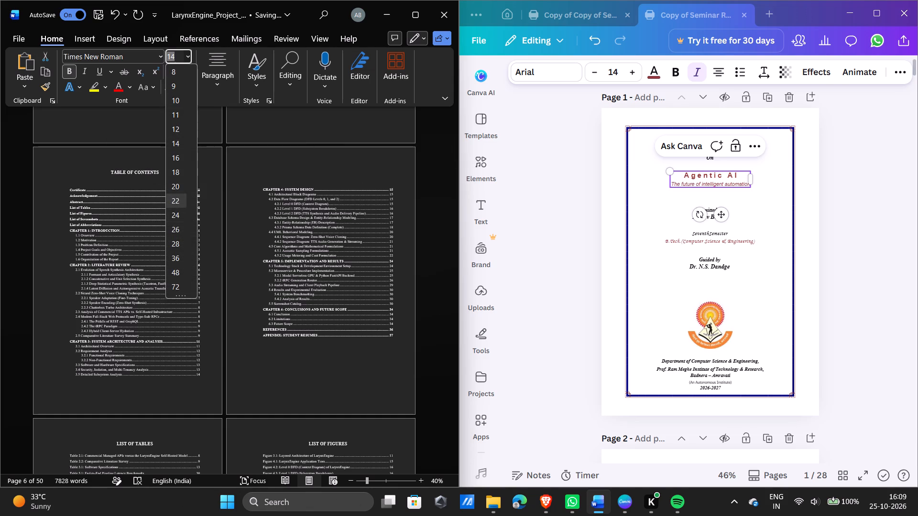
{"action": "left_click", "coordinate": [182, 168]}
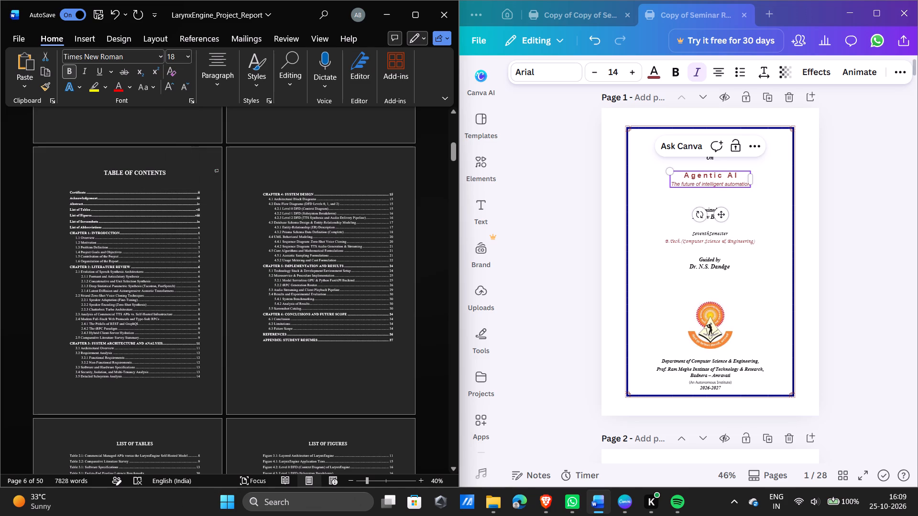
Reduce the gap above the "CHAPTER 4: SYSTEM DESIGN" entry on the second contents page to two blank lines.
{"action": "left_click", "coordinate": [263, 197]}
{"action": "key", "text": "Up"}
{"action": "key", "text": "Left"}
{"action": "key", "text": "Left"}
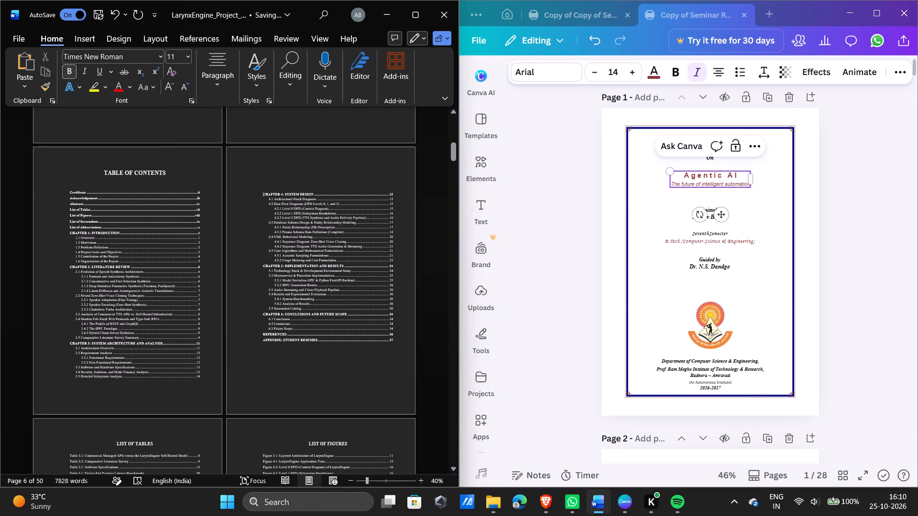
{"action": "key", "text": "BackSpace"}
{"action": "key", "text": "BackSpace"}
{"action": "key", "text": "BackSpace"}
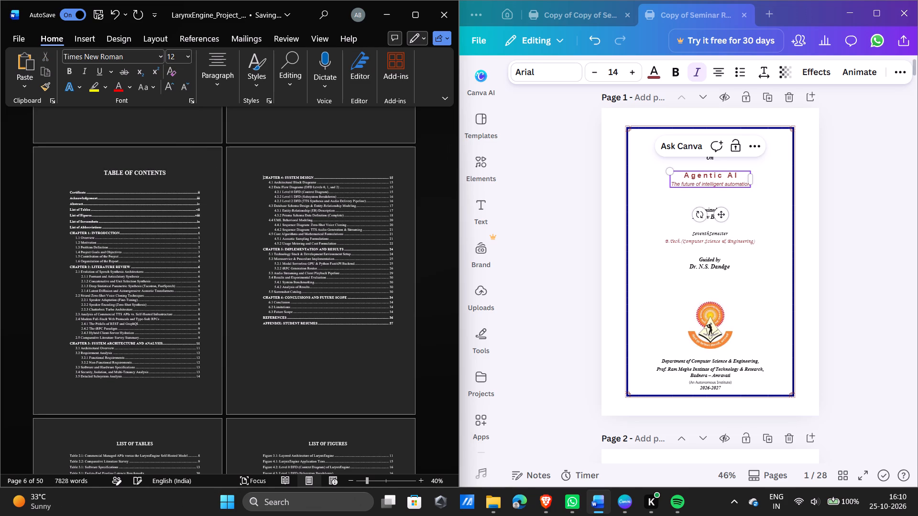
{"action": "key", "text": "BackSpace"}
{"action": "key", "text": "BackSpace"}
{"action": "key", "text": "Return"}
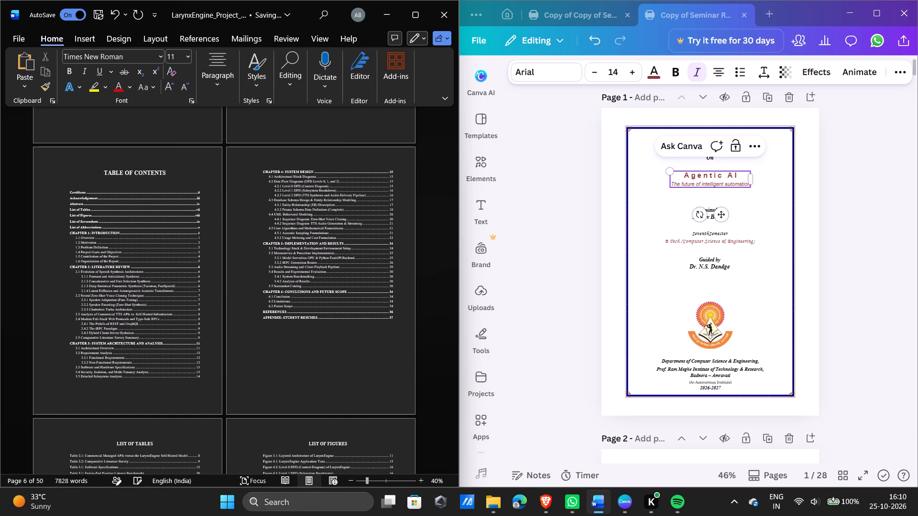
{"action": "key", "text": "Return"}
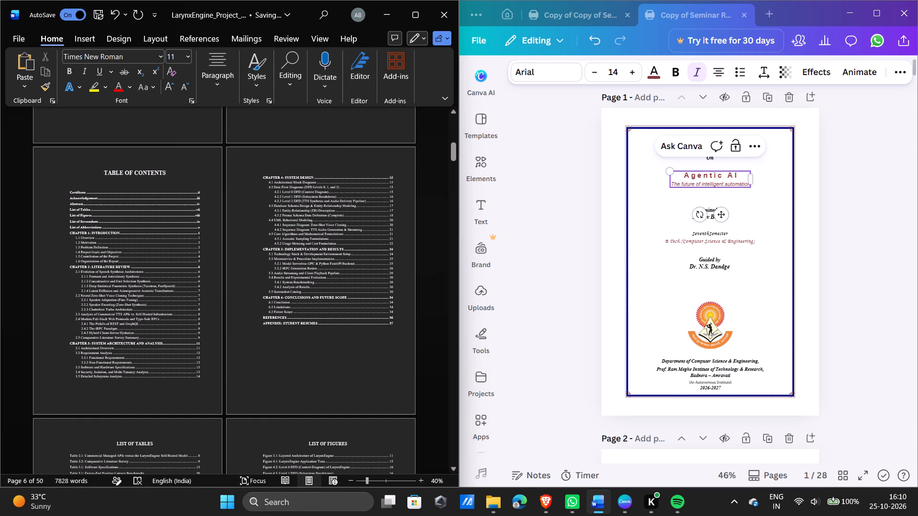
{"action": "key", "text": "Return"}
{"action": "key", "text": "BackSpace"}
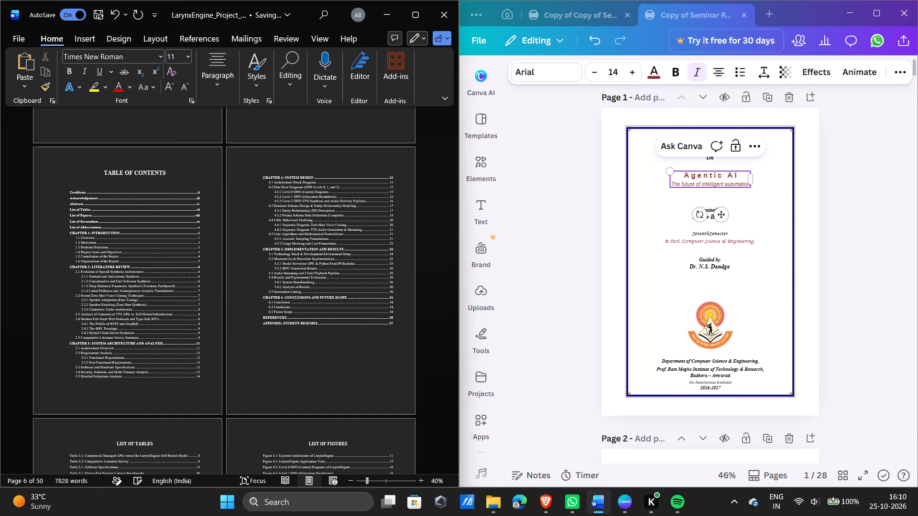
{"action": "scroll", "coordinate": [139, 173], "scroll_direction": "up", "scroll_amount": 1}
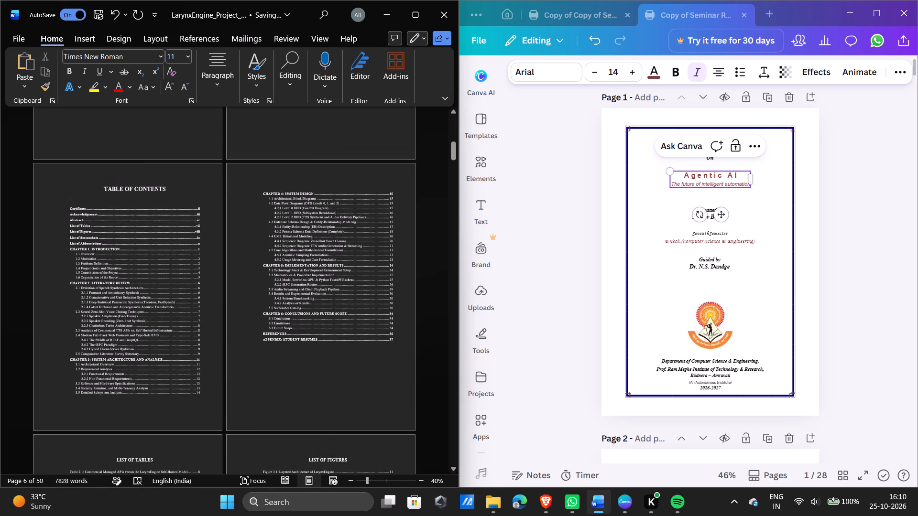
{"action": "scroll", "coordinate": [139, 173], "scroll_direction": "up", "scroll_amount": 1}
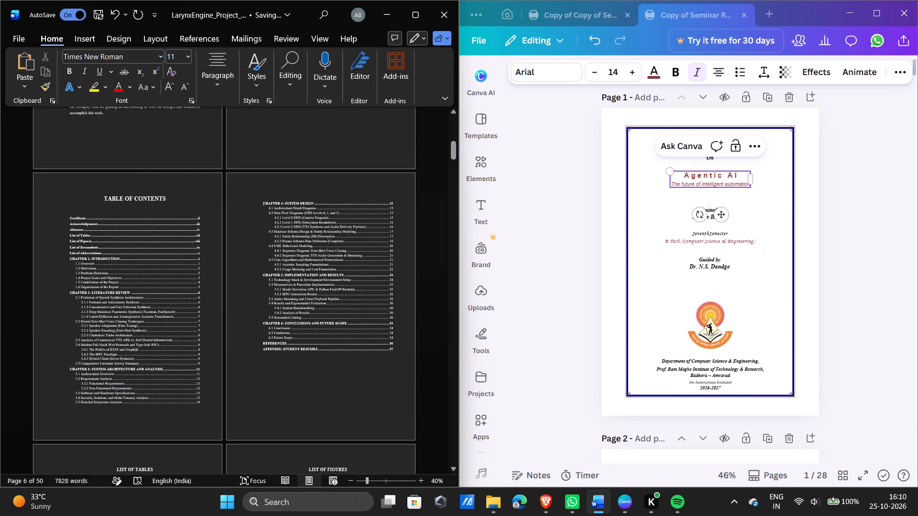
{"action": "key", "text": "Return"}
Set the font size of the "ACKNOWLEDGEMENT" and "ABSTRACT" headings to 16.
{"action": "scroll", "coordinate": [254, 182], "scroll_direction": "up", "scroll_amount": 2}
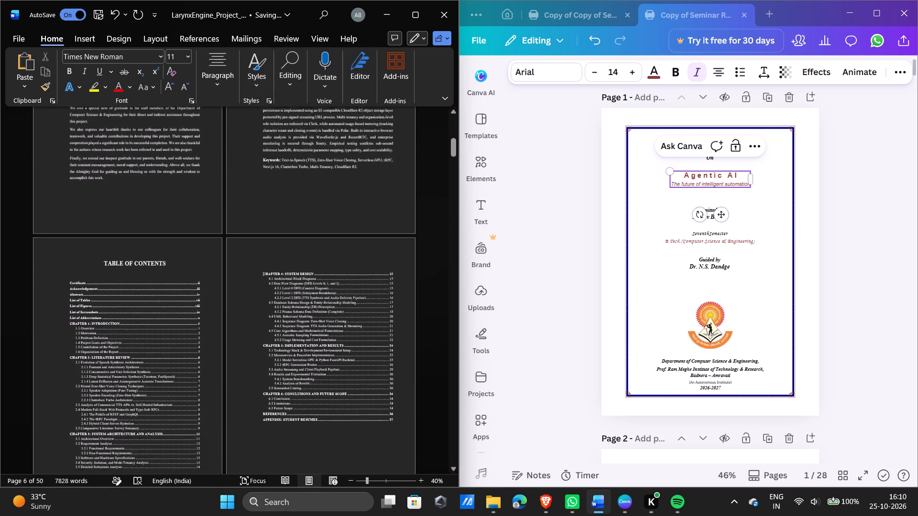
{"action": "scroll", "coordinate": [254, 182], "scroll_direction": "up", "scroll_amount": 3}
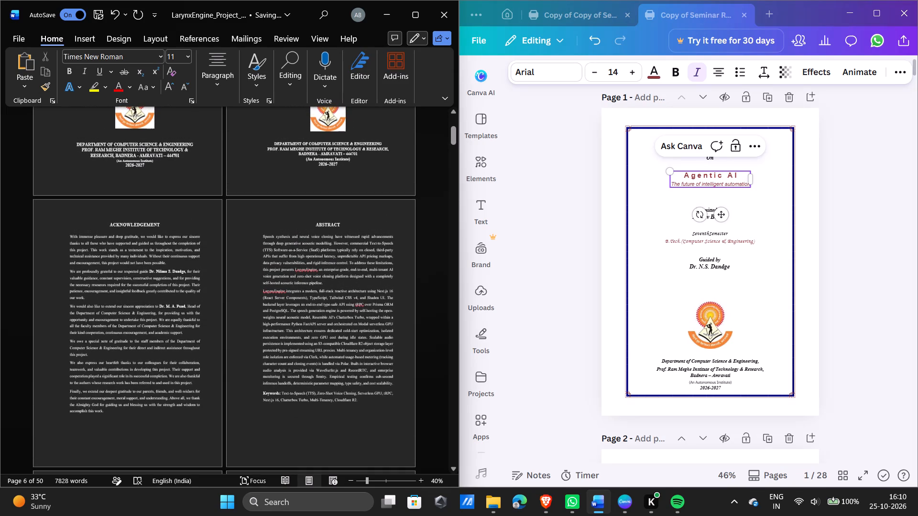
{"action": "left_click_drag", "start_coordinate": [172, 226], "coordinate": [112, 222]}
{"action": "left_click_drag", "start_coordinate": [112, 222], "coordinate": [110, 222]}
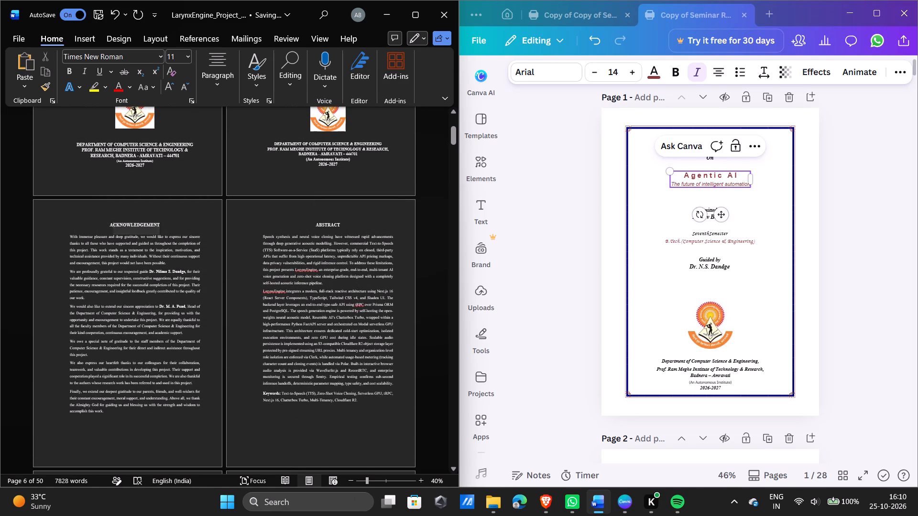
{"action": "left_click_drag", "start_coordinate": [110, 222], "coordinate": [101, 221]}
{"action": "left_click_drag", "start_coordinate": [107, 221], "coordinate": [170, 219]}
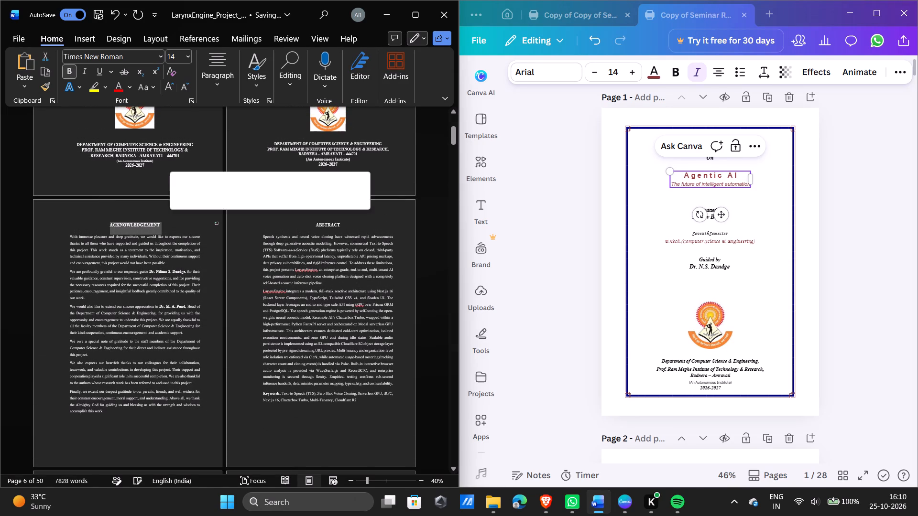
{"action": "left_click", "coordinate": [189, 54]}
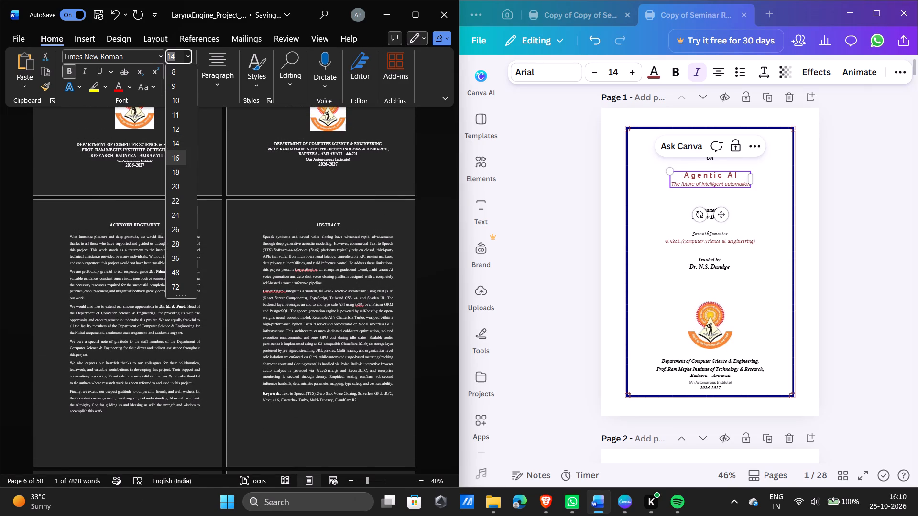
{"action": "left_click", "coordinate": [182, 156]}
{"action": "left_click_drag", "start_coordinate": [357, 228], "coordinate": [305, 226]}
{"action": "left_click", "coordinate": [189, 55]}
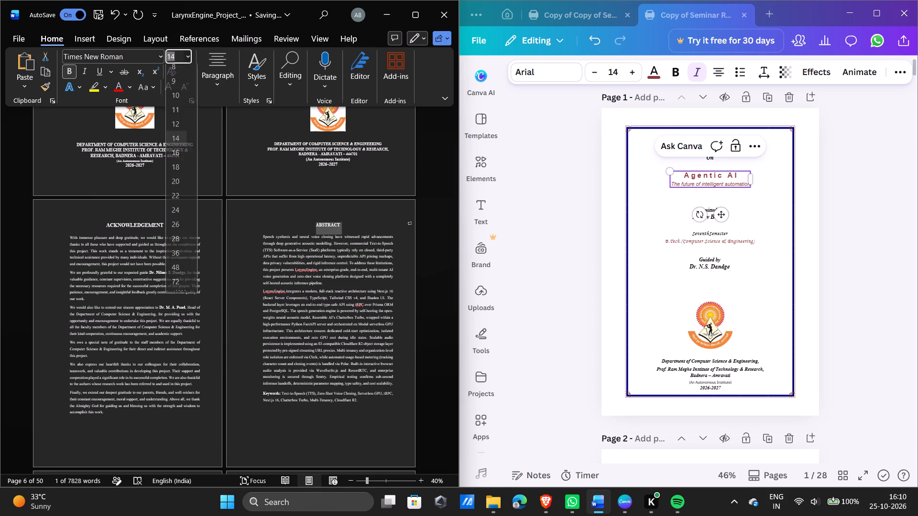
{"action": "left_click", "coordinate": [181, 161]}
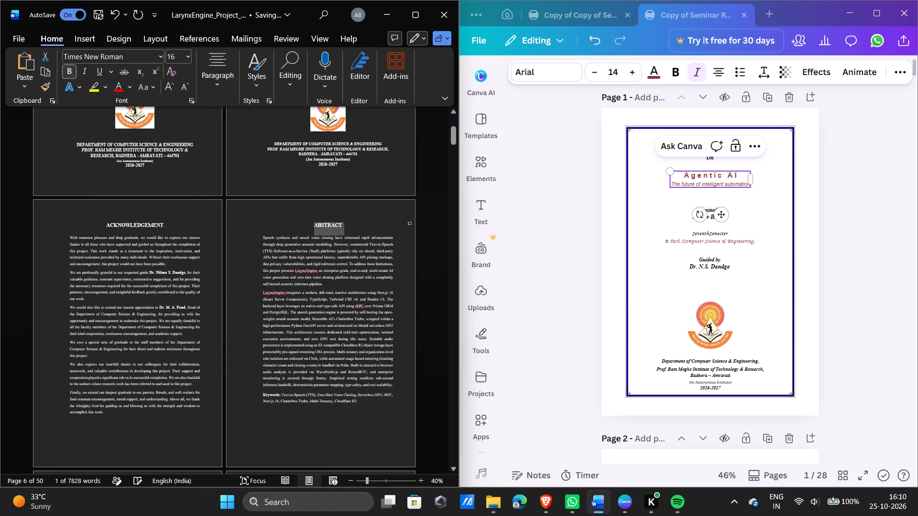
Set the font size of the "LIST OF TABLES" and "LIST OF FIGURES" headings to 16.
{"action": "scroll", "coordinate": [296, 226], "scroll_direction": "down", "scroll_amount": 7}
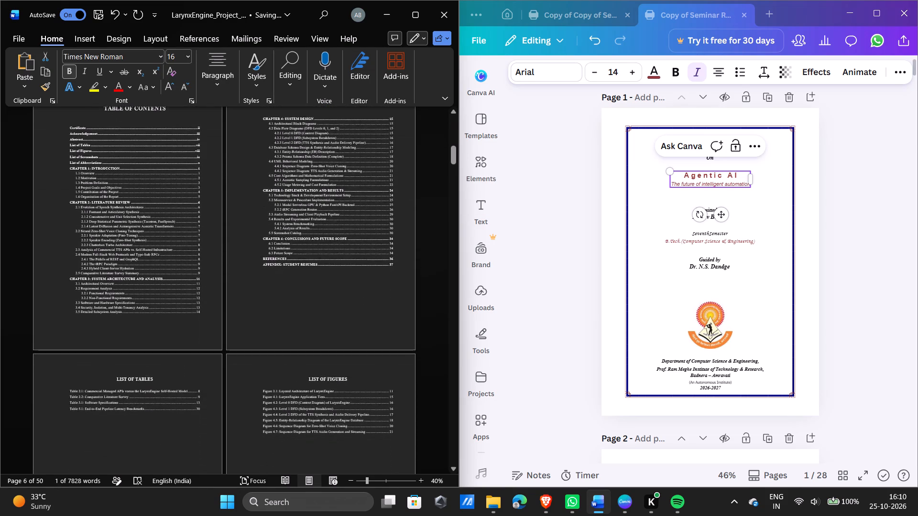
{"action": "scroll", "coordinate": [296, 226], "scroll_direction": "down", "scroll_amount": 2}
{"action": "left_click_drag", "start_coordinate": [167, 286], "coordinate": [103, 286]}
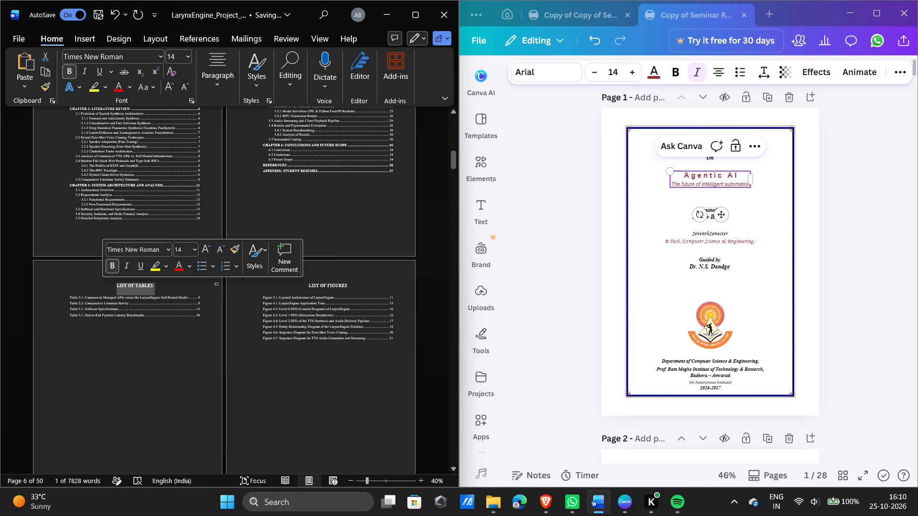
{"action": "left_click", "coordinate": [188, 53]}
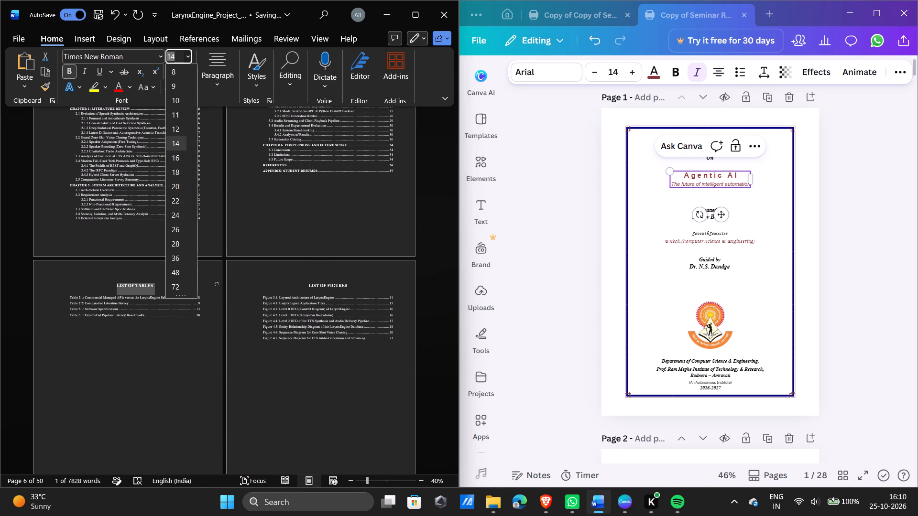
{"action": "left_click", "coordinate": [182, 159]}
{"action": "left_click_drag", "start_coordinate": [364, 283], "coordinate": [297, 287]}
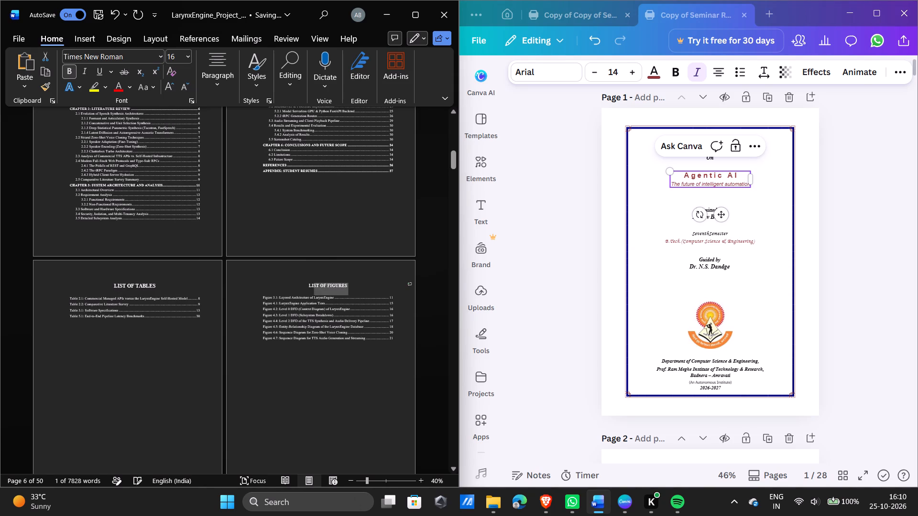
{"action": "left_click_drag", "start_coordinate": [297, 287], "coordinate": [293, 287]}
{"action": "left_click", "coordinate": [384, 251]}
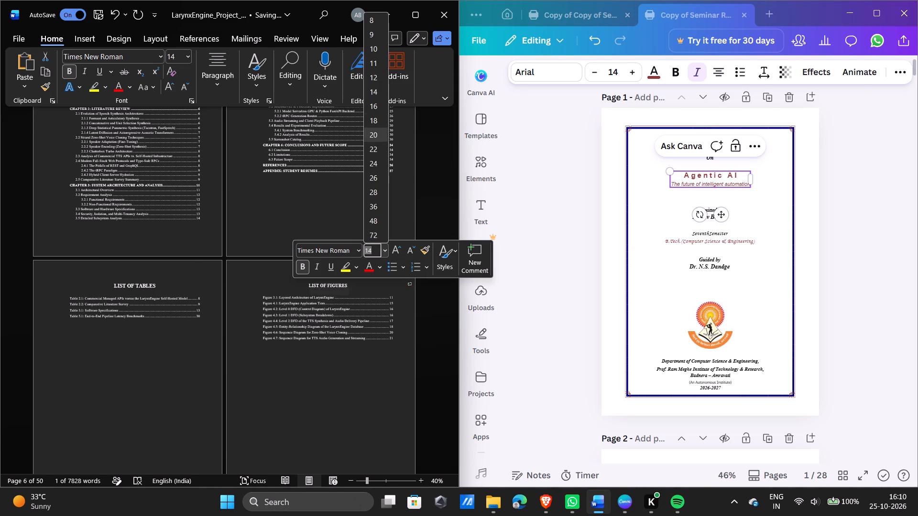
{"action": "left_click", "coordinate": [372, 108]}
Set the "LIST OF ABBREVIATIONS" heading's font size to 16.
{"action": "scroll", "coordinate": [328, 217], "scroll_direction": "down", "scroll_amount": 2}
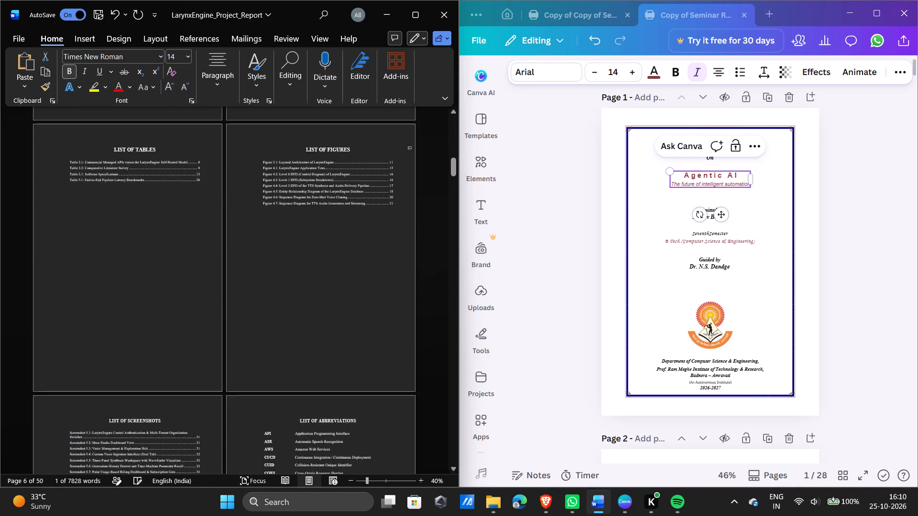
{"action": "scroll", "coordinate": [328, 217], "scroll_direction": "down", "scroll_amount": 1}
{"action": "left_click_drag", "start_coordinate": [360, 378], "coordinate": [137, 368]}
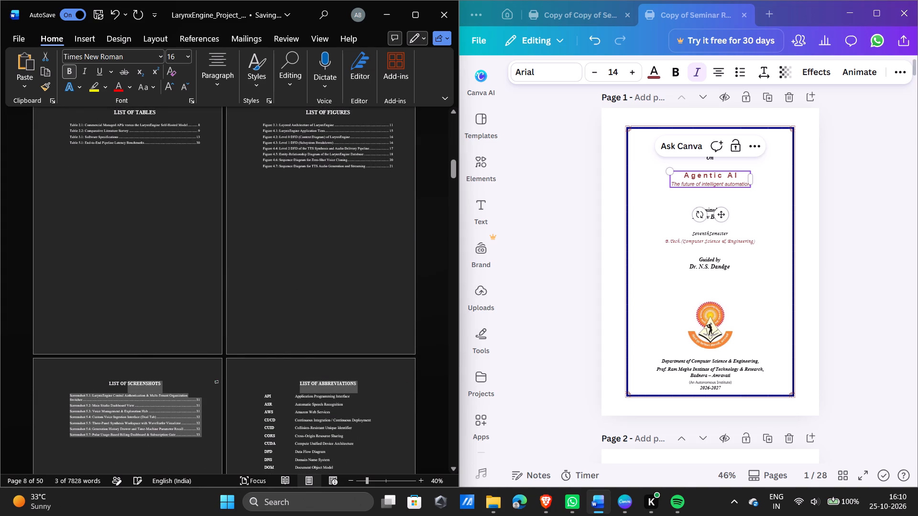
{"action": "left_click_drag", "start_coordinate": [137, 368], "coordinate": [280, 378]}
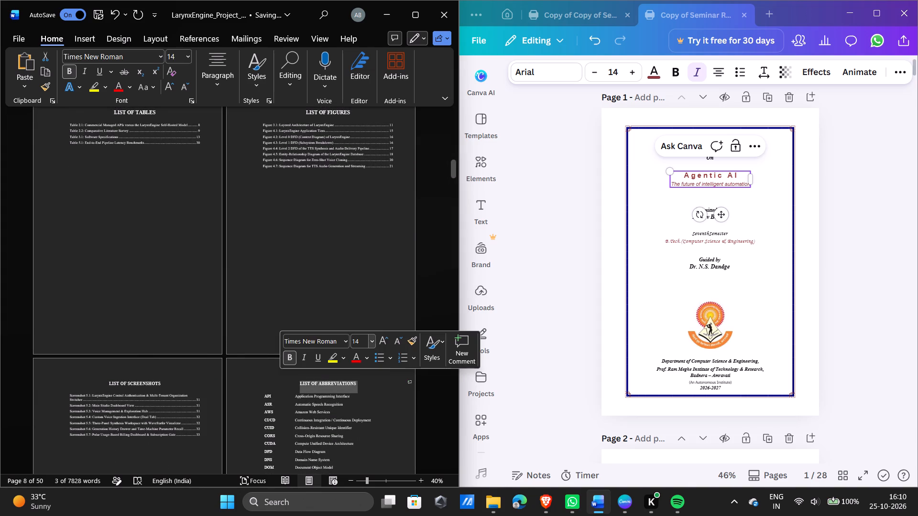
{"action": "left_click", "coordinate": [366, 340]}
{"action": "key", "text": "BackSpace"}
{"action": "type", "text": "16"}
{"action": "key", "text": "Return"}
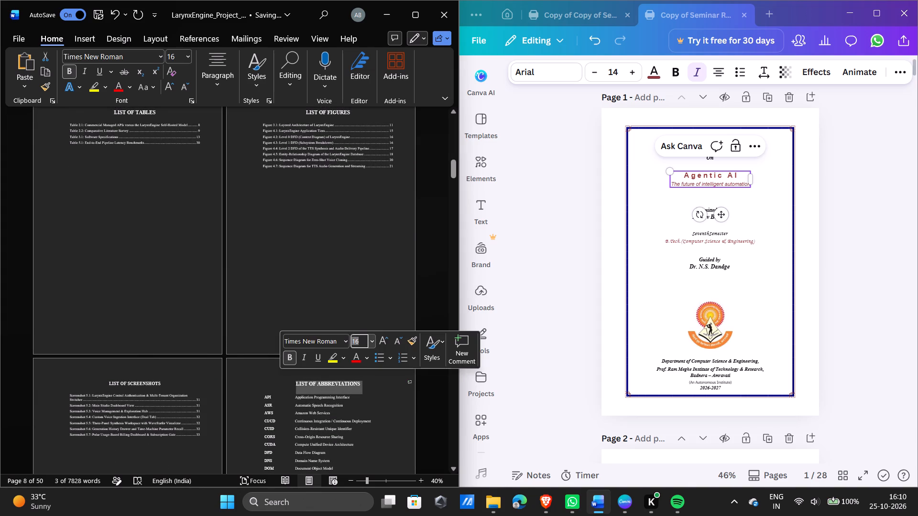
Set the "LIST OF SCREENSHOTS" heading's font size to 16, keeping its text intact.
{"action": "triple_click", "coordinate": [171, 383]}
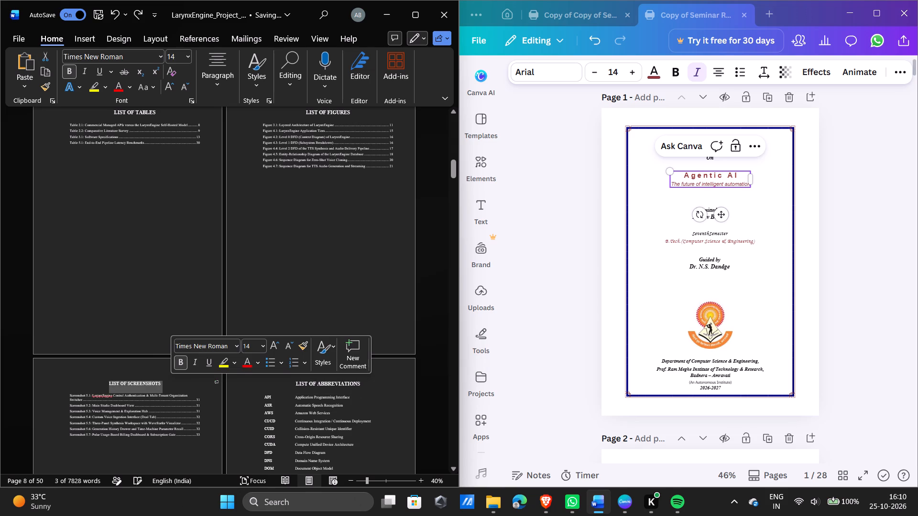
{"action": "type", "text": "16"}
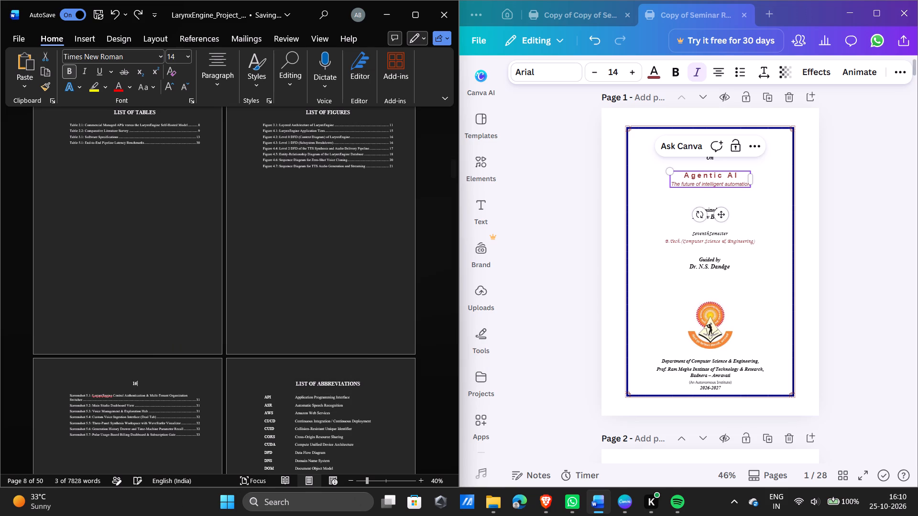
{"action": "left_click", "coordinate": [118, 12]}
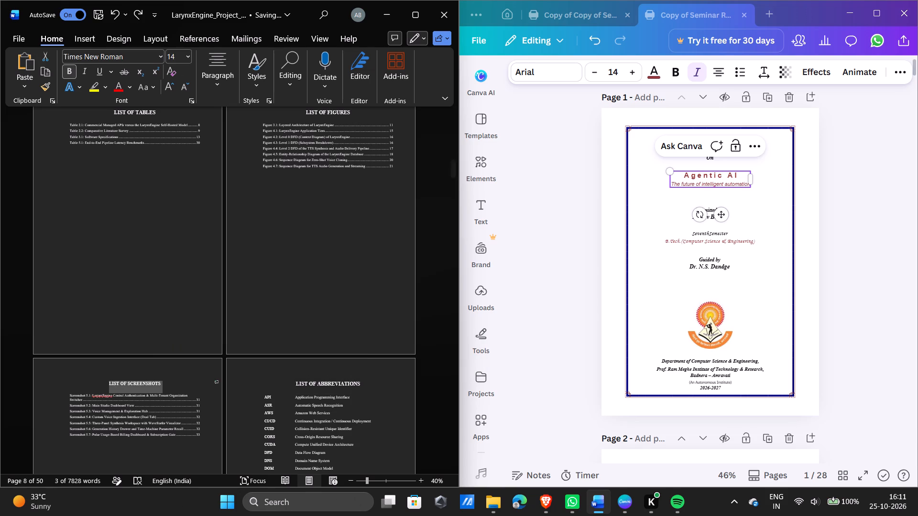
{"action": "left_click", "coordinate": [190, 54]}
{"action": "left_click", "coordinate": [181, 156]}
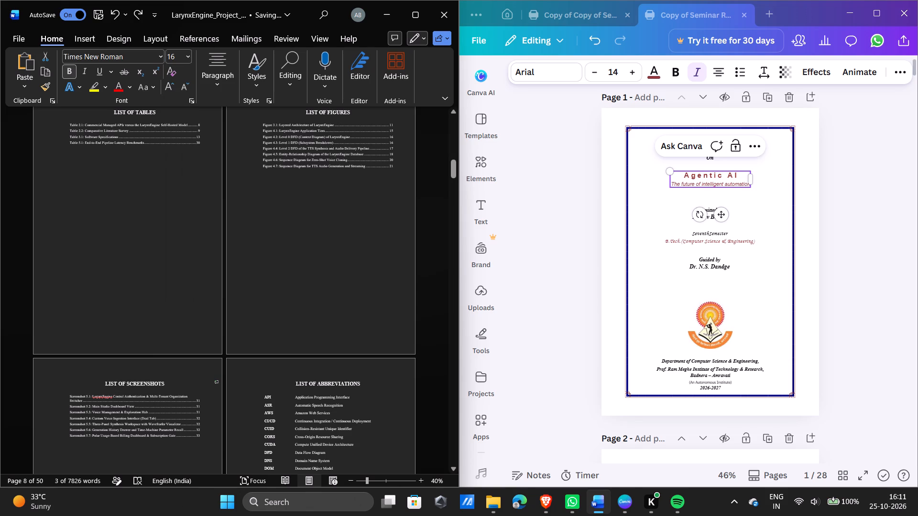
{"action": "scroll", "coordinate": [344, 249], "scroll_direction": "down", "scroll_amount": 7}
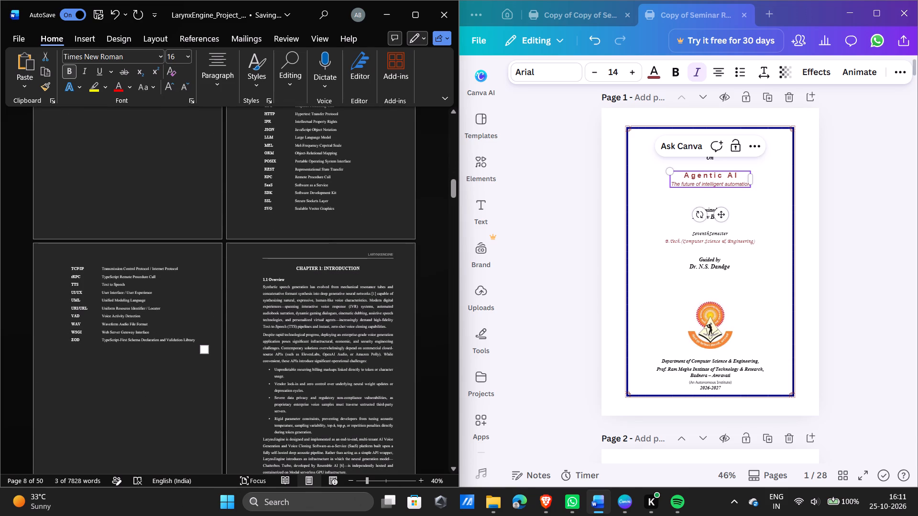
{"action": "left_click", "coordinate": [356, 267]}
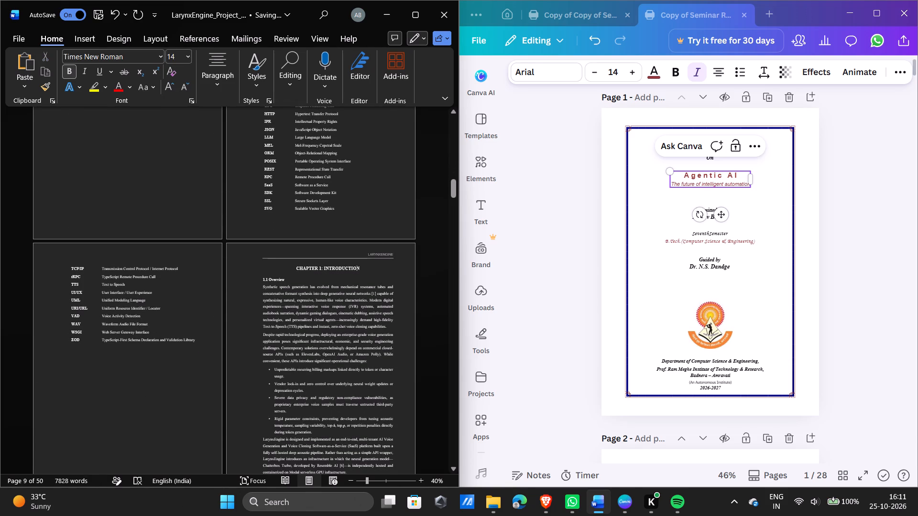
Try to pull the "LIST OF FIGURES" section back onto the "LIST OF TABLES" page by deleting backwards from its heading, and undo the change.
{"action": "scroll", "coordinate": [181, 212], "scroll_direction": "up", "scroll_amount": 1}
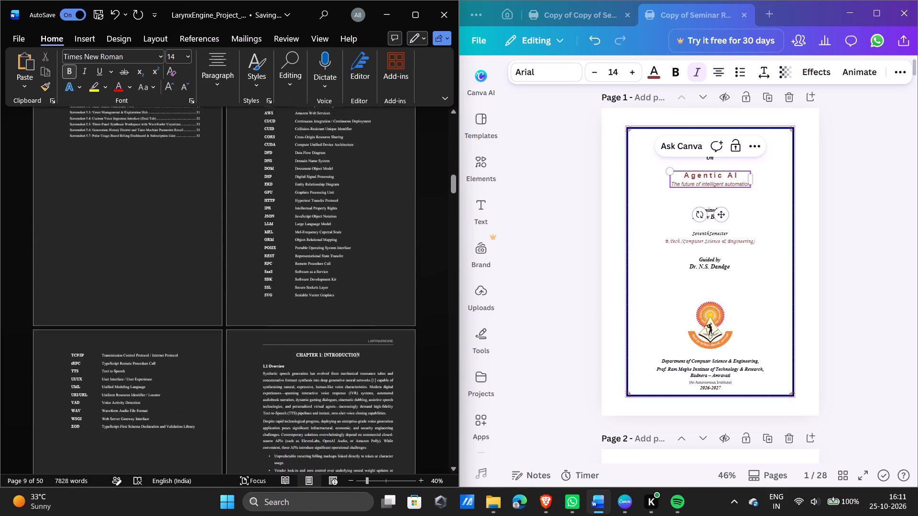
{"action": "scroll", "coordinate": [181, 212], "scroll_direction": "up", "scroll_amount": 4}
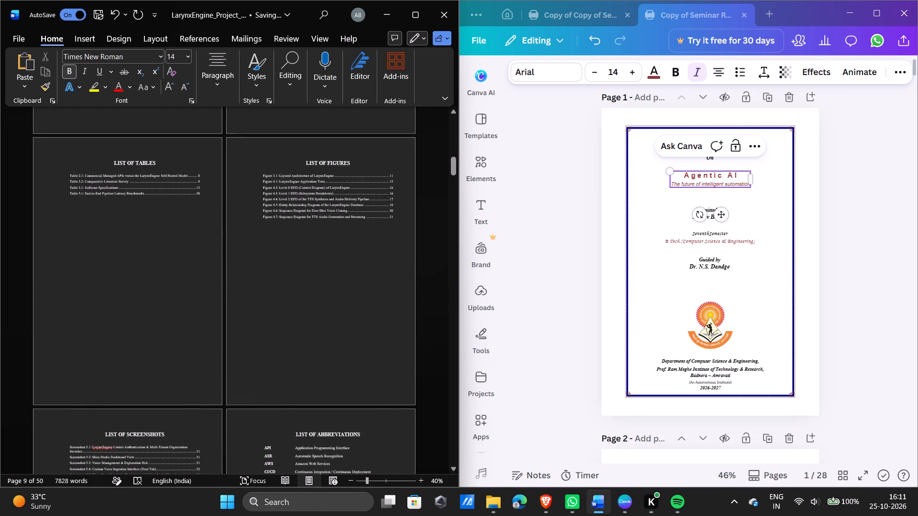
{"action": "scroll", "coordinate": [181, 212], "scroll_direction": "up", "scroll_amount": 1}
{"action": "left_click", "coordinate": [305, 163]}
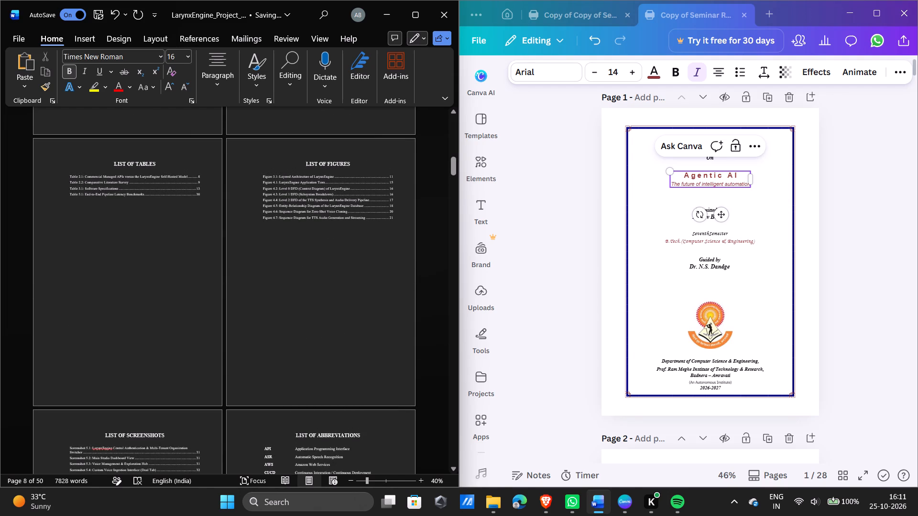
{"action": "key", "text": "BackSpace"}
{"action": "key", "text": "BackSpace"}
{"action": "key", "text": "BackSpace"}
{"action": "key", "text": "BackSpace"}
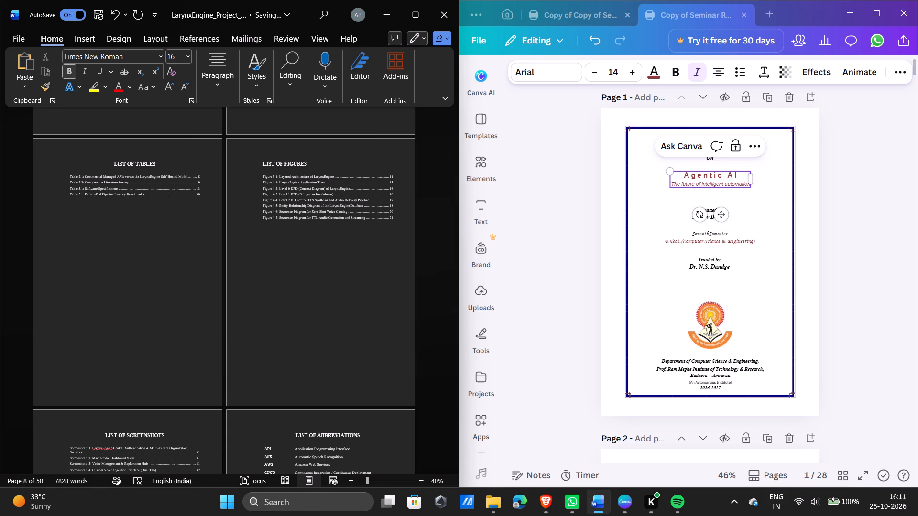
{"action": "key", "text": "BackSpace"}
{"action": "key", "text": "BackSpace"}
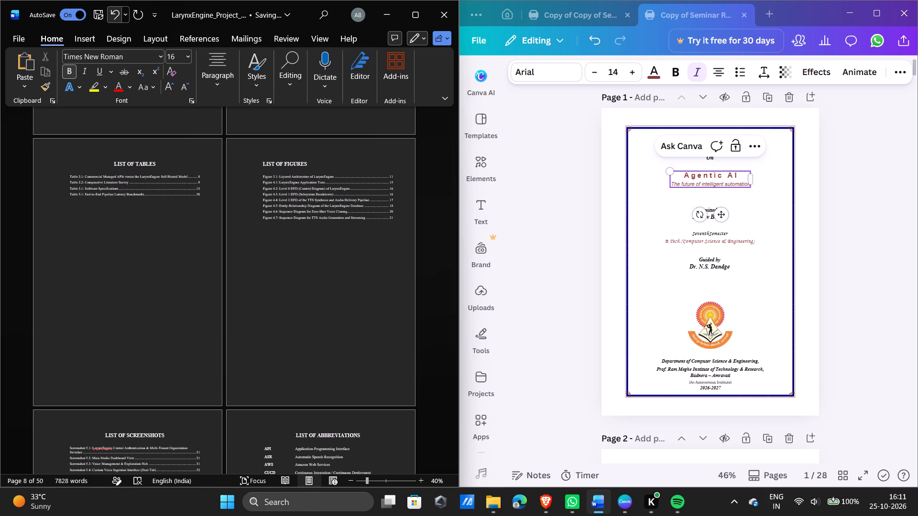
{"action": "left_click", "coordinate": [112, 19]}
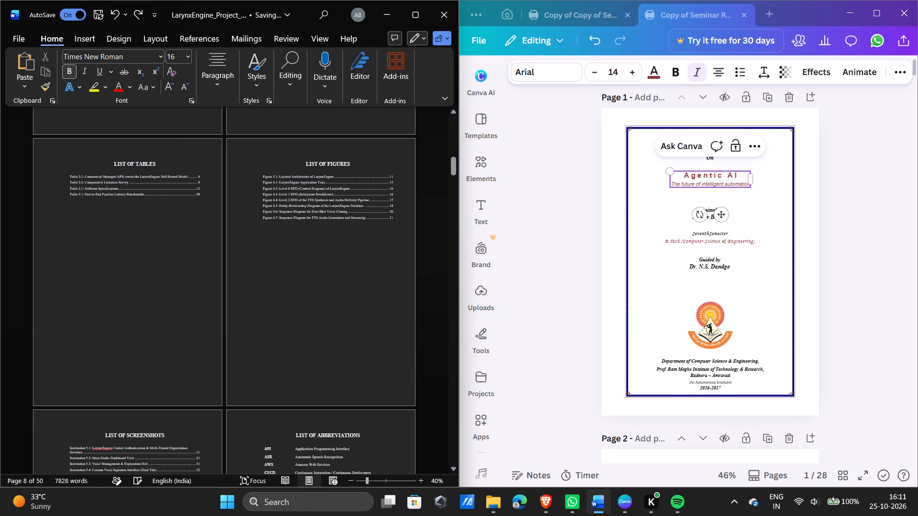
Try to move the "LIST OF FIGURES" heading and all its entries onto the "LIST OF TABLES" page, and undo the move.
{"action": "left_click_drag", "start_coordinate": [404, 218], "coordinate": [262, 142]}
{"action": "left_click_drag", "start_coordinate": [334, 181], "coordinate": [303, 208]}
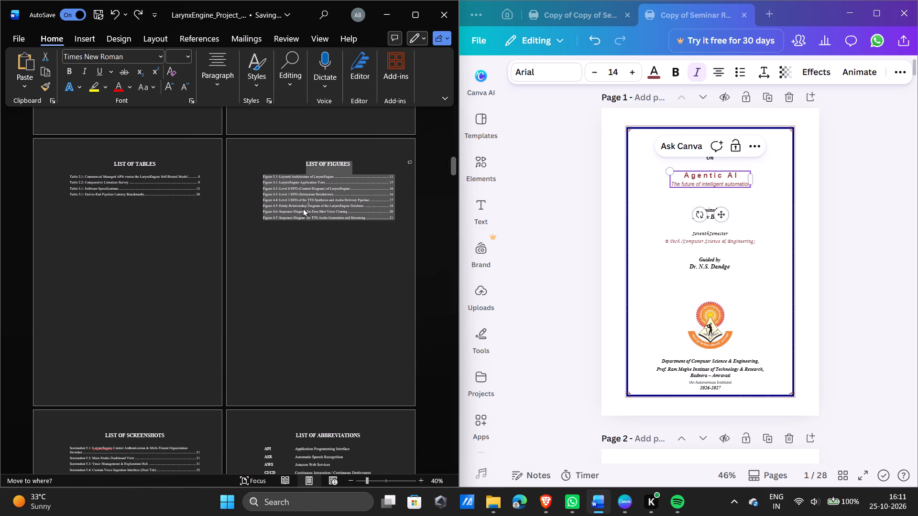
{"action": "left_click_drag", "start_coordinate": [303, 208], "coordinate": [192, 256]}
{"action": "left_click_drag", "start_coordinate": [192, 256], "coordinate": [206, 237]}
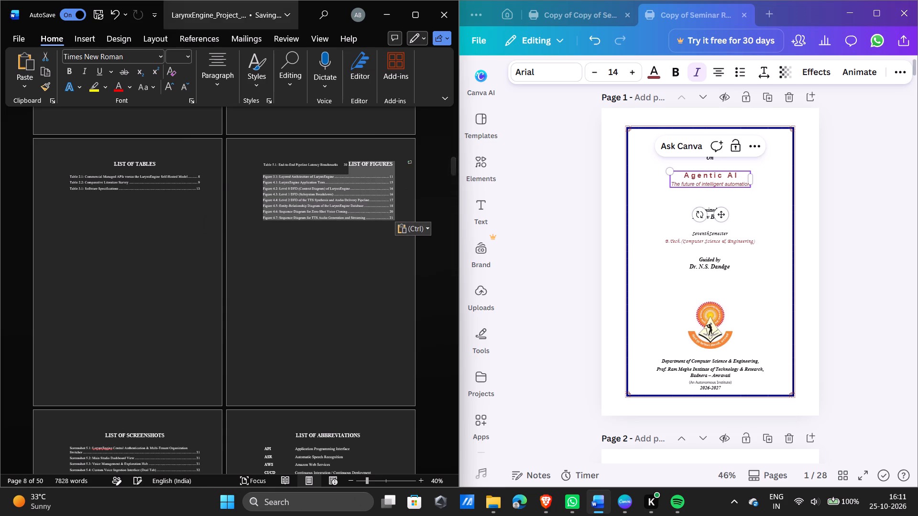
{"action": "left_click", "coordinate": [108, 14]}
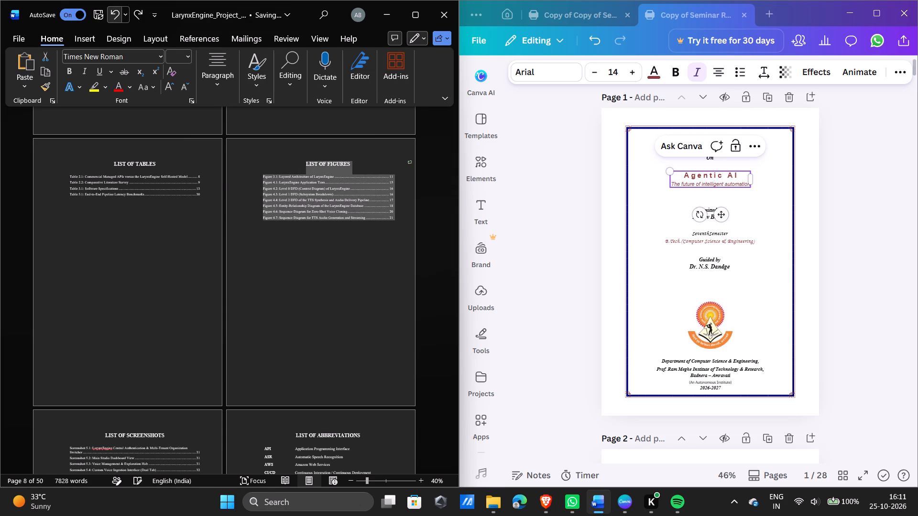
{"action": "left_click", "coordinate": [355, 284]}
Compare the Word report's chapter pages with the Canva report's body and references page for layout, headers and footers.
{"action": "scroll", "coordinate": [274, 254], "scroll_direction": "down", "scroll_amount": 4}
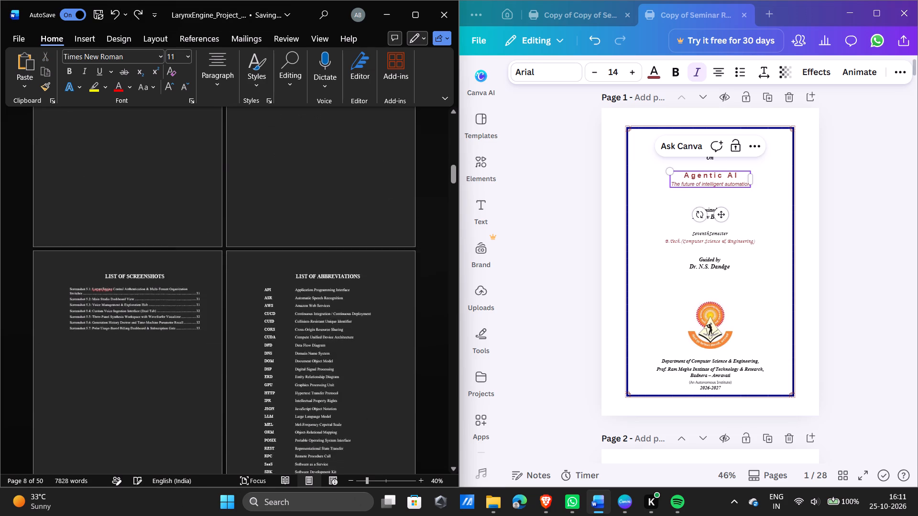
{"action": "scroll", "coordinate": [274, 254], "scroll_direction": "down", "scroll_amount": 4}
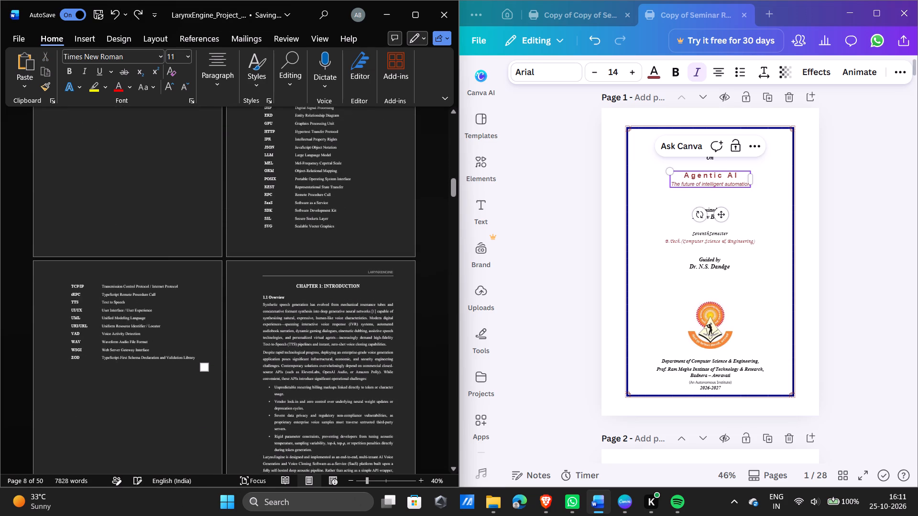
{"action": "scroll", "coordinate": [274, 254], "scroll_direction": "down", "scroll_amount": 4}
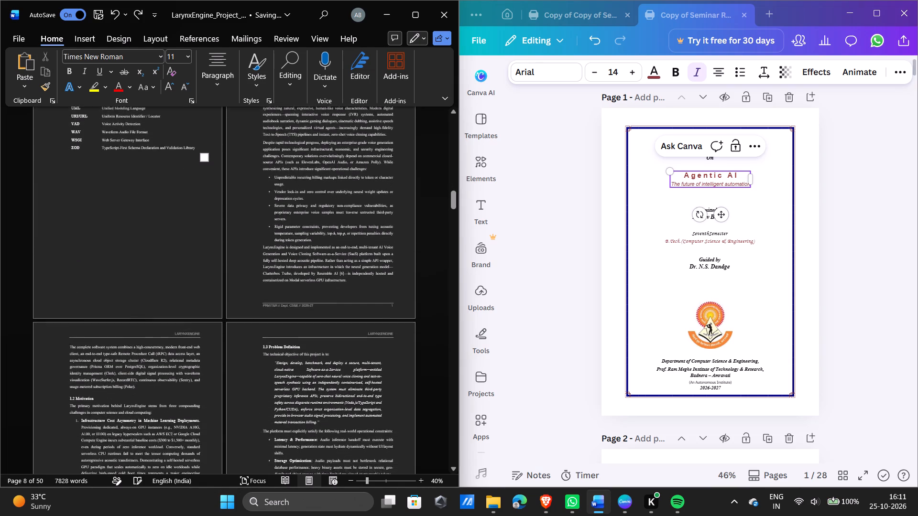
{"action": "scroll", "coordinate": [274, 254], "scroll_direction": "down", "scroll_amount": 2}
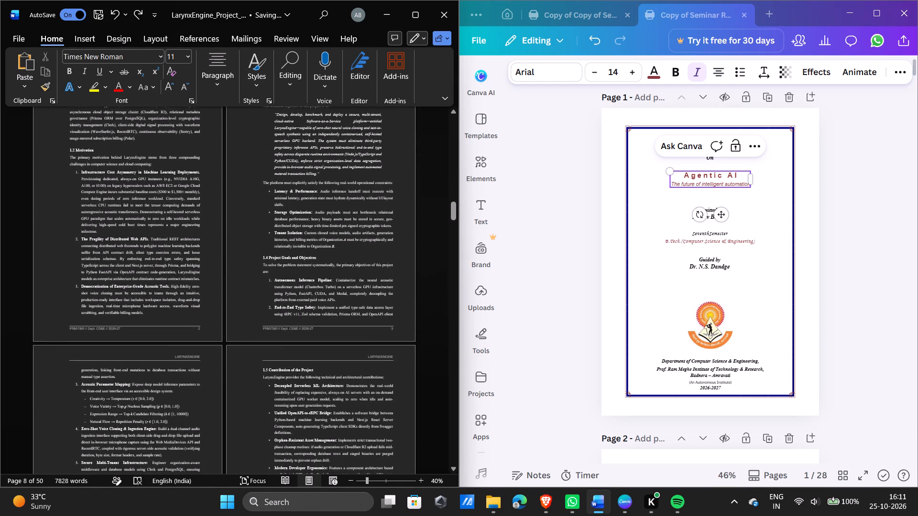
{"action": "scroll", "coordinate": [274, 254], "scroll_direction": "down", "scroll_amount": 1}
{"action": "scroll", "coordinate": [654, 241], "scroll_direction": "down", "scroll_amount": 20}
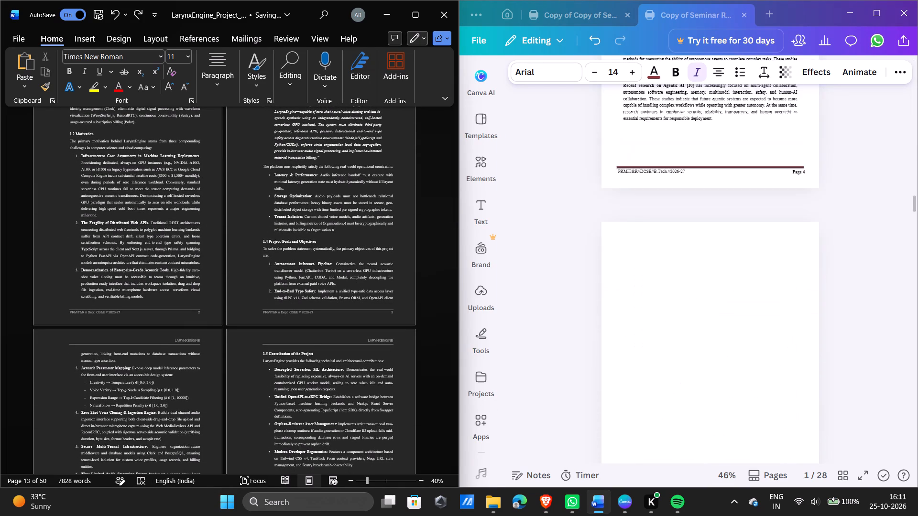
{"action": "scroll", "coordinate": [654, 241], "scroll_direction": "down", "scroll_amount": 3}
{"action": "scroll", "coordinate": [654, 241], "scroll_direction": "up", "scroll_amount": 1}
{"action": "scroll", "coordinate": [654, 241], "scroll_direction": "down", "scroll_amount": 1}
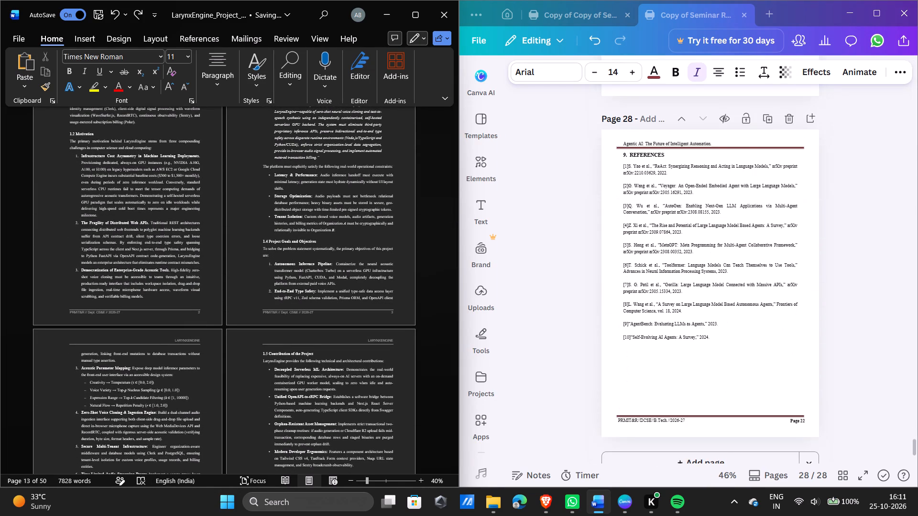
{"action": "scroll", "coordinate": [654, 241], "scroll_direction": "down", "scroll_amount": 1}
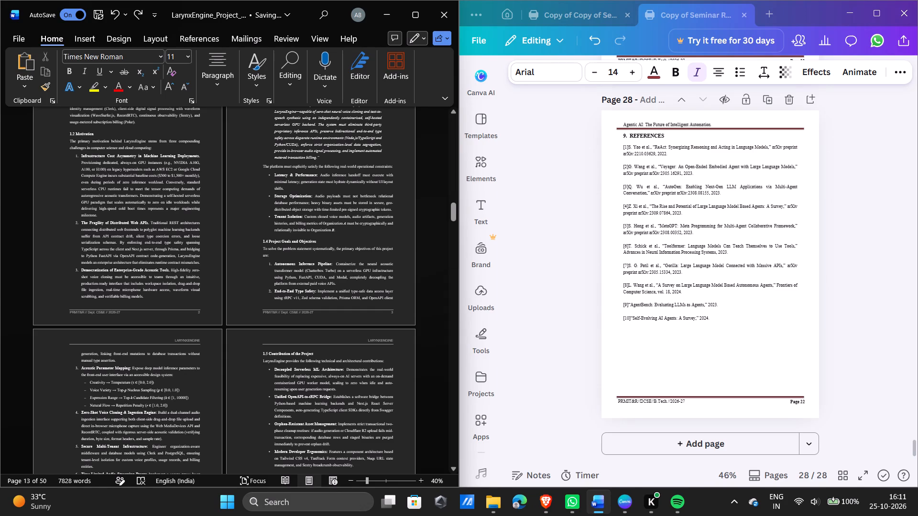
{"action": "scroll", "coordinate": [205, 218], "scroll_direction": "down", "scroll_amount": 19}
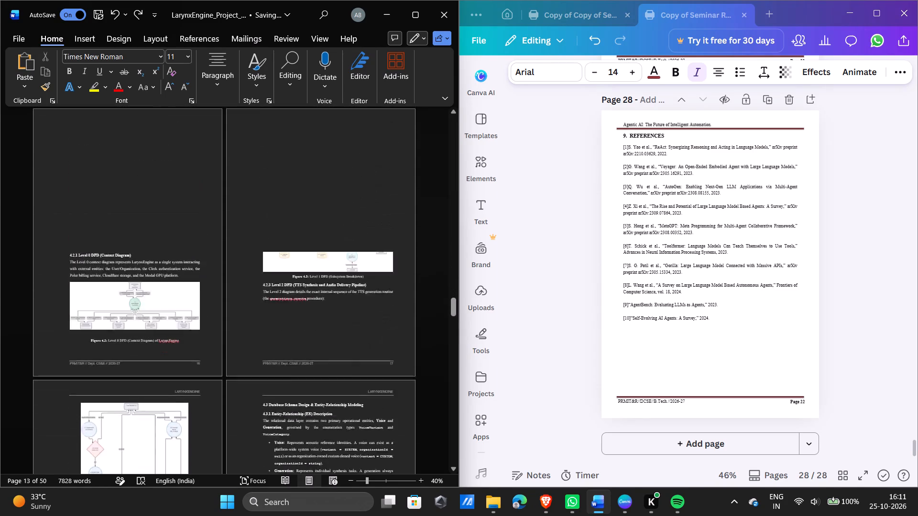
{"action": "scroll", "coordinate": [205, 218], "scroll_direction": "down", "scroll_amount": 20}
{"action": "scroll", "coordinate": [205, 218], "scroll_direction": "down", "scroll_amount": 20}
{"action": "scroll", "coordinate": [205, 218], "scroll_direction": "down", "scroll_amount": 20}
{"action": "scroll", "coordinate": [205, 218], "scroll_direction": "down", "scroll_amount": 7}
{"action": "scroll", "coordinate": [205, 218], "scroll_direction": "up", "scroll_amount": 20}
{"action": "scroll", "coordinate": [205, 218], "scroll_direction": "up", "scroll_amount": 20}
{"action": "scroll", "coordinate": [205, 218], "scroll_direction": "up", "scroll_amount": 20}
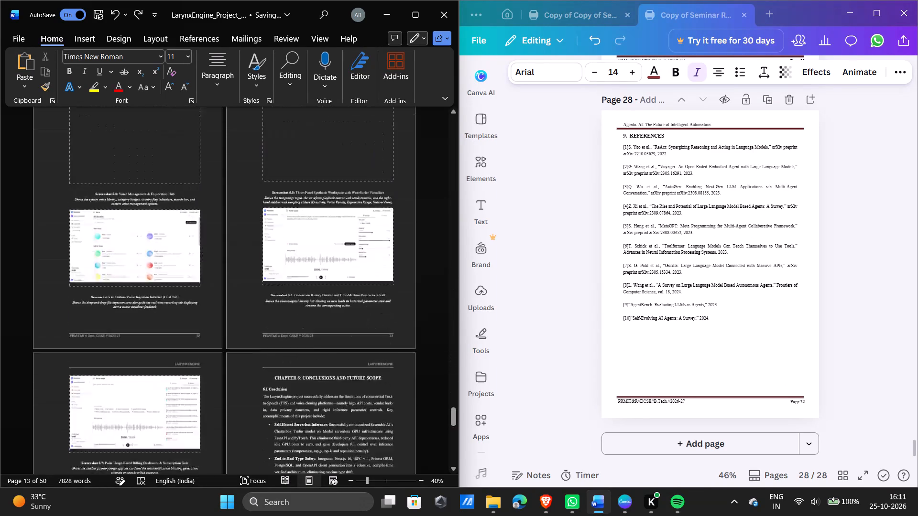
{"action": "scroll", "coordinate": [205, 218], "scroll_direction": "up", "scroll_amount": 20}
{"action": "scroll", "coordinate": [205, 218], "scroll_direction": "up", "scroll_amount": 20}
{"action": "scroll", "coordinate": [205, 218], "scroll_direction": "up", "scroll_amount": 20}
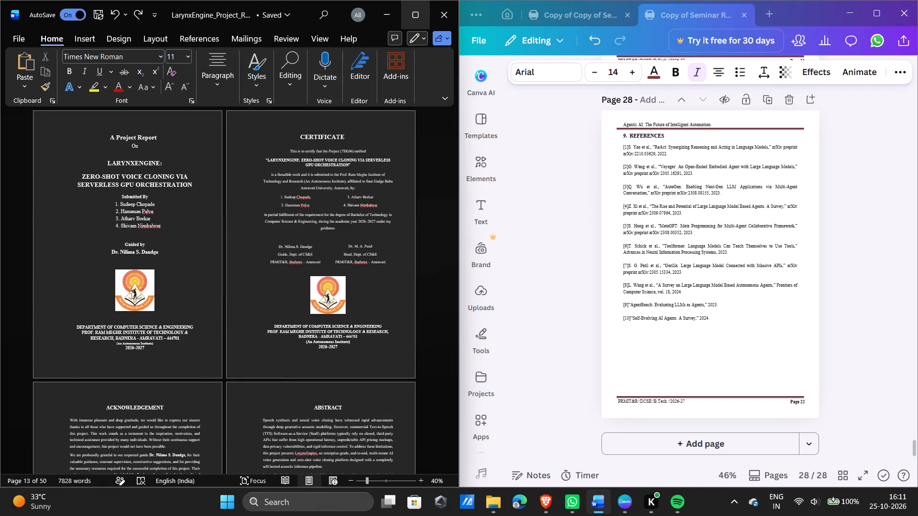
Maximize the Word report and review its layout from the front matter through the chapters and references to the student resumes appendix.
{"action": "left_click", "coordinate": [425, 18]}
{"action": "scroll", "coordinate": [448, 194], "scroll_direction": "down", "scroll_amount": 4}
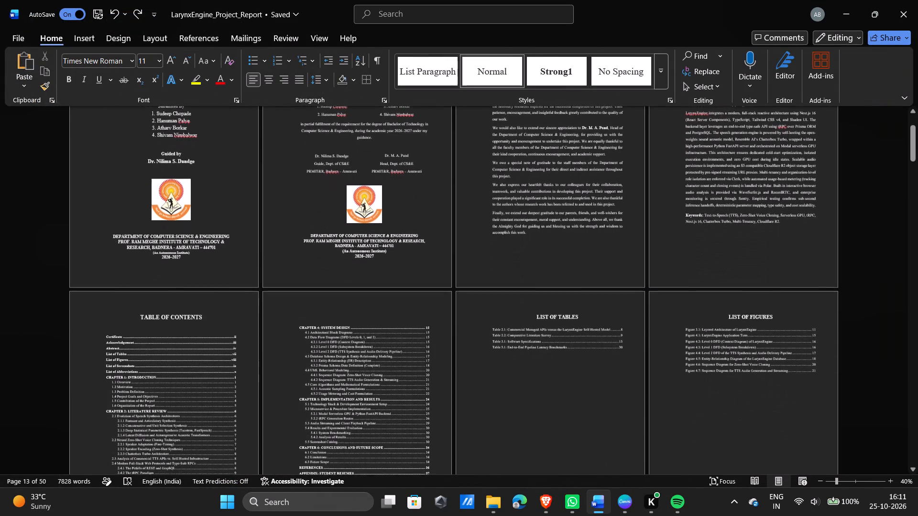
{"action": "scroll", "coordinate": [448, 194], "scroll_direction": "down", "scroll_amount": 7}
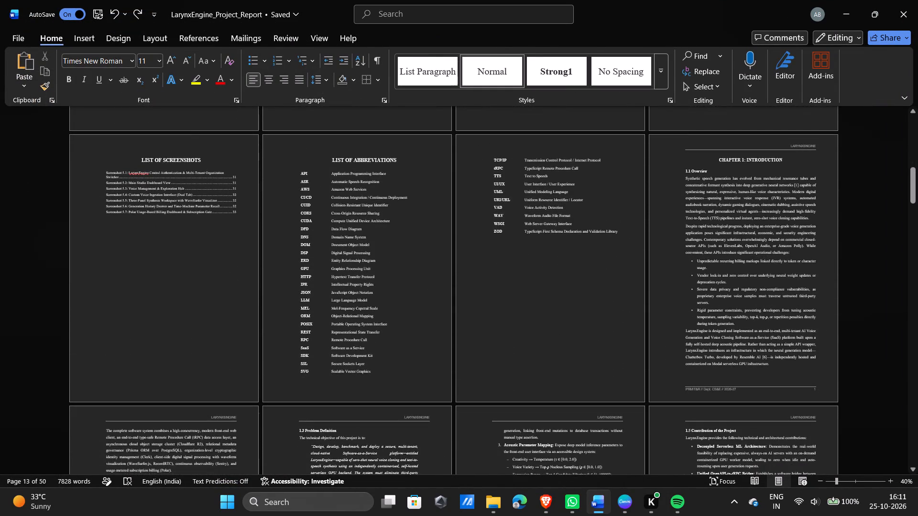
{"action": "scroll", "coordinate": [448, 194], "scroll_direction": "down", "scroll_amount": 6}
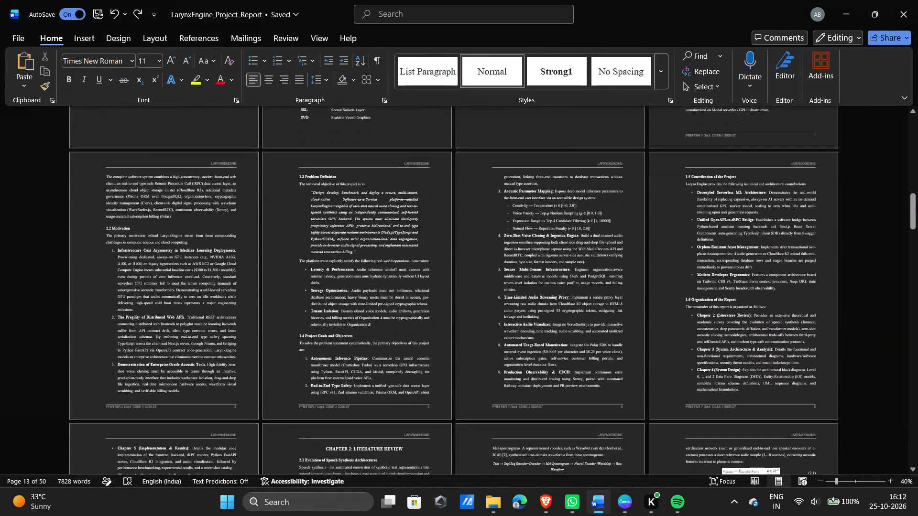
{"action": "scroll", "coordinate": [448, 194], "scroll_direction": "down", "scroll_amount": 5}
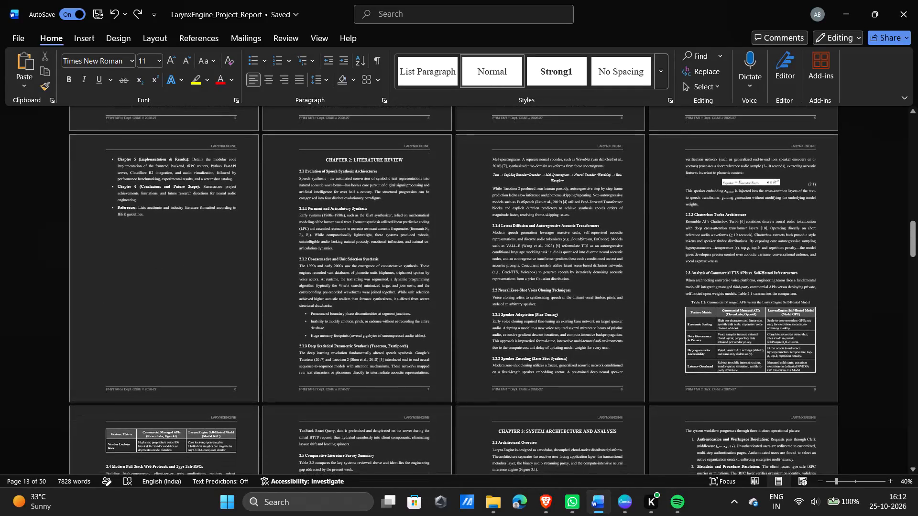
{"action": "scroll", "coordinate": [448, 194], "scroll_direction": "down", "scroll_amount": 11}
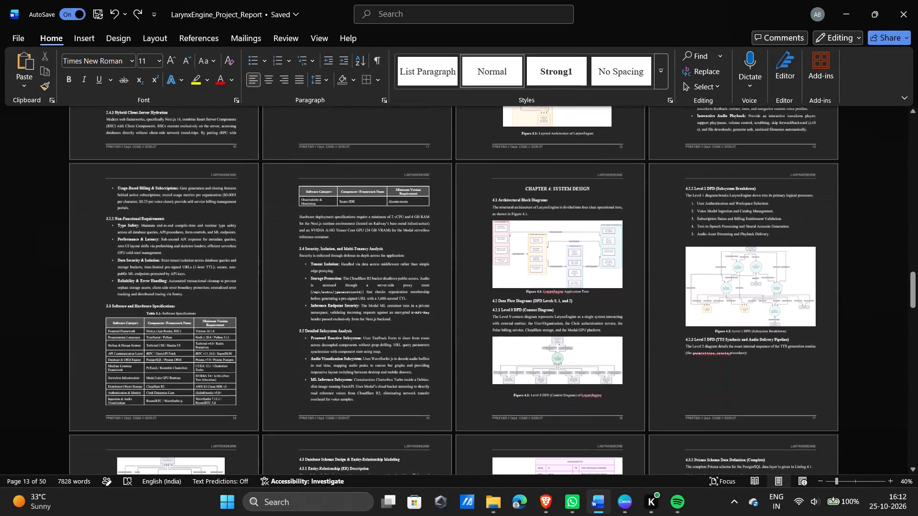
{"action": "scroll", "coordinate": [448, 194], "scroll_direction": "down", "scroll_amount": 6}
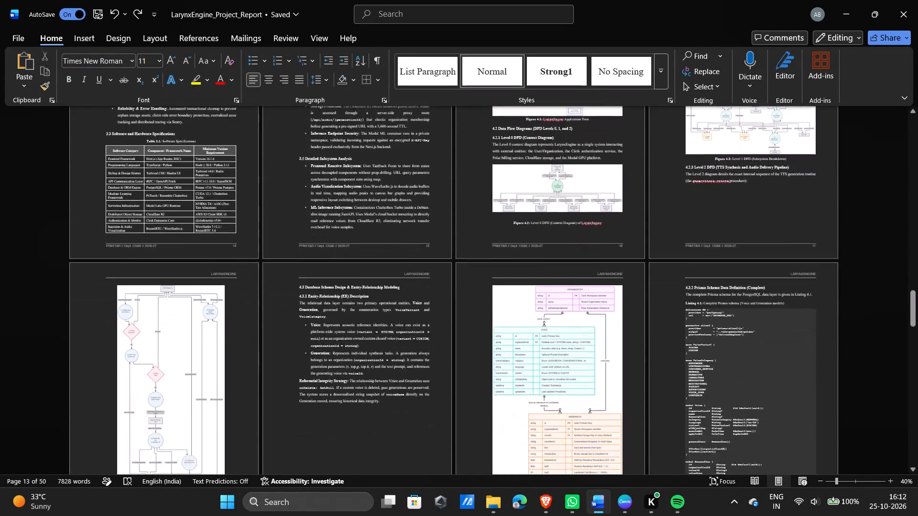
{"action": "scroll", "coordinate": [448, 194], "scroll_direction": "down", "scroll_amount": 5}
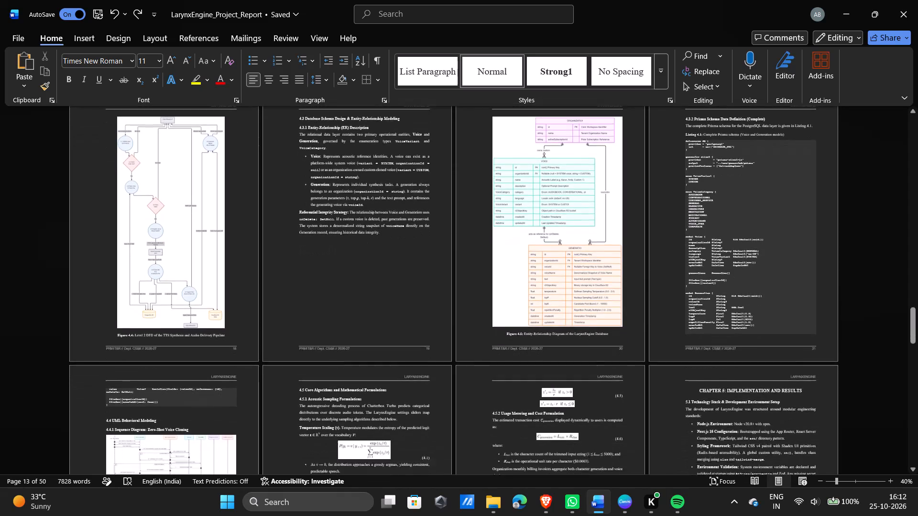
{"action": "scroll", "coordinate": [448, 194], "scroll_direction": "down", "scroll_amount": 6}
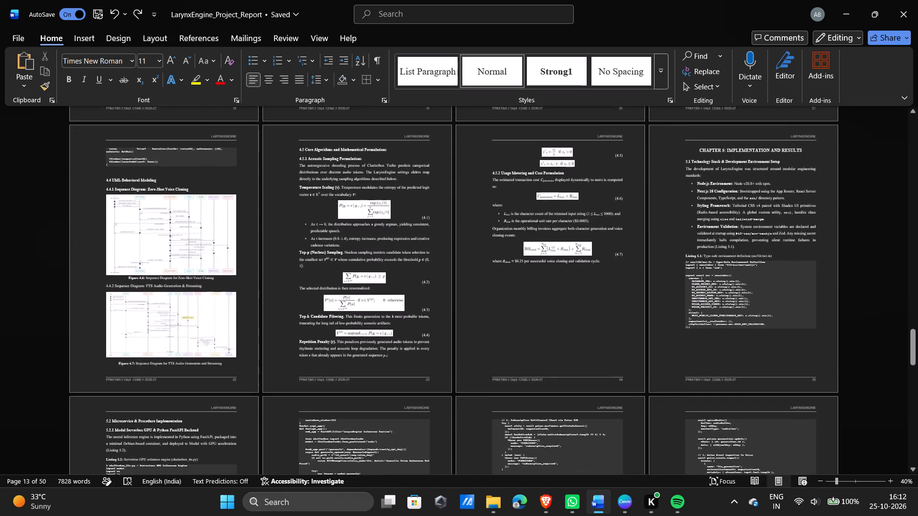
{"action": "scroll", "coordinate": [448, 194], "scroll_direction": "down", "scroll_amount": 7}
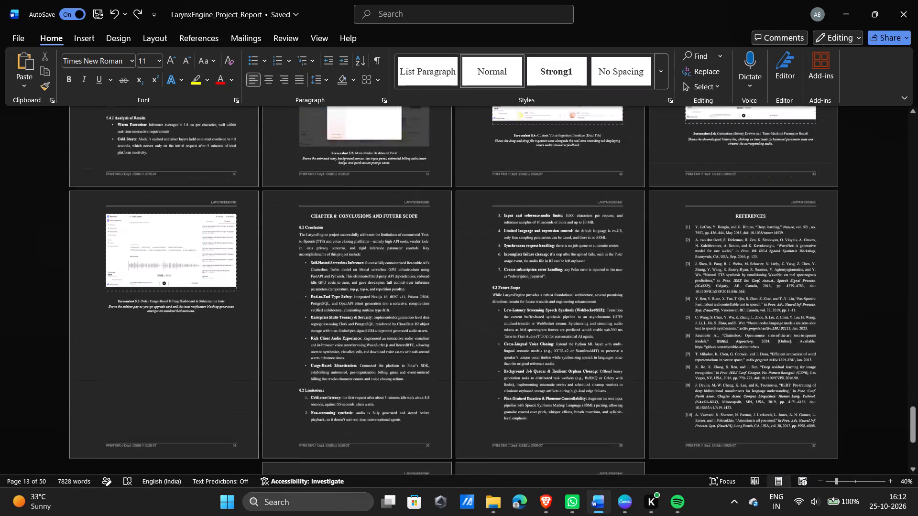
{"action": "scroll", "coordinate": [448, 194], "scroll_direction": "down", "scroll_amount": 1}
{"action": "scroll", "coordinate": [448, 194], "scroll_direction": "up", "scroll_amount": 1}
{"action": "scroll", "coordinate": [448, 194], "scroll_direction": "down", "scroll_amount": 6}
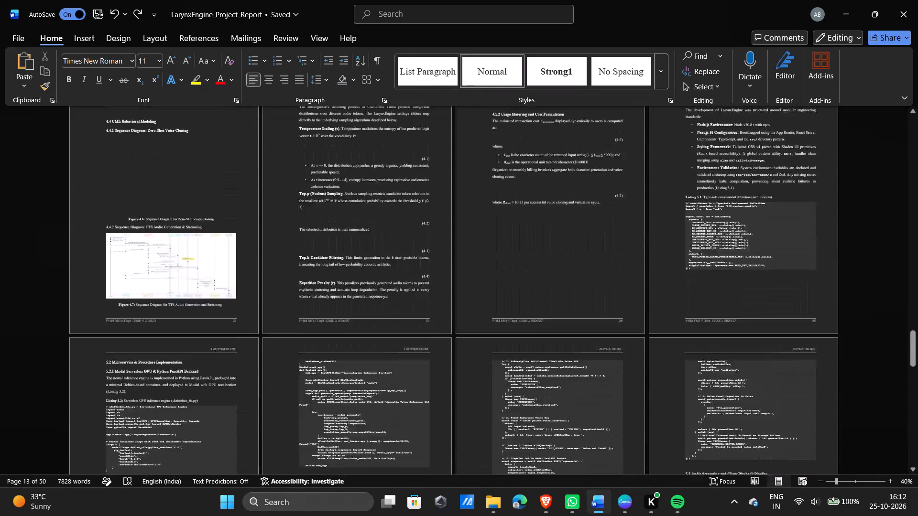
{"action": "scroll", "coordinate": [448, 194], "scroll_direction": "down", "scroll_amount": 9}
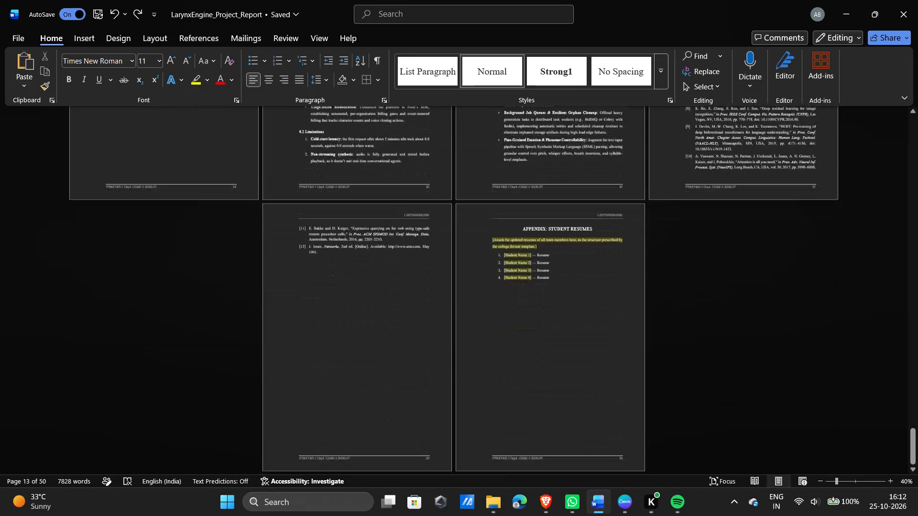
{"action": "scroll", "coordinate": [448, 194], "scroll_direction": "down", "scroll_amount": 1}
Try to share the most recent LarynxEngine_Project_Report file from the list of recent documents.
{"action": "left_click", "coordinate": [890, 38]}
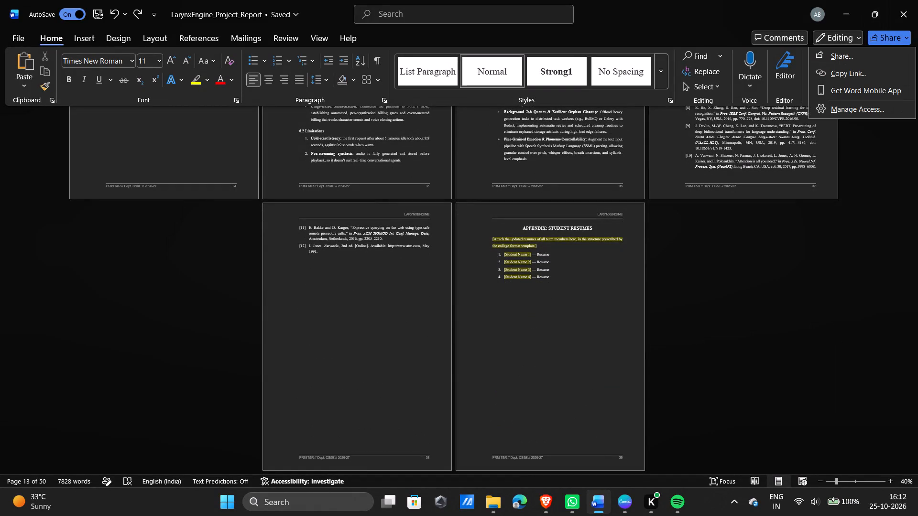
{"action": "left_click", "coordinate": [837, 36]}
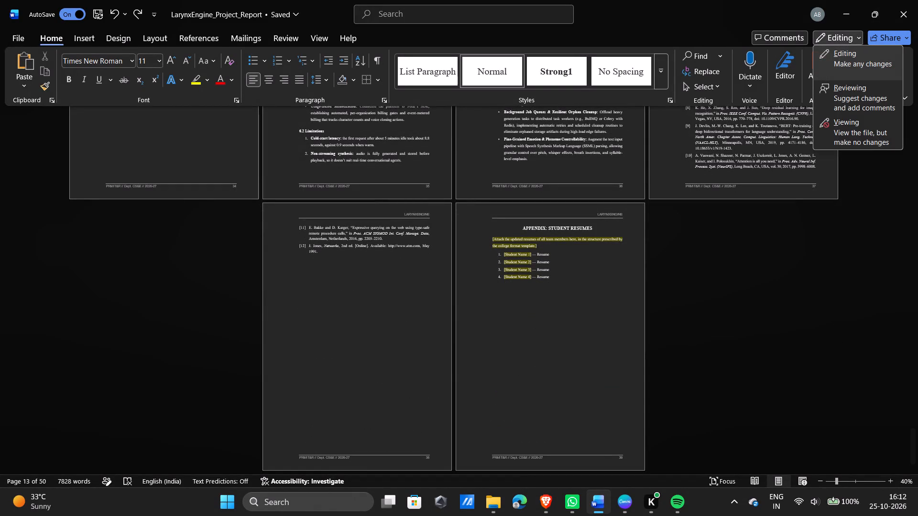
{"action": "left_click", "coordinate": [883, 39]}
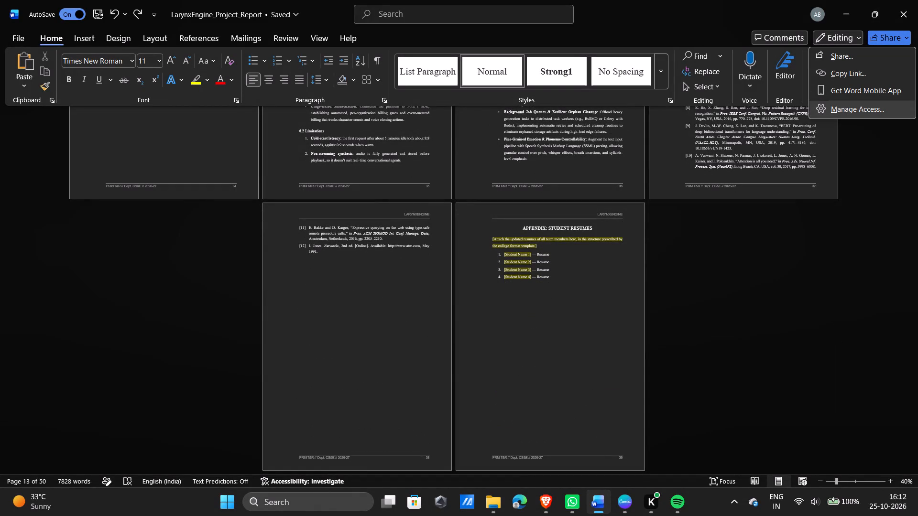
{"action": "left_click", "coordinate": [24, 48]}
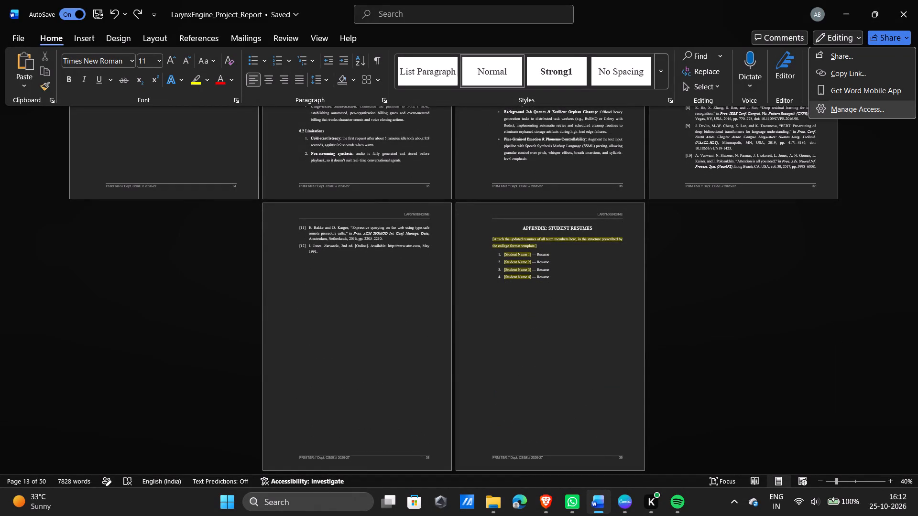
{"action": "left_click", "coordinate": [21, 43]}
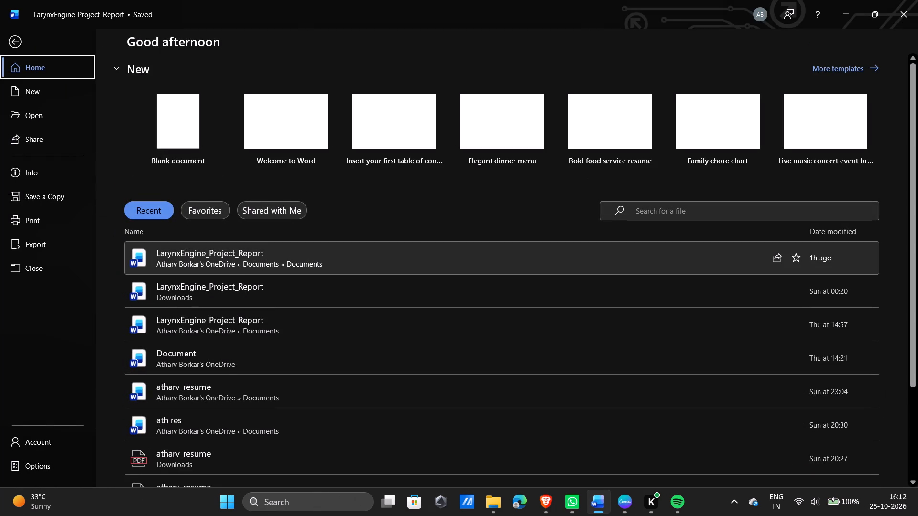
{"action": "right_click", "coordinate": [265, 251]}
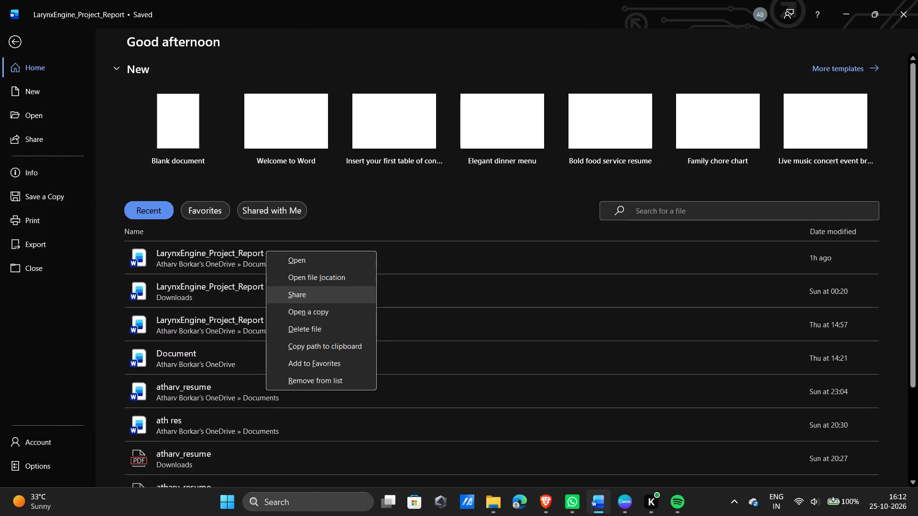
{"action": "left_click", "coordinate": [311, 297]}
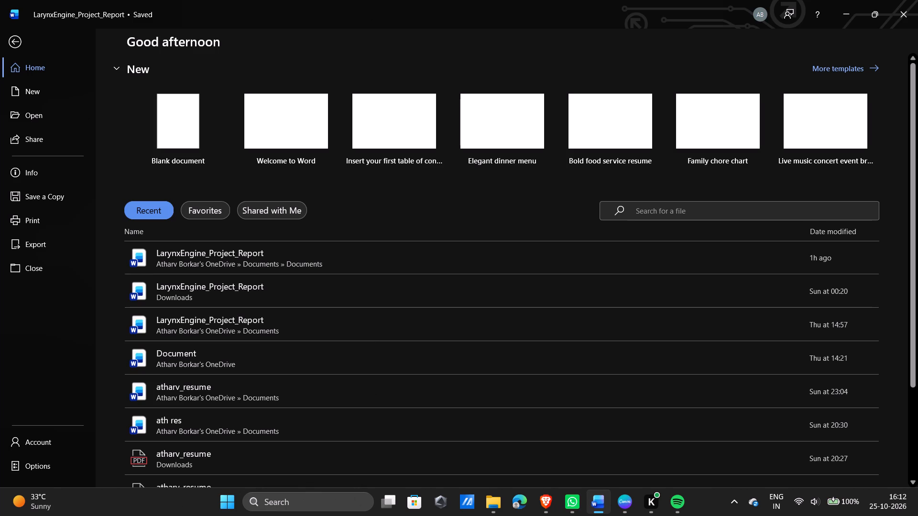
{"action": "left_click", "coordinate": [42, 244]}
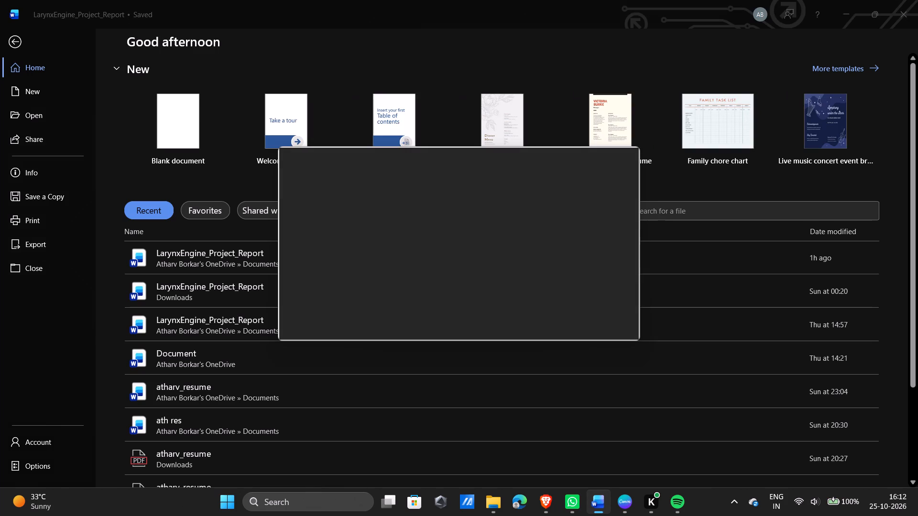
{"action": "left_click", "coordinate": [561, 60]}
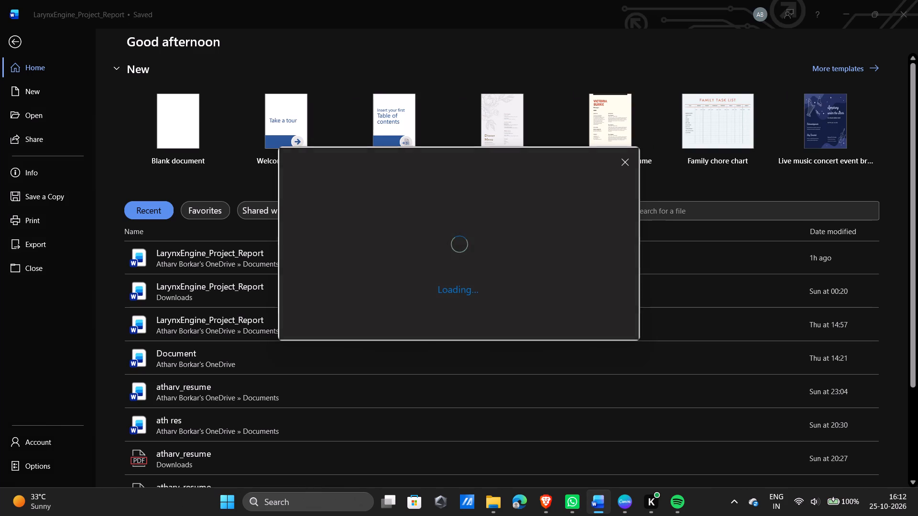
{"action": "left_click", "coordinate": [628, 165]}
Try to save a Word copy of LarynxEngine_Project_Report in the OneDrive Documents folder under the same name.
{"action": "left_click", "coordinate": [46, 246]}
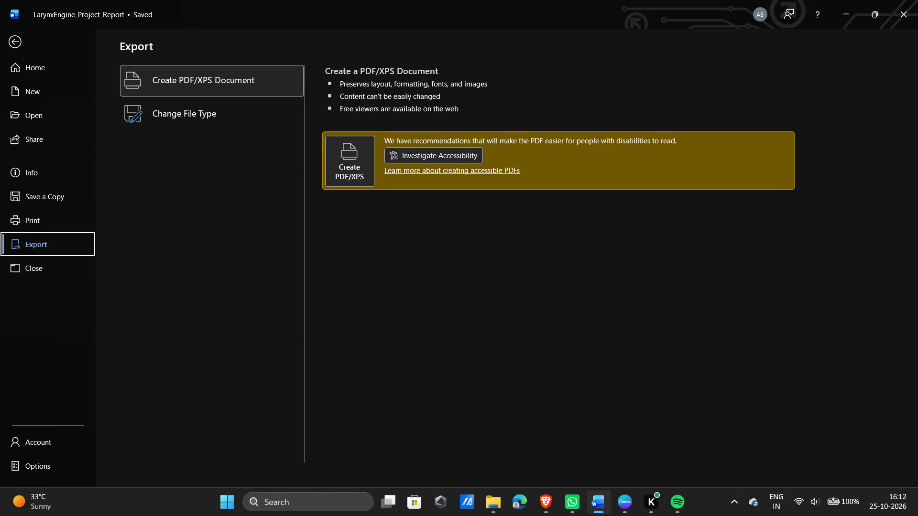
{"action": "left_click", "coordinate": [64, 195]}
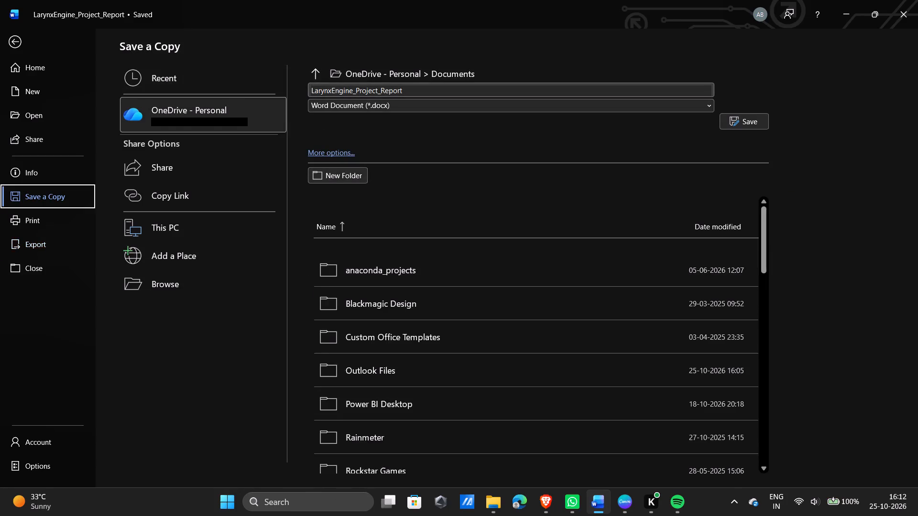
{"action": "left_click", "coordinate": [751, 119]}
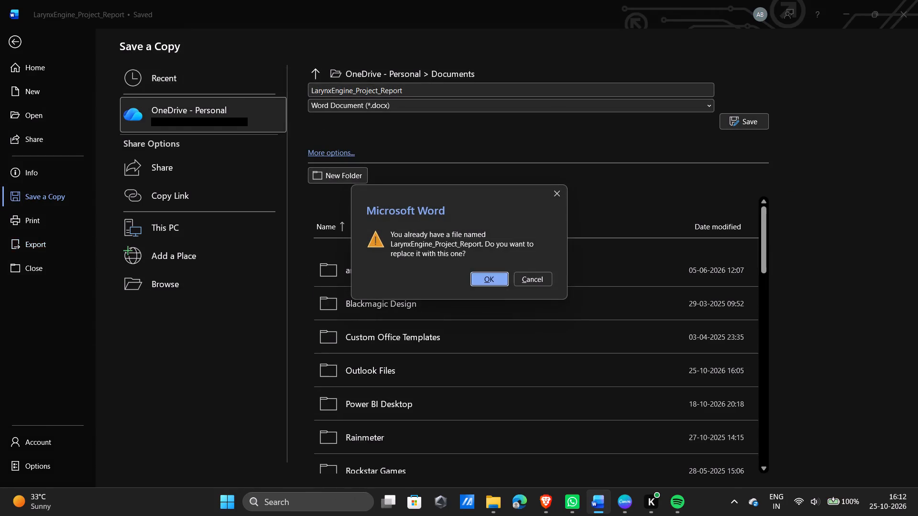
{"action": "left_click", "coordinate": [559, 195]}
Preview the Word report for printing and compare its cover and certificate pages with the Canva report's front matter.
{"action": "left_click", "coordinate": [43, 219]}
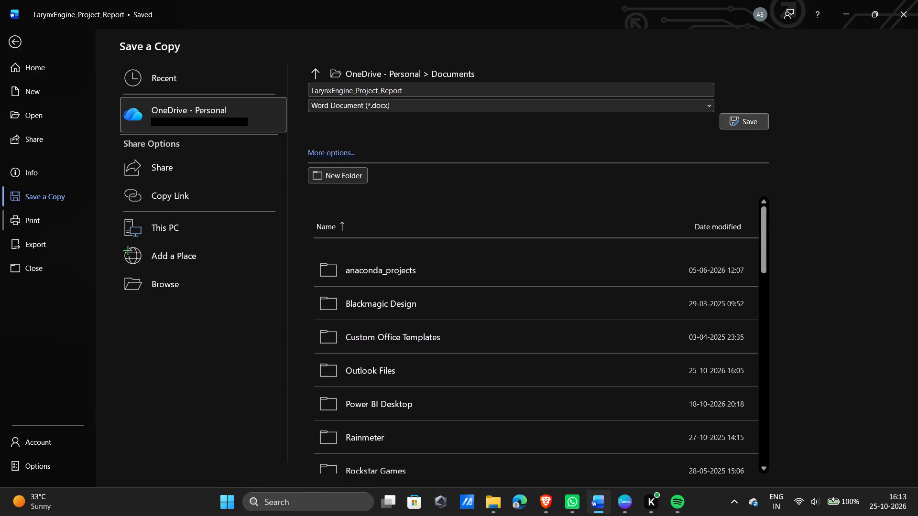
{"action": "scroll", "coordinate": [532, 255], "scroll_direction": "up", "scroll_amount": 3}
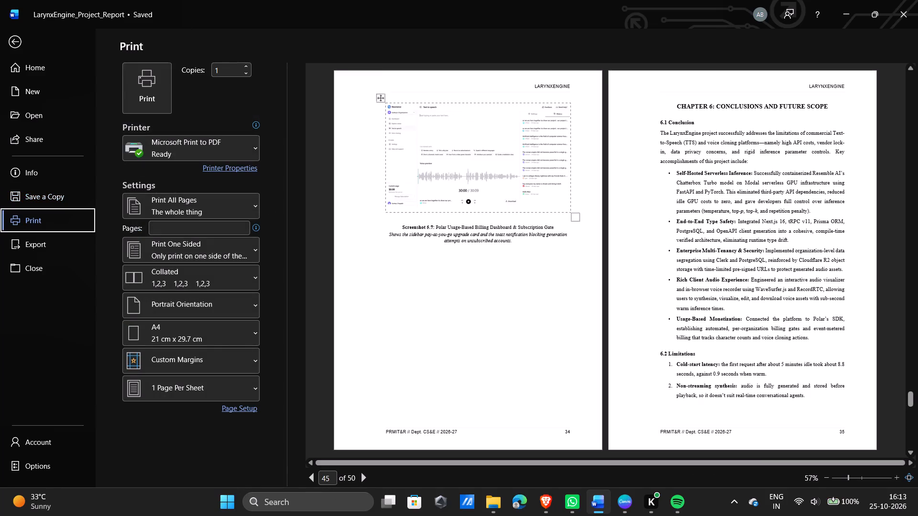
{"action": "scroll", "coordinate": [532, 255], "scroll_direction": "up", "scroll_amount": 20}
{"action": "scroll", "coordinate": [532, 255], "scroll_direction": "up", "scroll_amount": 20}
{"action": "scroll", "coordinate": [532, 255], "scroll_direction": "up", "scroll_amount": 4}
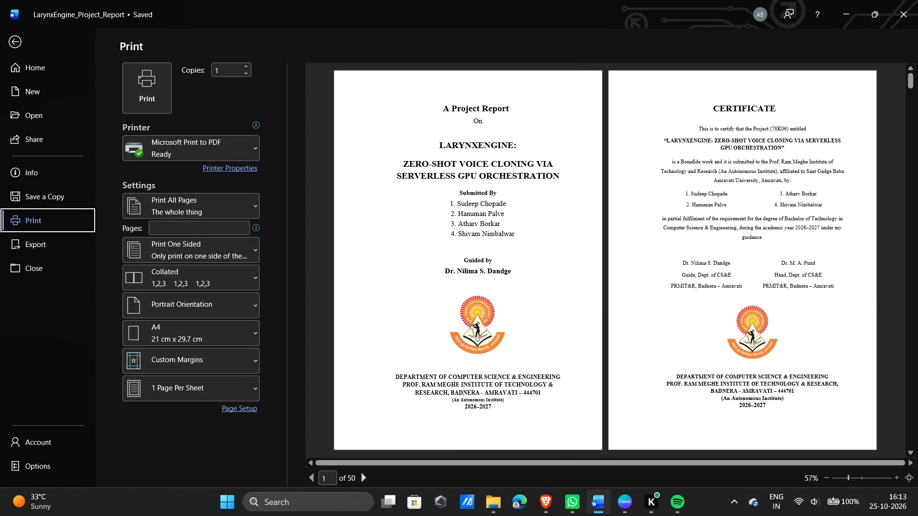
{"action": "left_click", "coordinate": [802, 79]}
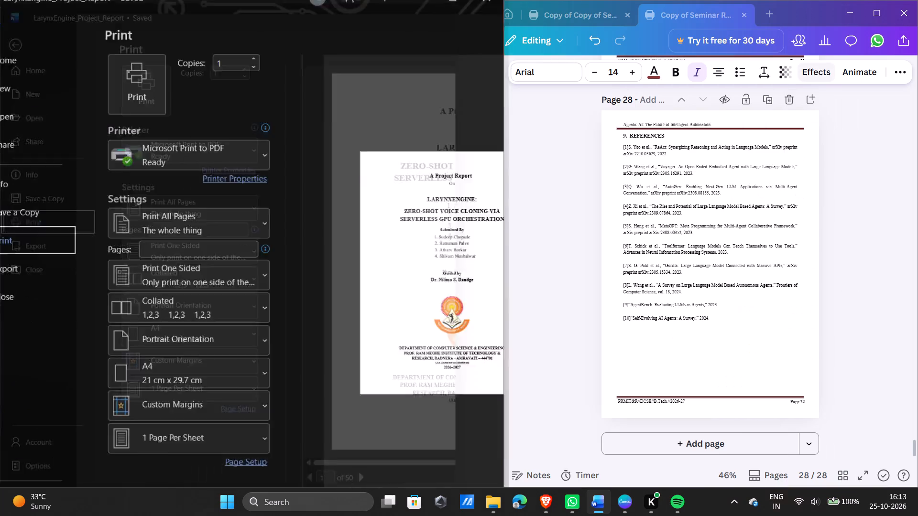
{"action": "scroll", "coordinate": [713, 183], "scroll_direction": "up", "scroll_amount": 16}
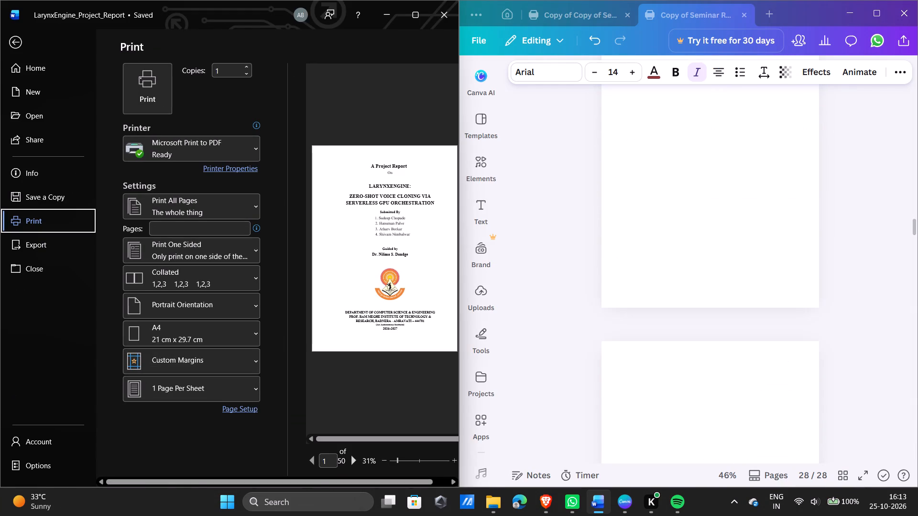
{"action": "scroll", "coordinate": [379, 218], "scroll_direction": "left", "scroll_amount": 1}
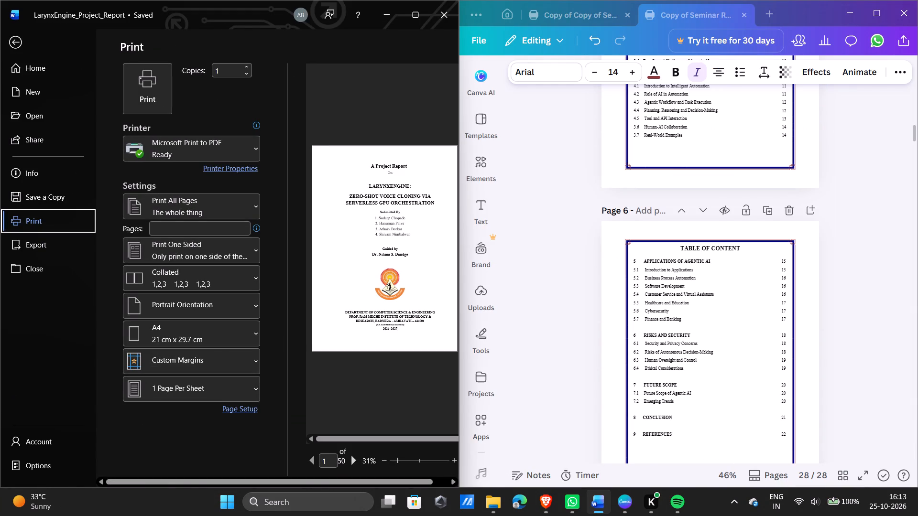
{"action": "scroll", "coordinate": [379, 218], "scroll_direction": "left", "scroll_amount": 1}
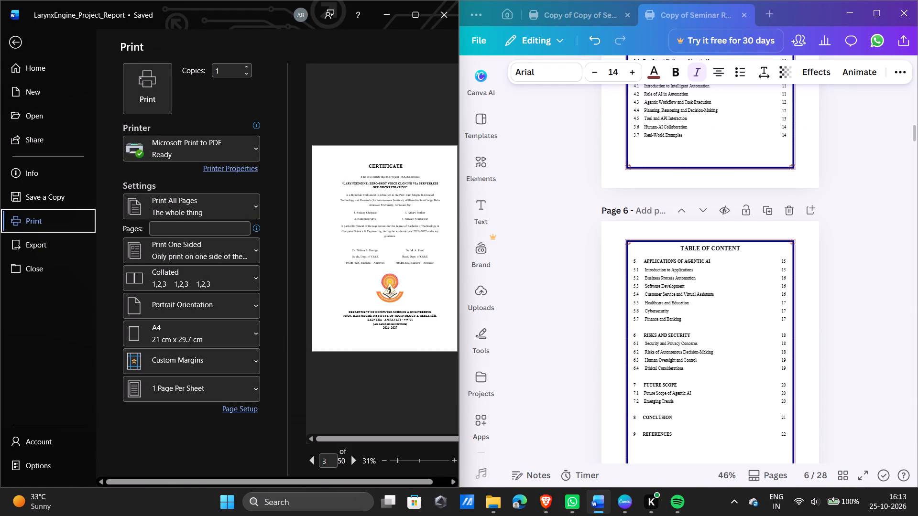
{"action": "scroll", "coordinate": [763, 244], "scroll_direction": "up", "scroll_amount": 5}
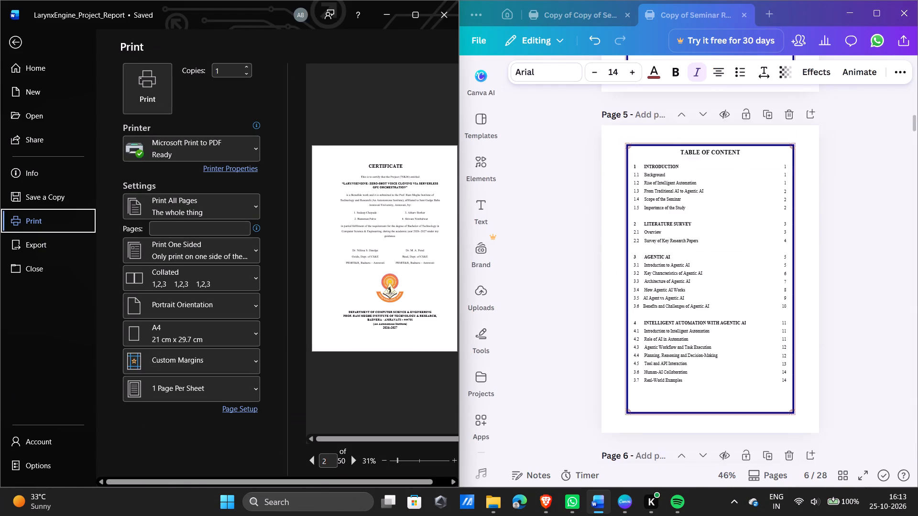
{"action": "scroll", "coordinate": [763, 244], "scroll_direction": "up", "scroll_amount": 6}
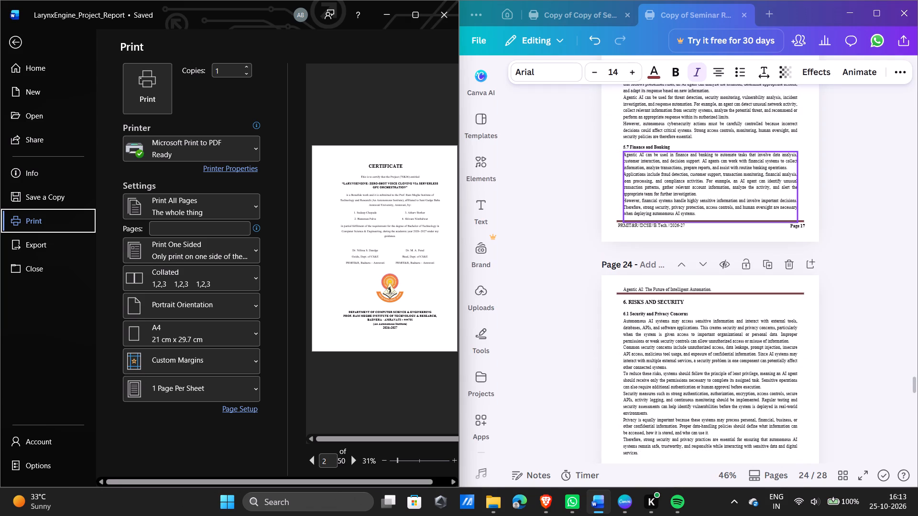
{"action": "scroll", "coordinate": [734, 165], "scroll_direction": "up", "scroll_amount": 20}
{"action": "scroll", "coordinate": [734, 165], "scroll_direction": "up", "scroll_amount": 5}
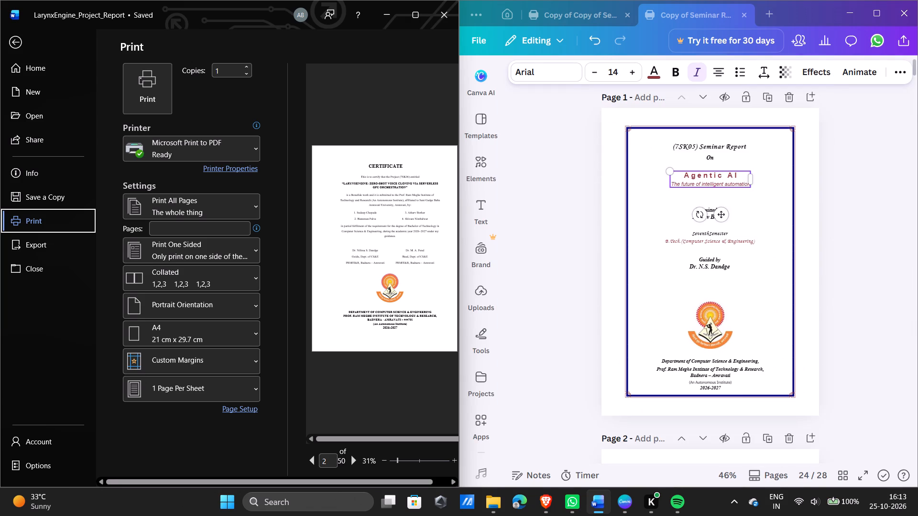
Switch to Spotify, skip to the following song, and return to the reports.
{"action": "left_click", "coordinate": [673, 515]}
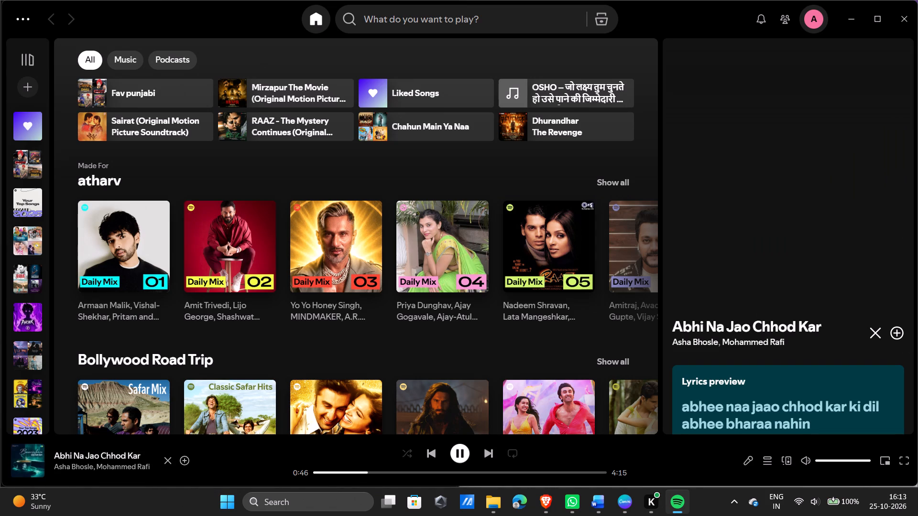
{"action": "left_click", "coordinate": [486, 452]}
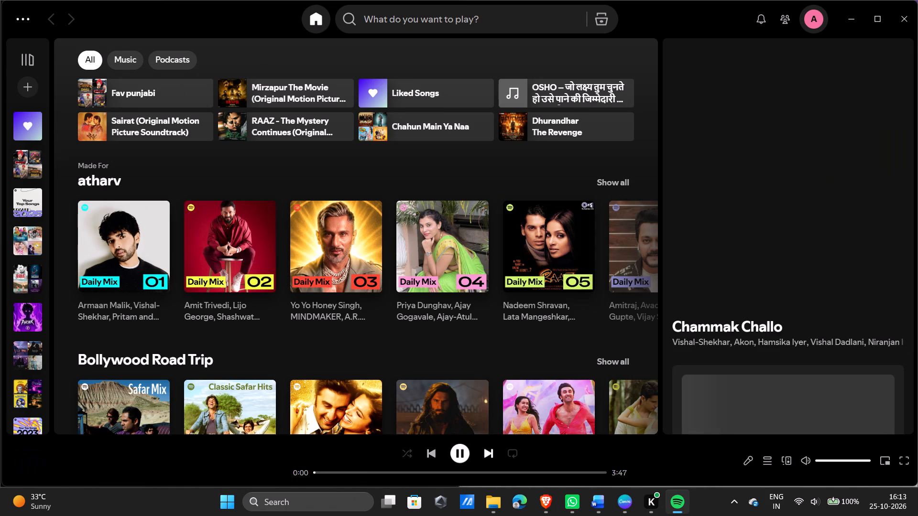
{"action": "left_click", "coordinate": [853, 33]}
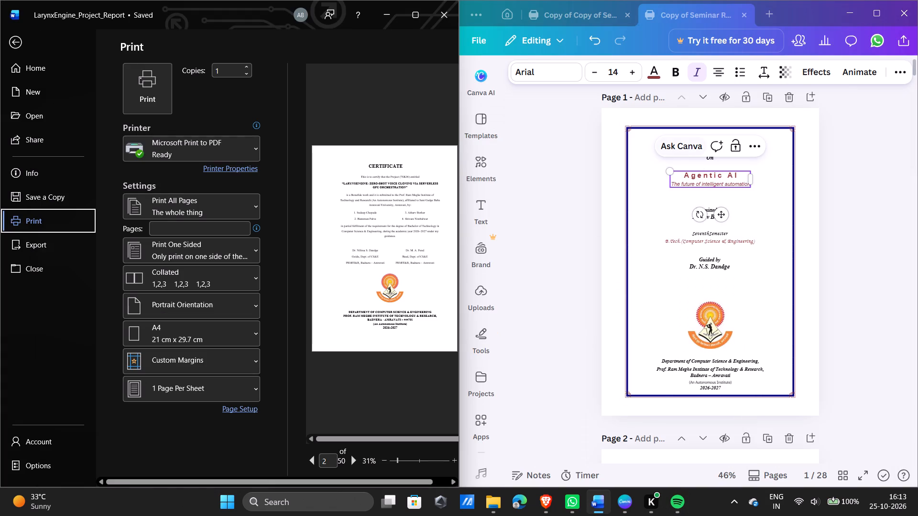
Compare the certificate page in the Word print preview with the Canva report's certificate page for wording and layout.
{"action": "scroll", "coordinate": [695, 235], "scroll_direction": "down", "scroll_amount": 3}
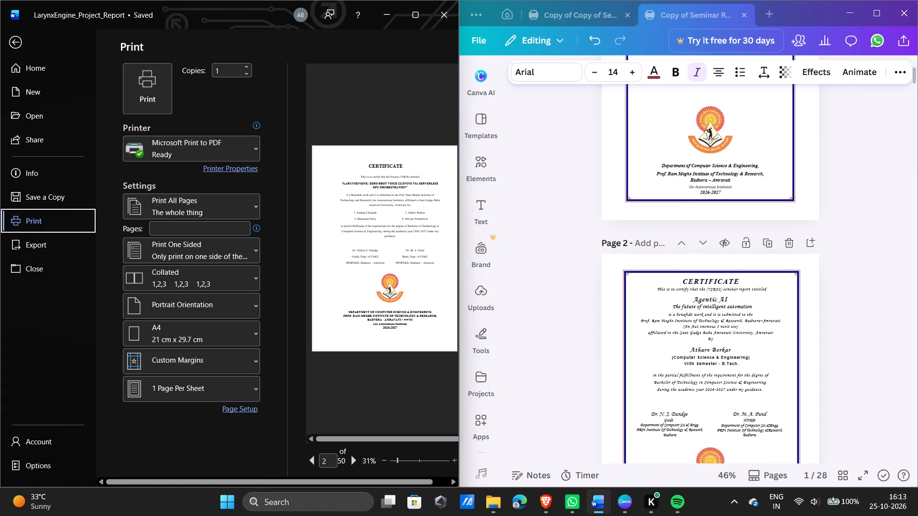
{"action": "scroll", "coordinate": [695, 235], "scroll_direction": "down", "scroll_amount": 1}
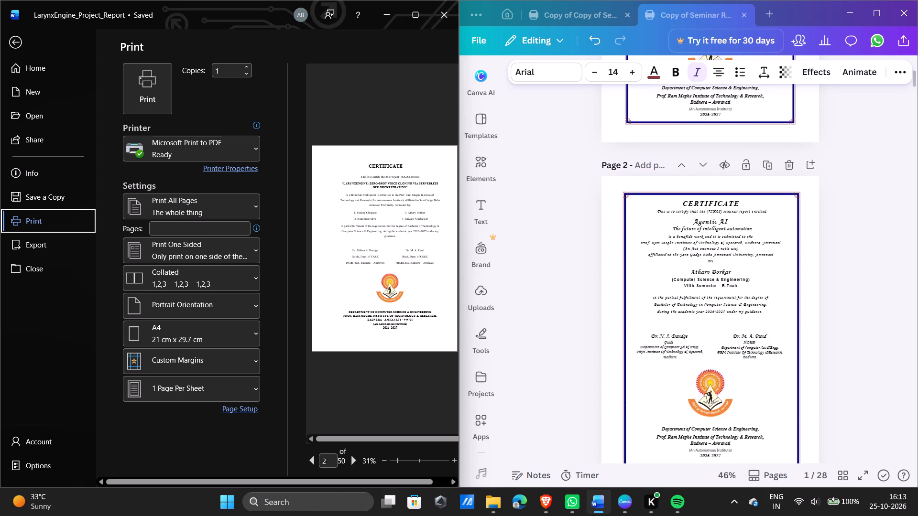
{"action": "scroll", "coordinate": [695, 235], "scroll_direction": "down", "scroll_amount": 3}
{"action": "scroll", "coordinate": [393, 262], "scroll_direction": "up", "scroll_amount": 6, "text": "ctrl"}
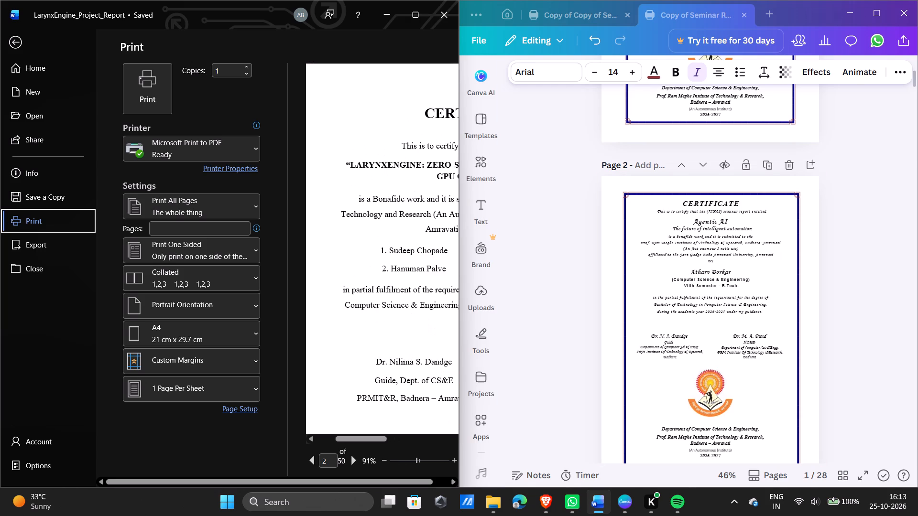
{"action": "scroll", "coordinate": [393, 262], "scroll_direction": "down", "scroll_amount": 6, "text": "ctrl"}
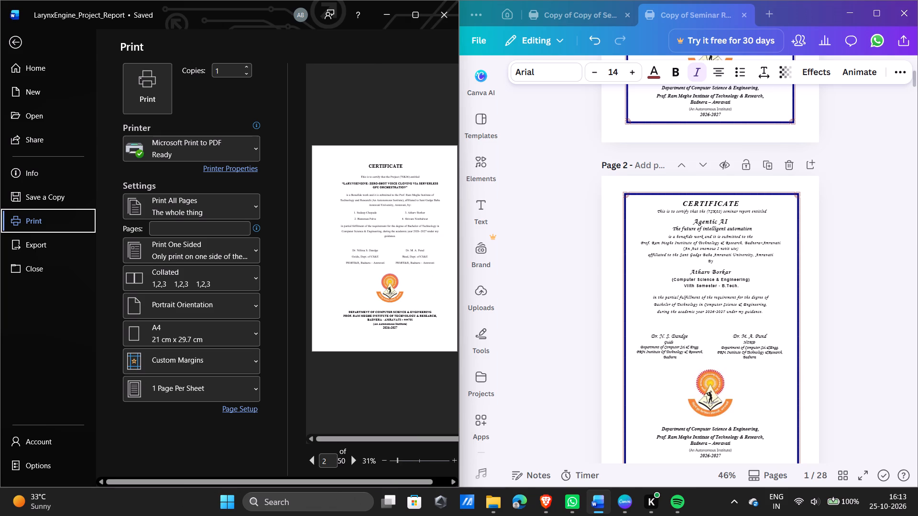
Reopen the LarynxEngine report for editing and compare its certificate signature block with the Canva certificate's guide and head details.
{"action": "left_click", "coordinate": [49, 64]}
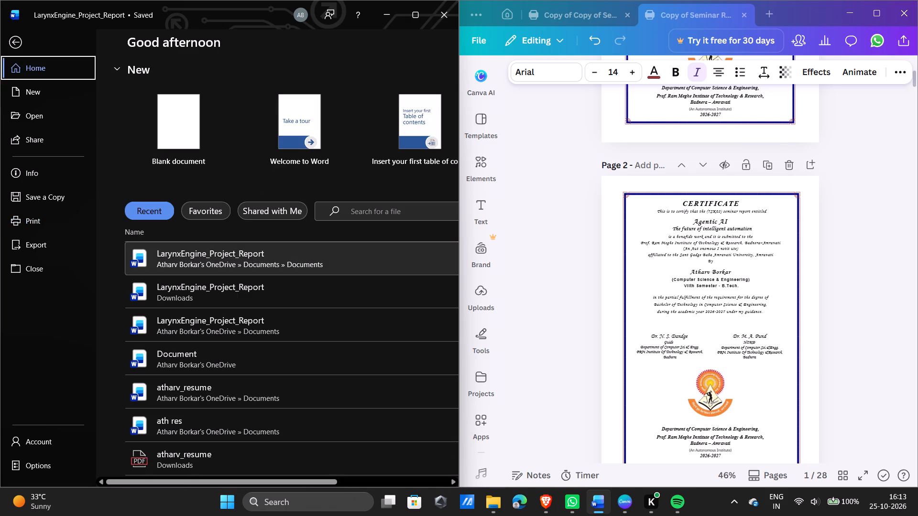
{"action": "double_click", "coordinate": [206, 248]}
{"action": "scroll", "coordinate": [264, 235], "scroll_direction": "up", "scroll_amount": 5}
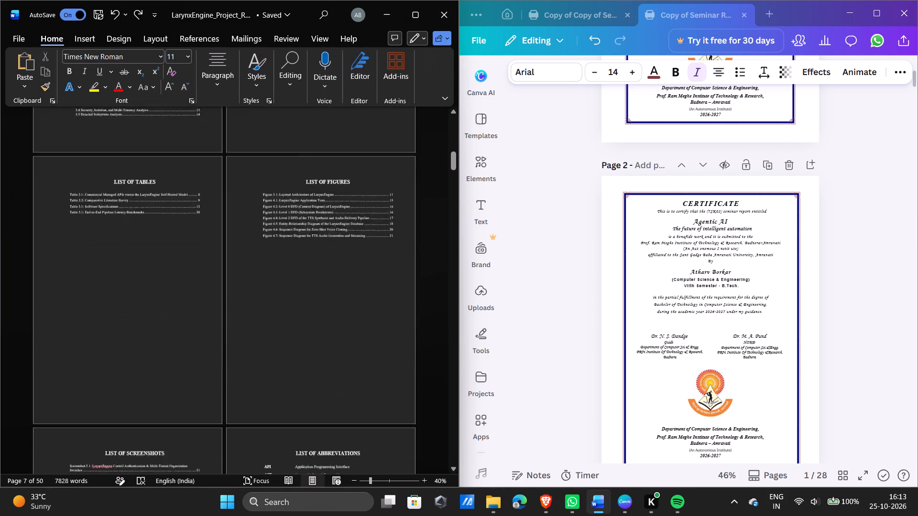
{"action": "scroll", "coordinate": [264, 235], "scroll_direction": "up", "scroll_amount": 9}
{"action": "scroll", "coordinate": [264, 235], "scroll_direction": "up", "scroll_amount": 3, "text": "ctrl"}
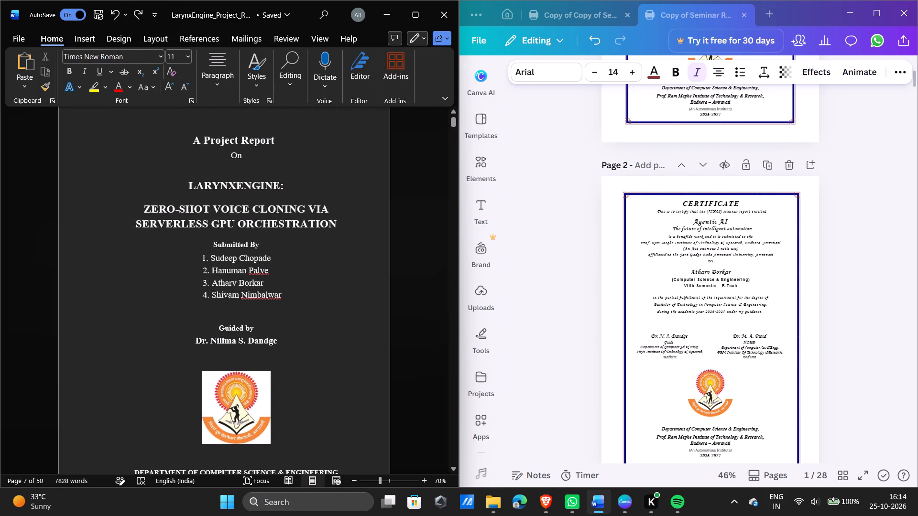
{"action": "scroll", "coordinate": [264, 235], "scroll_direction": "down", "scroll_amount": 6}
{"action": "scroll", "coordinate": [264, 235], "scroll_direction": "up", "scroll_amount": 1}
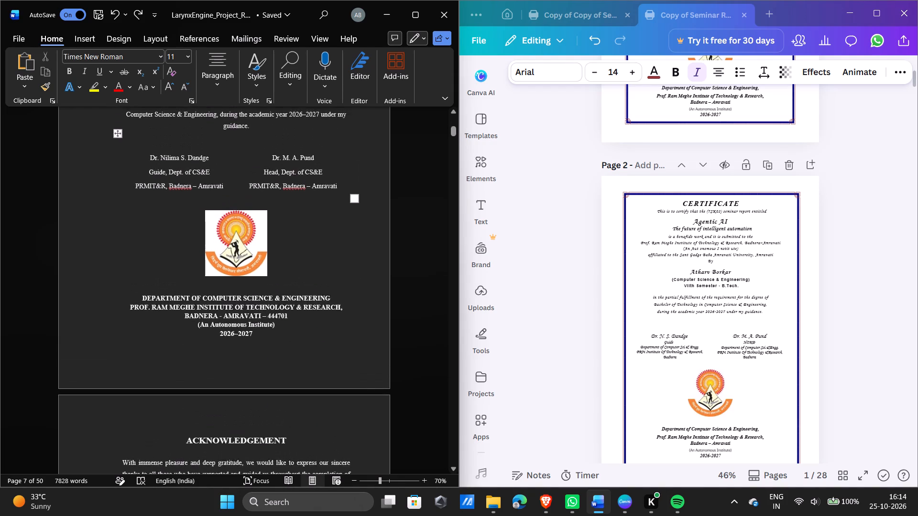
{"action": "scroll", "coordinate": [264, 235], "scroll_direction": "up", "scroll_amount": 1}
{"action": "scroll", "coordinate": [708, 260], "scroll_direction": "down", "scroll_amount": 2}
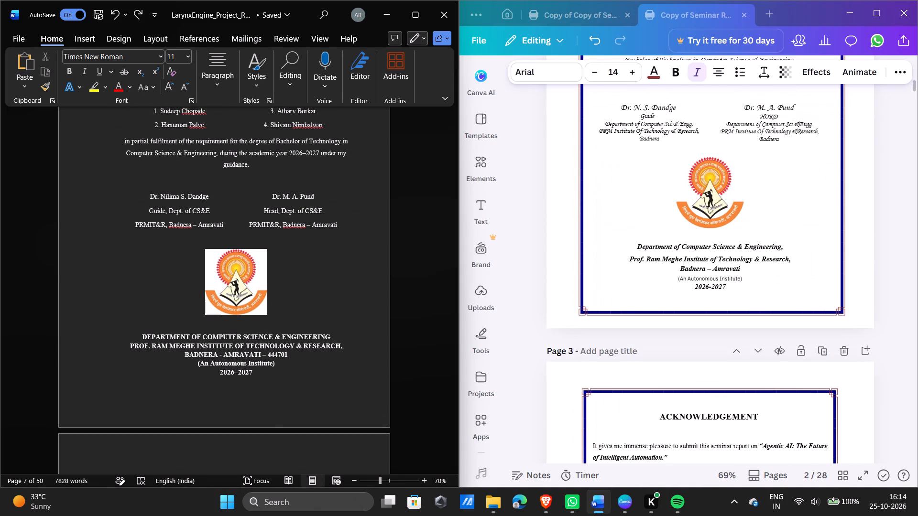
{"action": "scroll", "coordinate": [708, 260], "scroll_direction": "up", "scroll_amount": 1}
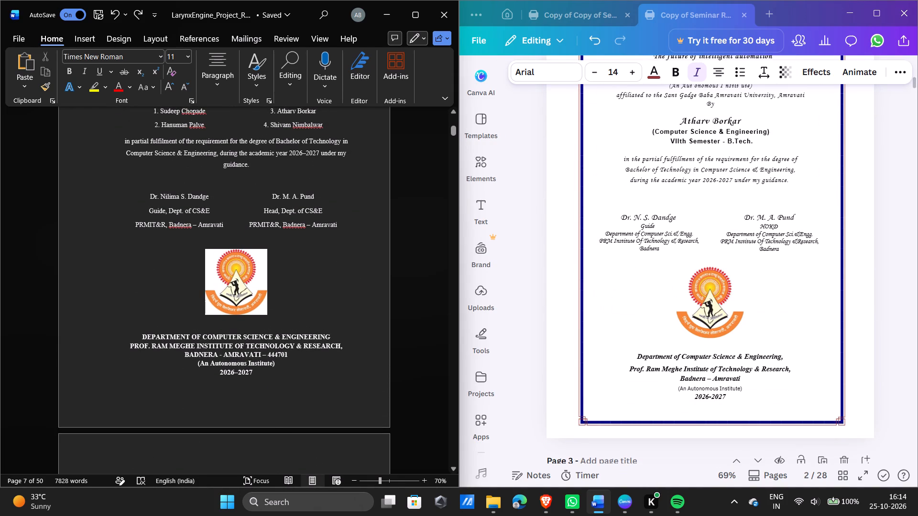
{"action": "left_click_drag", "start_coordinate": [213, 212], "coordinate": [156, 211]}
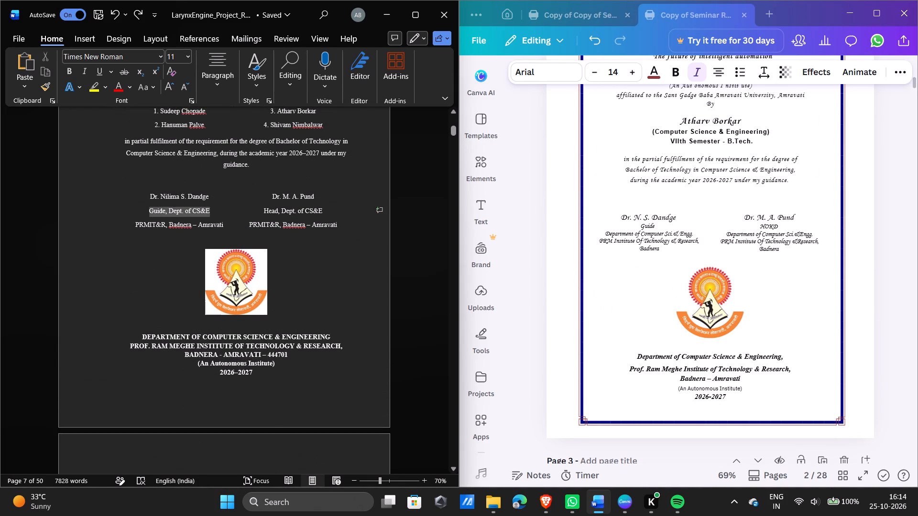
{"action": "left_click_drag", "start_coordinate": [156, 211], "coordinate": [156, 210]}
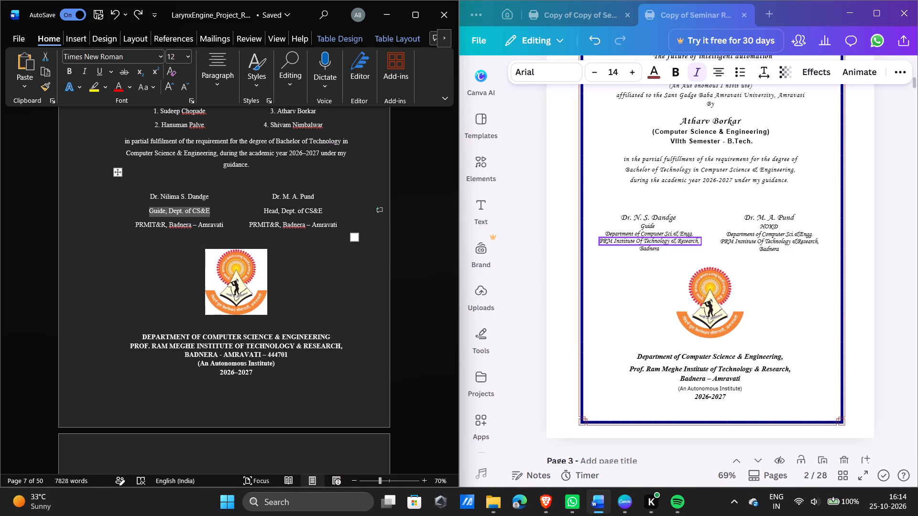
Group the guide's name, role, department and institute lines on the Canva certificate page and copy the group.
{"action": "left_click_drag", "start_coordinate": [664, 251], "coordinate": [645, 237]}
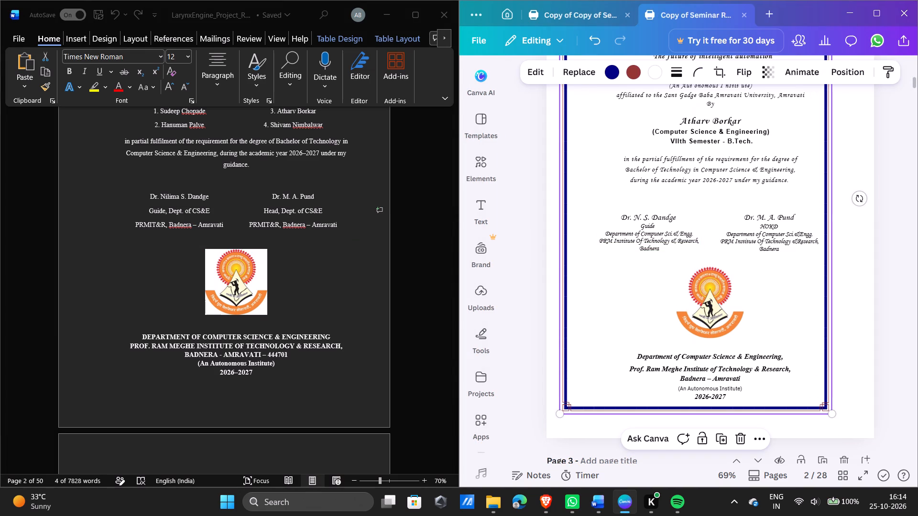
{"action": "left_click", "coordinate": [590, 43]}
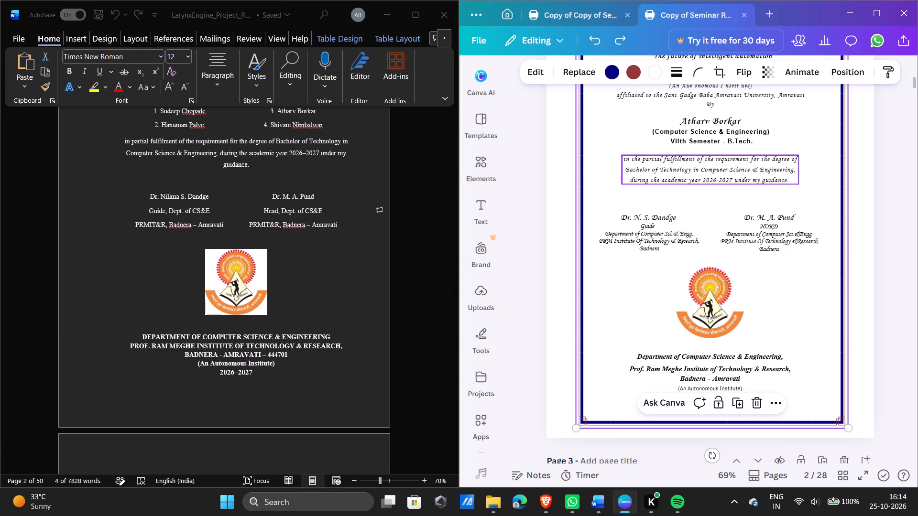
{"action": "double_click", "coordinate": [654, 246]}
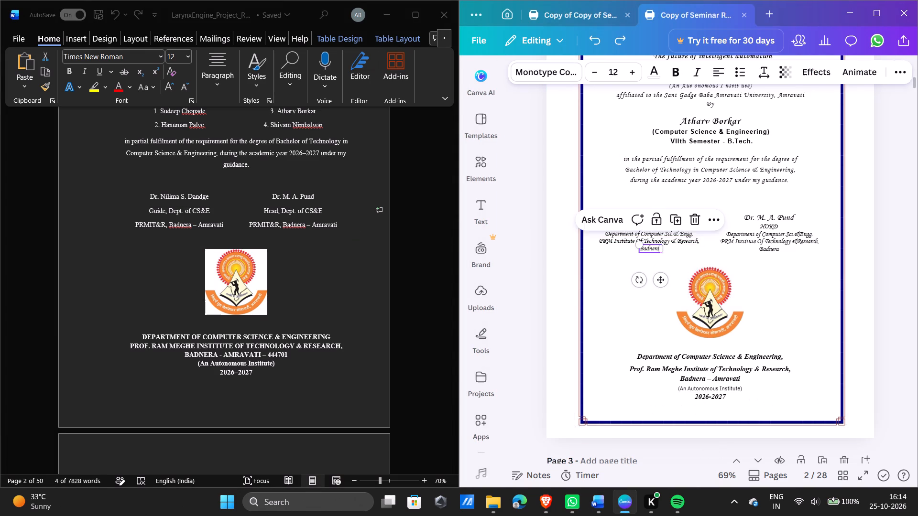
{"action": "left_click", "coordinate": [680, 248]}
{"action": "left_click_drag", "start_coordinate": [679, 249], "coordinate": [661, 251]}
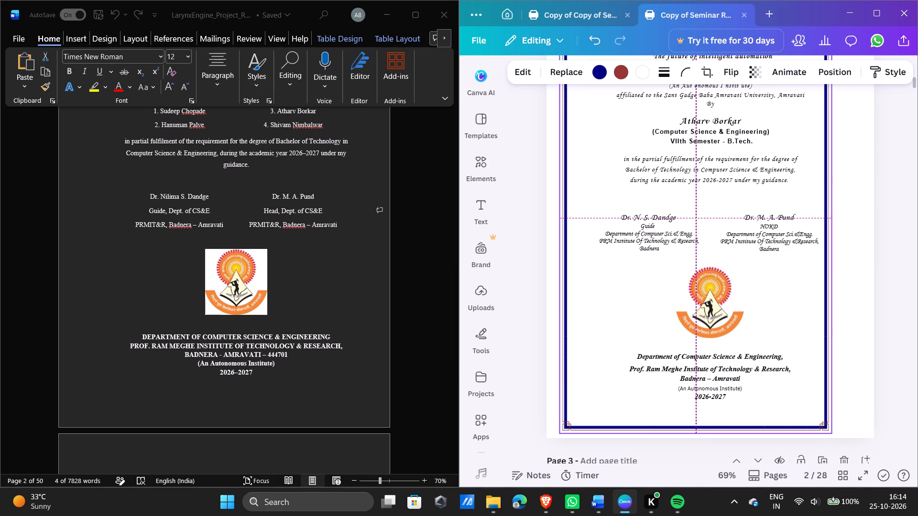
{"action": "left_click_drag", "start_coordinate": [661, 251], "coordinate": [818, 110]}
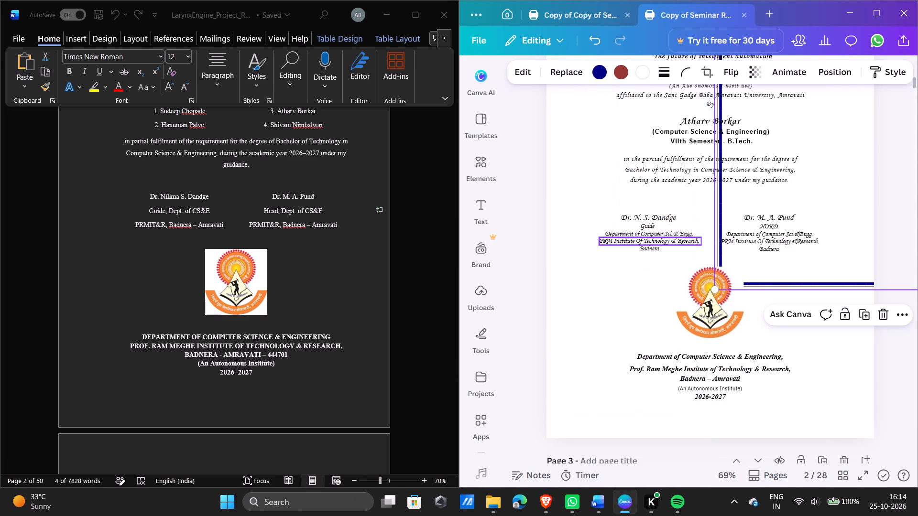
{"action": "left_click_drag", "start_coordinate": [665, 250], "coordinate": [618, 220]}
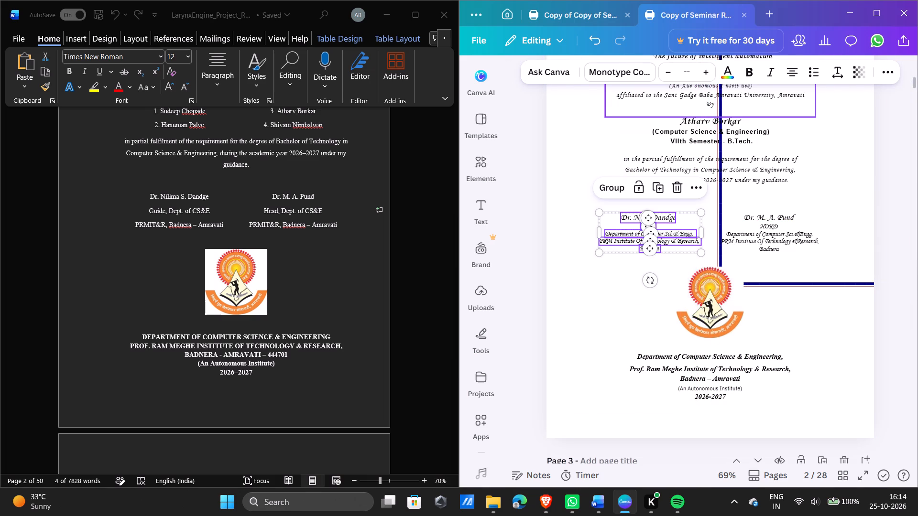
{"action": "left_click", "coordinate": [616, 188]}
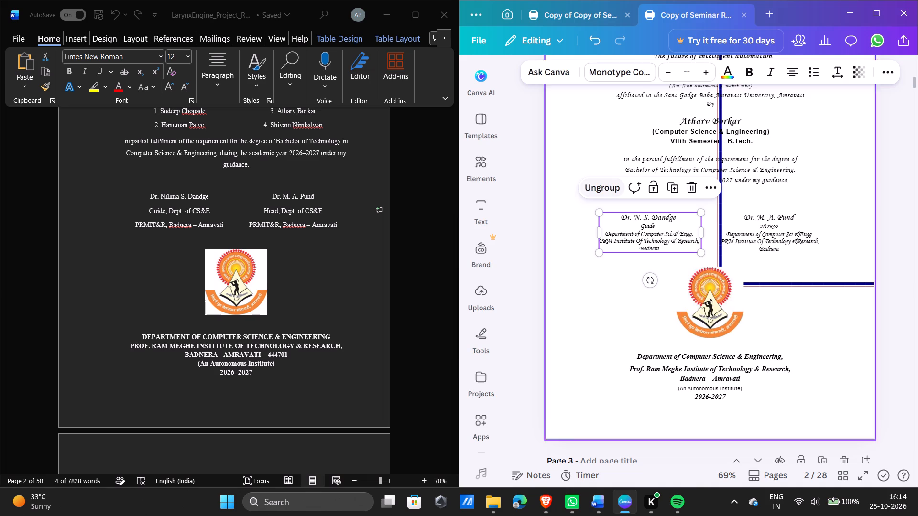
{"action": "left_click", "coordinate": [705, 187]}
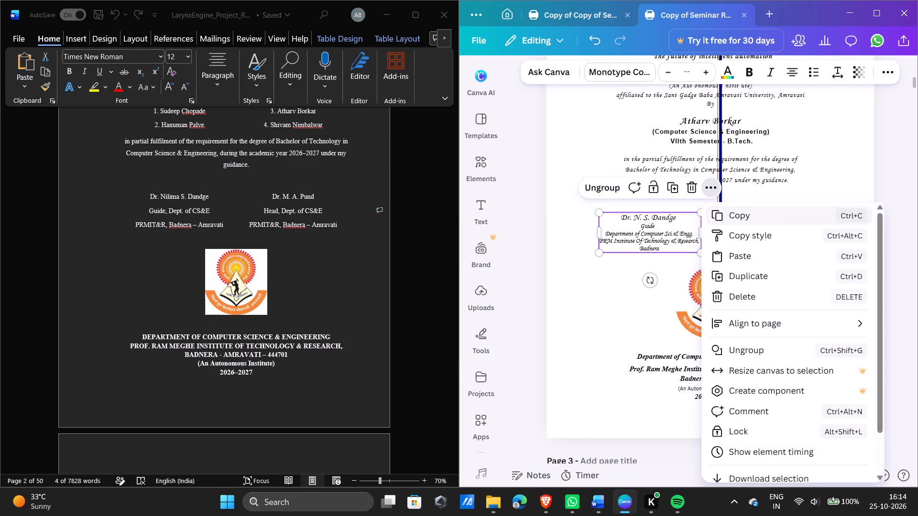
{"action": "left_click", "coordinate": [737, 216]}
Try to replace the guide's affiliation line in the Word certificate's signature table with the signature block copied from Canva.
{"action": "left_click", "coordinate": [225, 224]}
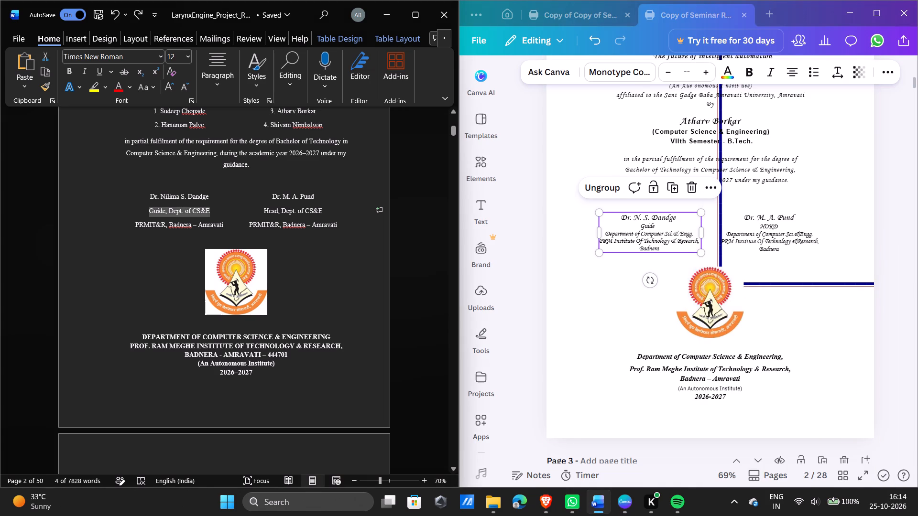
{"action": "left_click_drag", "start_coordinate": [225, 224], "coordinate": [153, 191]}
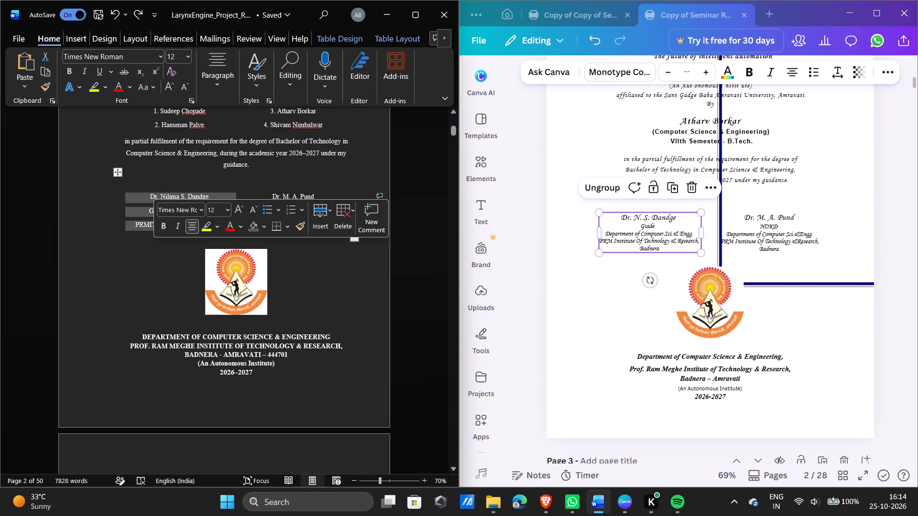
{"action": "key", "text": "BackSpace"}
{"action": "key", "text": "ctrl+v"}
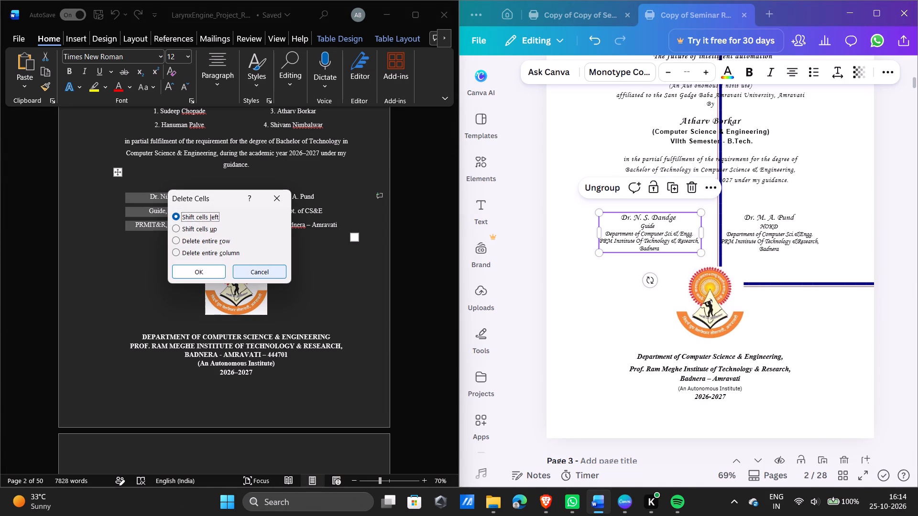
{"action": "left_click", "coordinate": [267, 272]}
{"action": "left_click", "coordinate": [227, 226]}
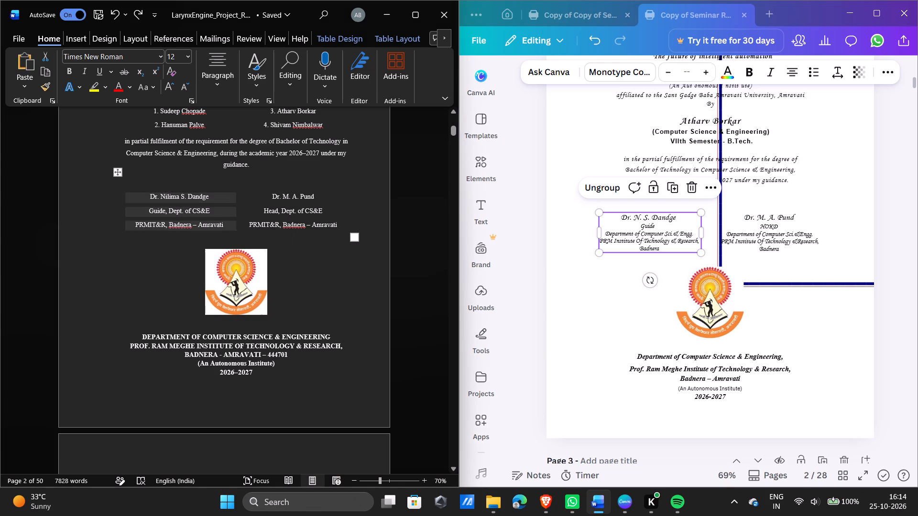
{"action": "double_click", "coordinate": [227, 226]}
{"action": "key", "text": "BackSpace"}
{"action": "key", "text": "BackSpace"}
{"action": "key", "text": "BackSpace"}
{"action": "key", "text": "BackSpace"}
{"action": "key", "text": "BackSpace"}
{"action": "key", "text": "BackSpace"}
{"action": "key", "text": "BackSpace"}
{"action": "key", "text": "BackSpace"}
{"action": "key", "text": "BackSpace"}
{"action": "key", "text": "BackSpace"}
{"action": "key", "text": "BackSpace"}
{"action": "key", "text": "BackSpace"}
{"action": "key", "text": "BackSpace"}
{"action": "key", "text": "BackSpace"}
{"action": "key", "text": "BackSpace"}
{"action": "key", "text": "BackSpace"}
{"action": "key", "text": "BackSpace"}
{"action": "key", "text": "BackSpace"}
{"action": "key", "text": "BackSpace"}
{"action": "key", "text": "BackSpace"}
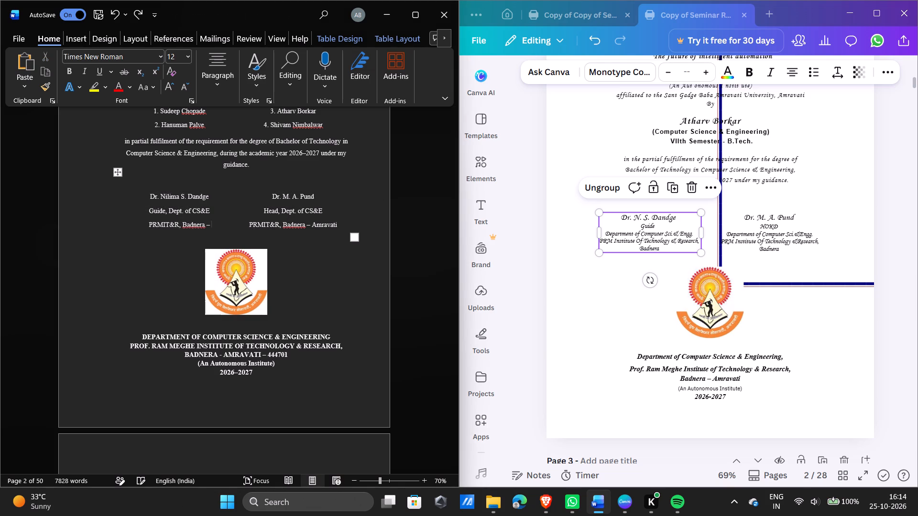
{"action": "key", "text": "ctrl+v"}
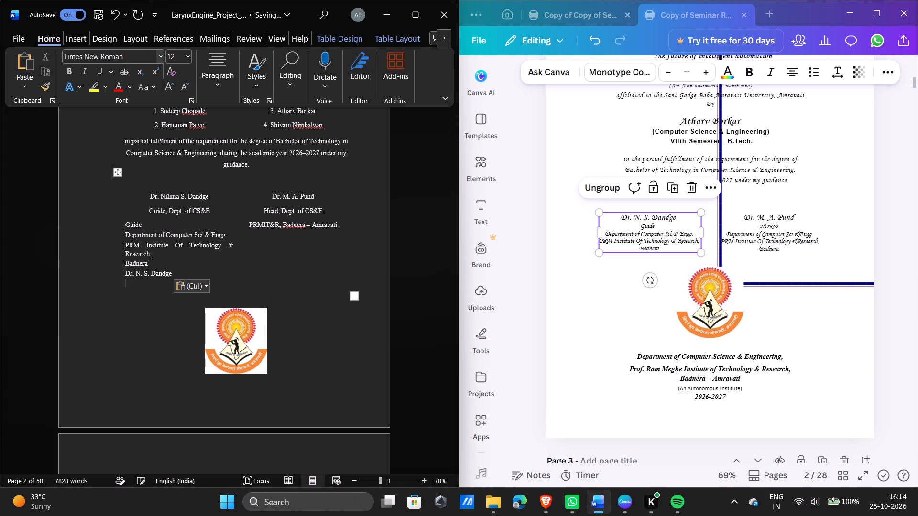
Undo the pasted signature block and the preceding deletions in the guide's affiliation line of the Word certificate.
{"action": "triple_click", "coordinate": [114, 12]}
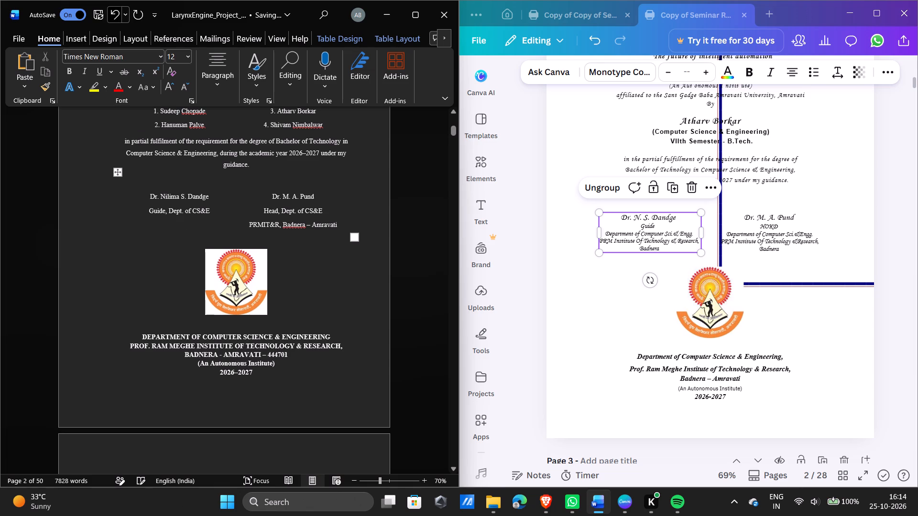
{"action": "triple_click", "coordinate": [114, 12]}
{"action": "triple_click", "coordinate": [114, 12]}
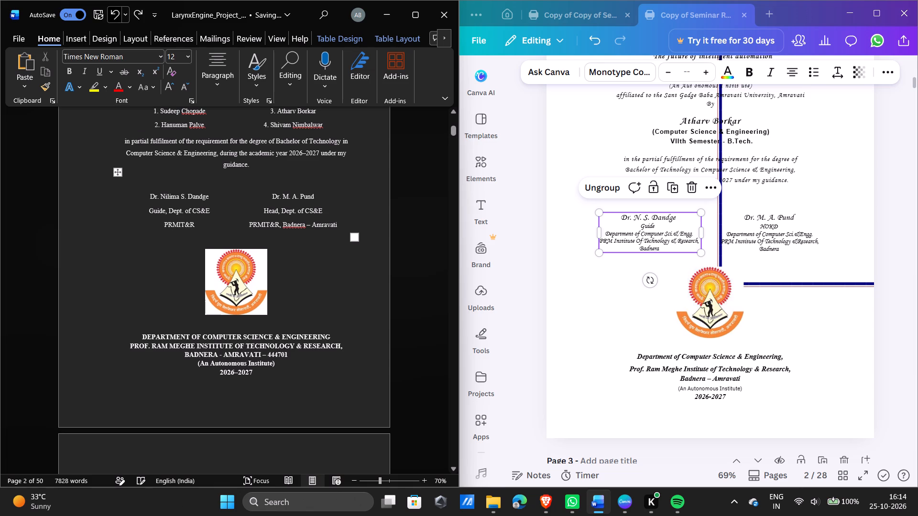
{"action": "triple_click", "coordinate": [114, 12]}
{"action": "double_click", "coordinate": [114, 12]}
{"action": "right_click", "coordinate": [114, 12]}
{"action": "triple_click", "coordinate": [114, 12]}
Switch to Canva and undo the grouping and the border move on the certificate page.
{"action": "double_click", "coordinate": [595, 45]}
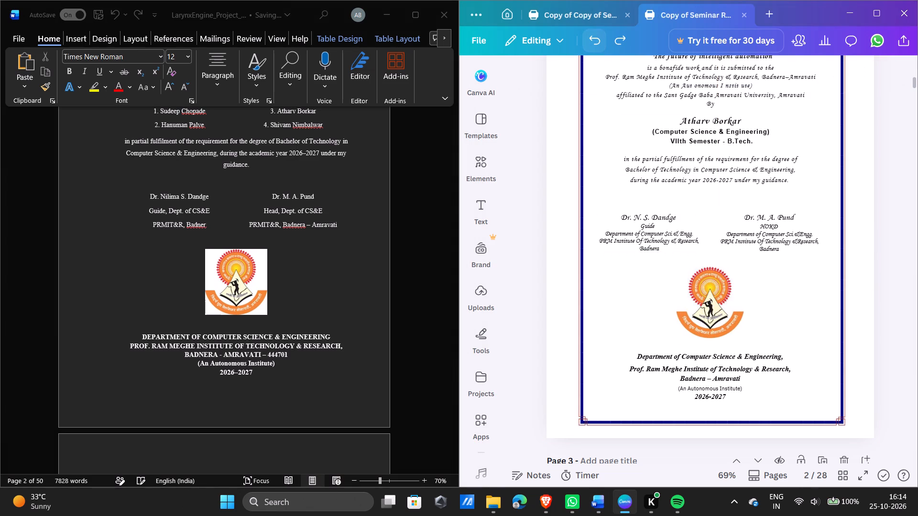
Shorten the line below the guide's name on the Word certificate to read only "Guide".
{"action": "left_click", "coordinate": [206, 209]}
{"action": "left_click", "coordinate": [206, 209]}
{"action": "left_click", "coordinate": [206, 209]}
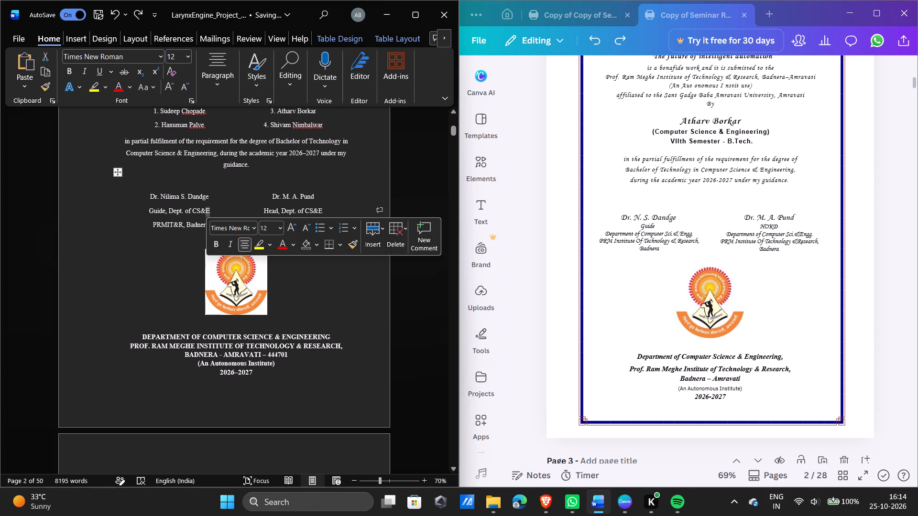
{"action": "key", "text": "Right"}
{"action": "key", "text": "BackSpace"}
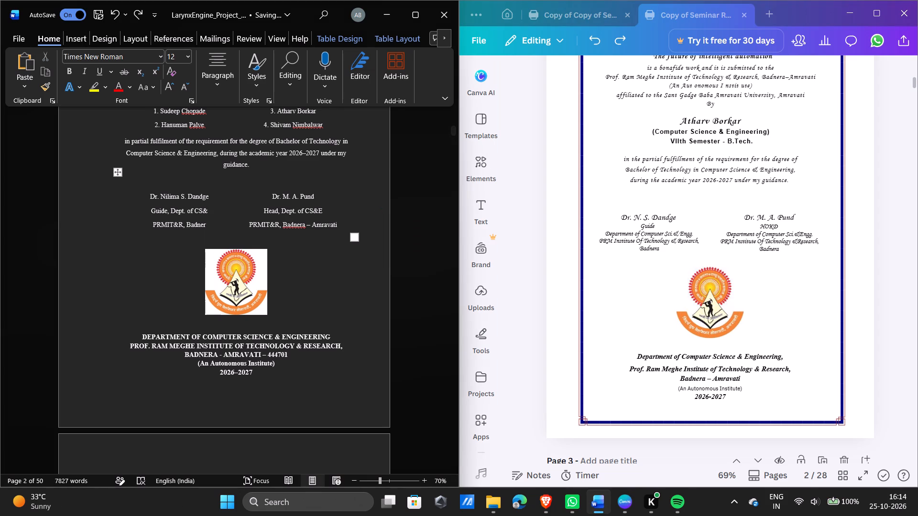
{"action": "key", "text": "BackSpace"}
{"action": "key", "text": "BackSpace"}
{"action": "key", "text": "BackSpace"}
{"action": "key", "text": "BackSpace"}
{"action": "key", "text": "BackSpace"}
{"action": "key", "text": "BackSpace"}
{"action": "key", "text": "BackSpace"}
{"action": "key", "text": "BackSpace"}
{"action": "key", "text": "BackSpace"}
{"action": "key", "text": "BackSpace"}
{"action": "key", "text": "BackSpace"}
{"action": "key", "text": "BackSpace"}
{"action": "key", "text": "BackSpace"}
{"action": "key", "text": "BackSpace"}
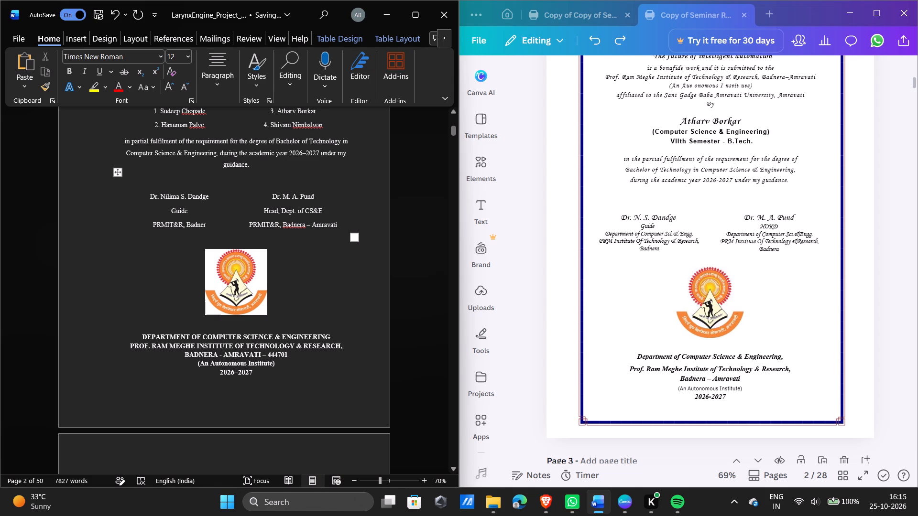
Replace the guide's affiliation line on the Word certificate with "Department of Computer Sci & Engg.".
{"action": "left_click", "coordinate": [208, 226]}
{"action": "key", "text": "BackSpace"}
{"action": "key", "text": "BackSpace"}
{"action": "key", "text": "BackSpace"}
{"action": "key", "text": "BackSpace"}
{"action": "key", "text": "BackSpace"}
{"action": "key", "text": "BackSpace"}
{"action": "key", "text": "BackSpace"}
{"action": "key", "text": "BackSpace"}
{"action": "key", "text": "BackSpace"}
{"action": "key", "text": "BackSpace"}
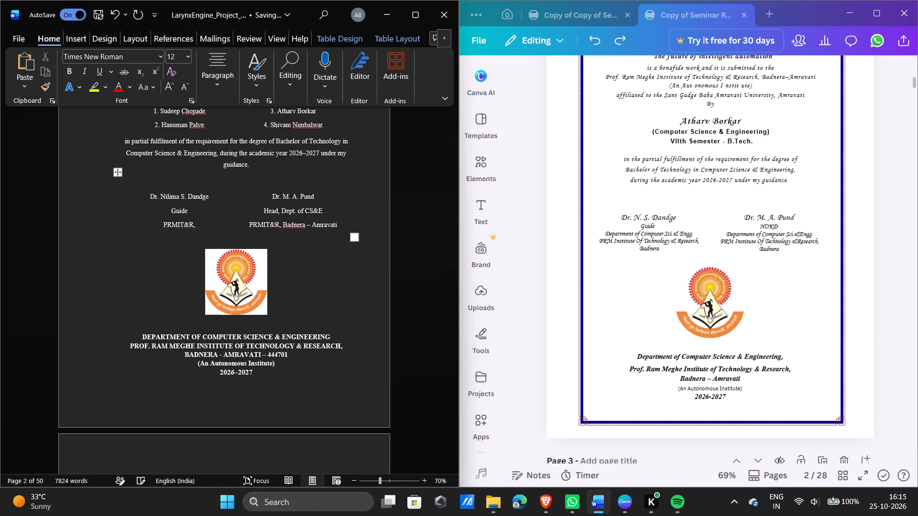
{"action": "key", "text": "BackSpace"}
{"action": "key", "text": "BackSpace"}
{"action": "key", "text": "BackSpace"}
{"action": "key", "text": "BackSpace"}
{"action": "key", "text": "BackSpace"}
{"action": "type", "text": "De"}
{"action": "type", "text": "part"}
{"action": "type", "text": "ment"}
{"action": "key", "text": "space"}
{"action": "type", "text": "of"}
{"action": "key", "text": "space"}
{"action": "type", "text": "Computer"}
{"action": "key", "text": "space"}
{"action": "type", "text": "Sci"}
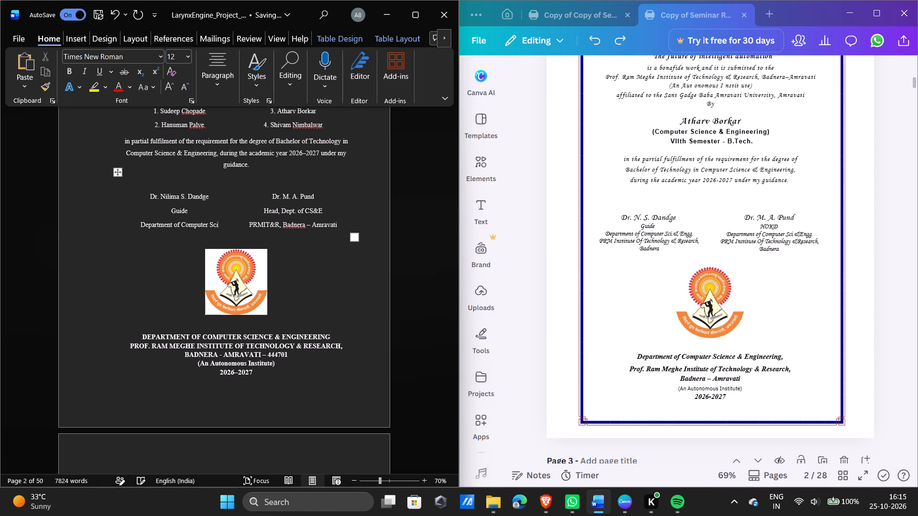
{"action": "key", "text": "space"}
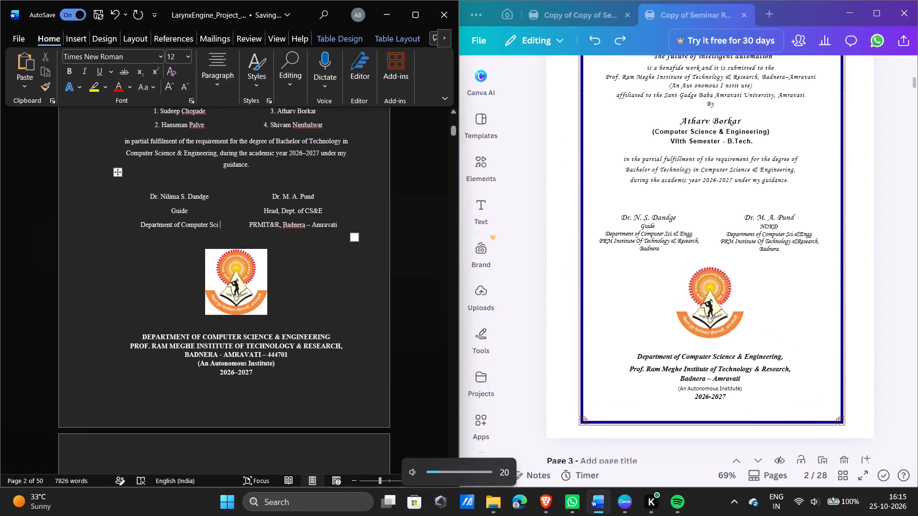
{"action": "key", "text": "shift+ampersand"}
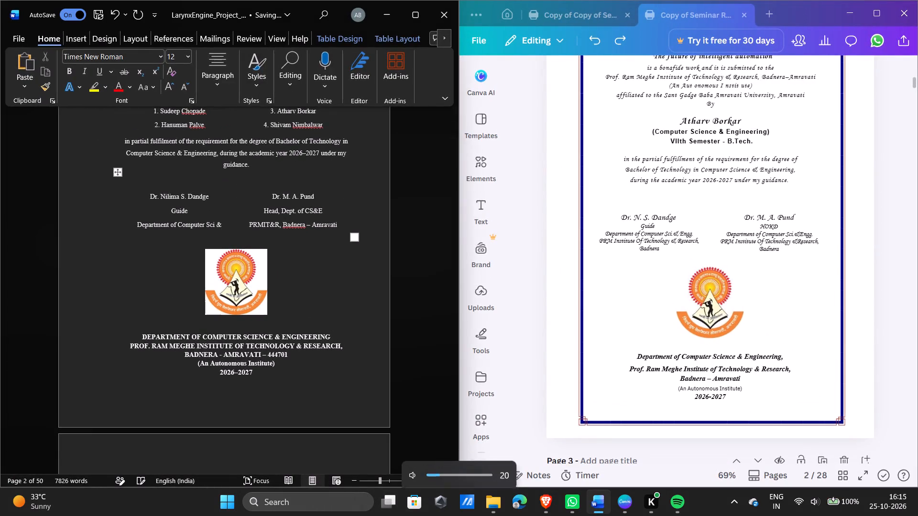
{"action": "key", "text": "space"}
{"action": "type", "text": "ENgg."}
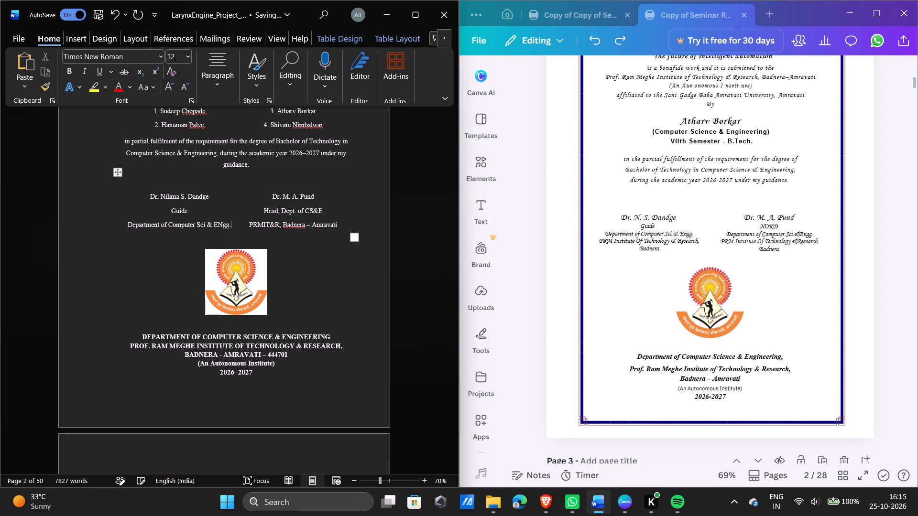
{"action": "key", "text": "Left"}
{"action": "key", "text": "Left"}
{"action": "key", "text": "Left"}
{"action": "key", "text": "BackSpace"}
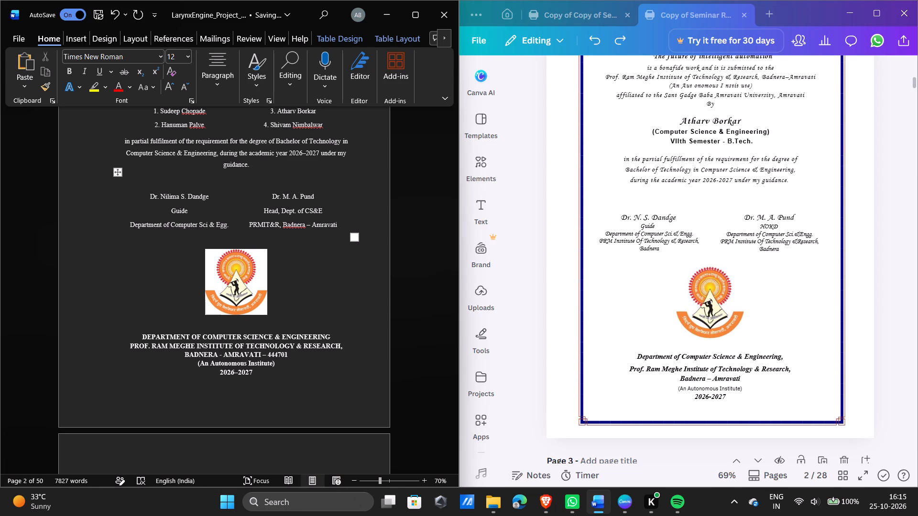
{"action": "key", "text": "n"}
{"action": "key", "text": "Right"}
{"action": "key", "text": "Right"}
{"action": "key", "text": "Right"}
Add a new line below the guide's department reading "PRM institute of Technology & Reasearch, Badnera".
{"action": "key", "text": "Return"}
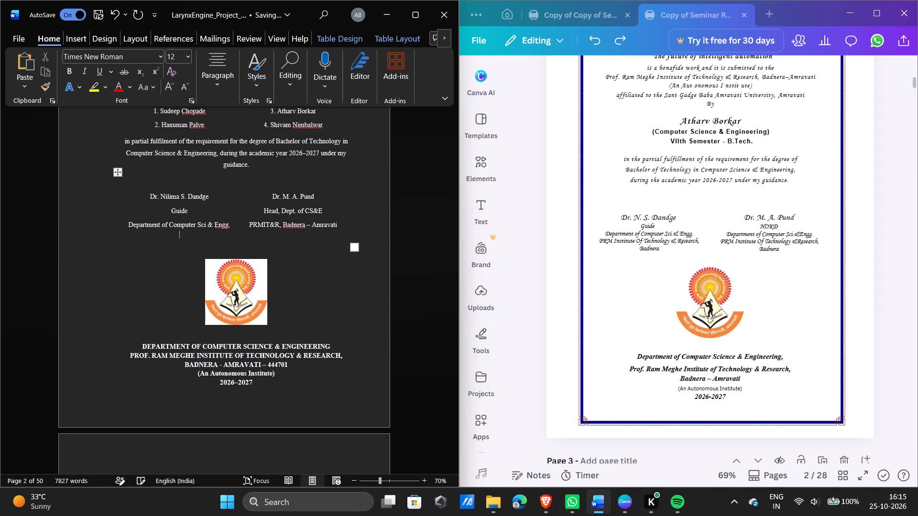
{"action": "key", "text": "shift+p"}
{"action": "type", "text": "RM"}
{"action": "key", "text": "space"}
{"action": "type", "text": "institi"}
{"action": "key", "text": "BackSpace"}
{"action": "type", "text": "ute"}
{"action": "key", "text": "space"}
{"action": "type", "text": "of"}
{"action": "key", "text": "space"}
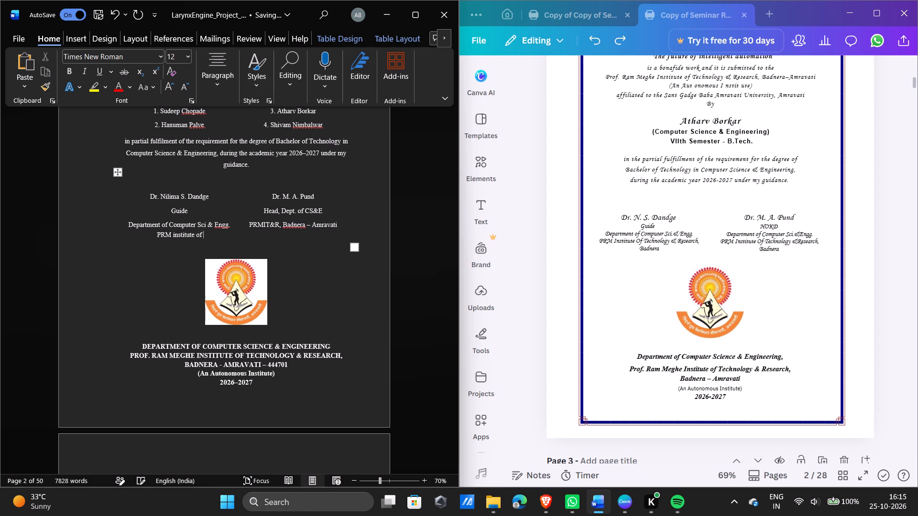
{"action": "type", "text": "Technology"}
{"action": "key", "text": "space"}
{"action": "type", "text": "&"}
{"action": "key", "text": "space"}
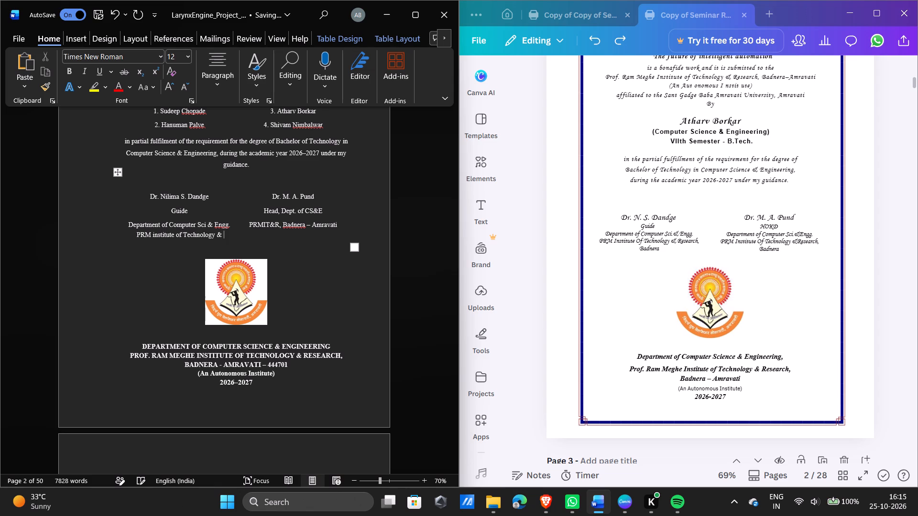
{"action": "type", "text": "Re"}
{"action": "type", "text": "asearch"}
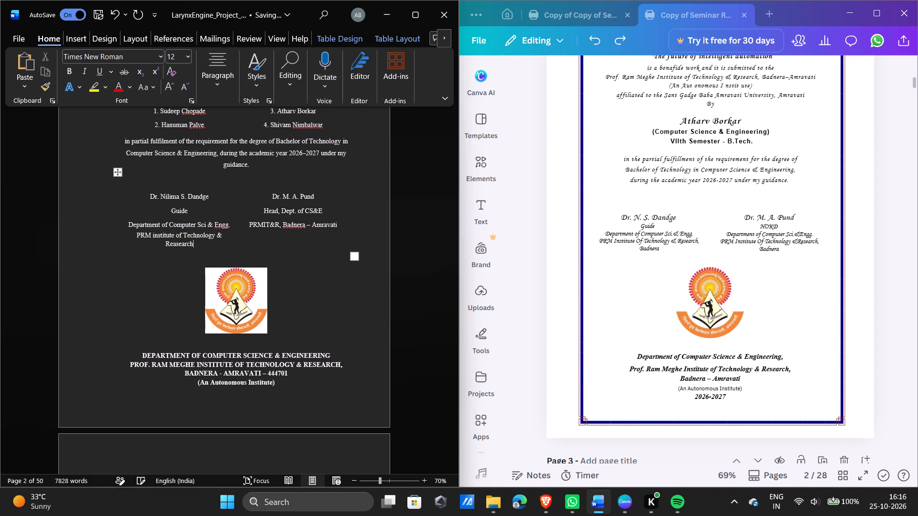
{"action": "type", "text": ", Badnera"}
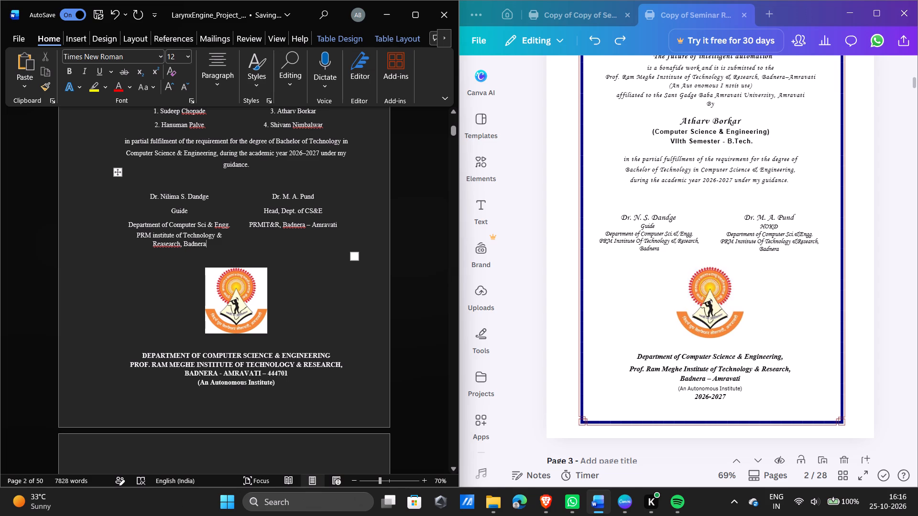
Replace the department head's "PRMIT&R, Badnera – Amravati" line with a copy of the guide's department and institute lines.
{"action": "left_click_drag", "start_coordinate": [212, 245], "coordinate": [123, 226]}
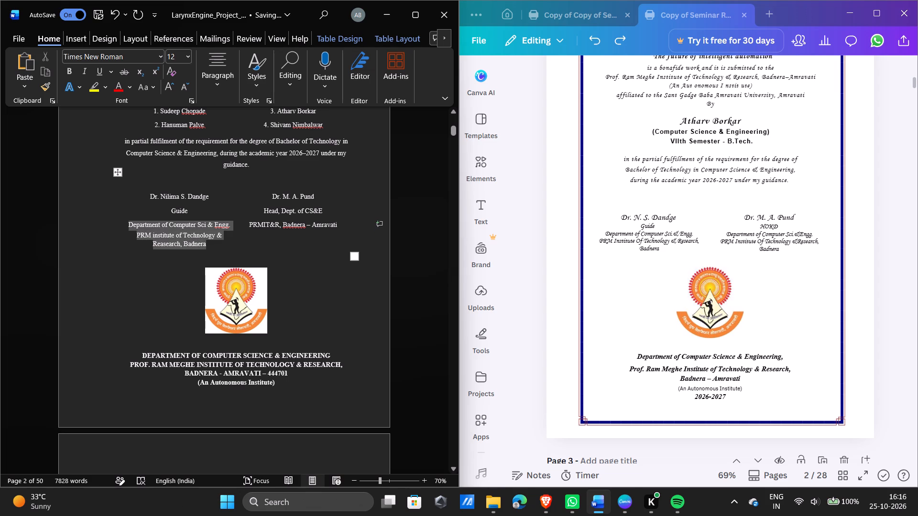
{"action": "key", "text": "ctrl+c"}
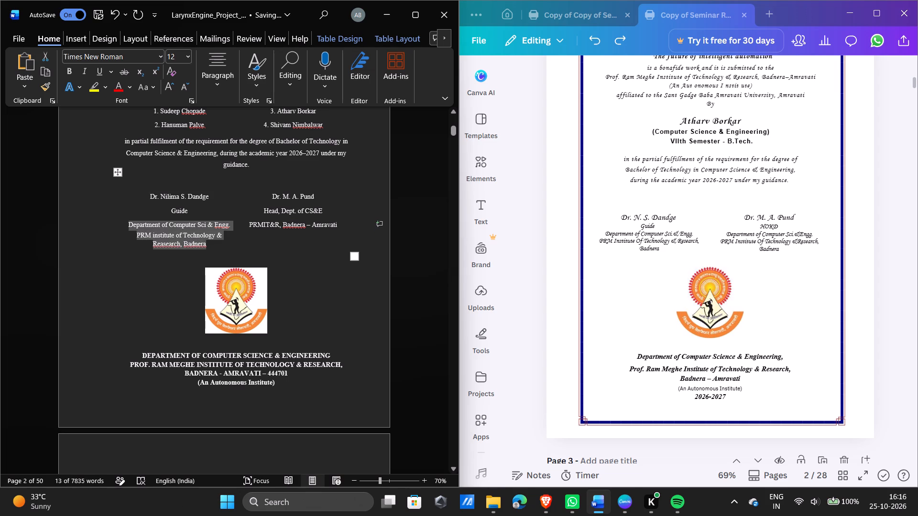
{"action": "left_click", "coordinate": [338, 224]}
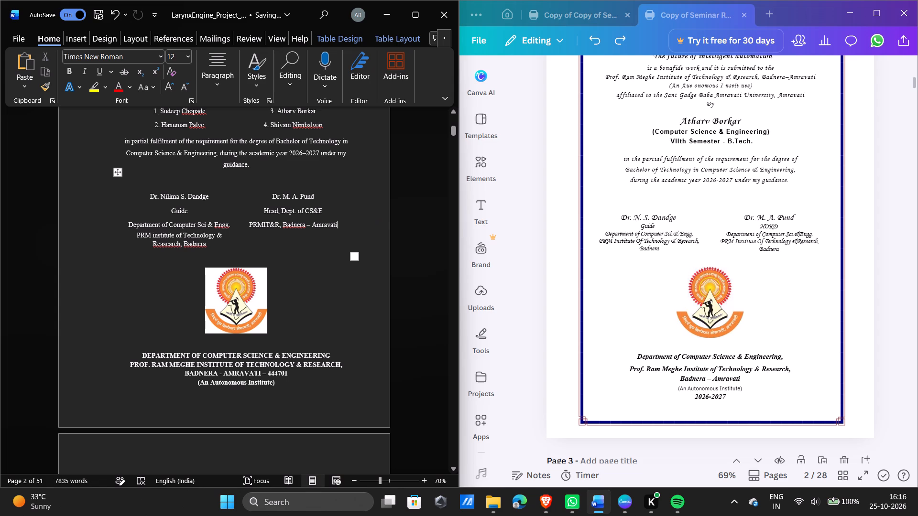
{"action": "key", "text": "BackSpace"}
{"action": "key", "text": "BackSpace"}
{"action": "key", "text": "BackSpace"}
{"action": "key", "text": "BackSpace"}
{"action": "key", "text": "BackSpace"}
{"action": "key", "text": "BackSpace"}
{"action": "key", "text": "BackSpace"}
{"action": "key", "text": "BackSpace"}
{"action": "key", "text": "BackSpace"}
{"action": "key", "text": "BackSpace"}
{"action": "key", "text": "BackSpace"}
{"action": "key", "text": "BackSpace"}
{"action": "key", "text": "BackSpace"}
{"action": "key", "text": "BackSpace"}
{"action": "key", "text": "BackSpace"}
{"action": "key", "text": "BackSpace"}
{"action": "key", "text": "BackSpace"}
{"action": "key", "text": "BackSpace"}
{"action": "key", "text": "BackSpace"}
{"action": "key", "text": "BackSpace"}
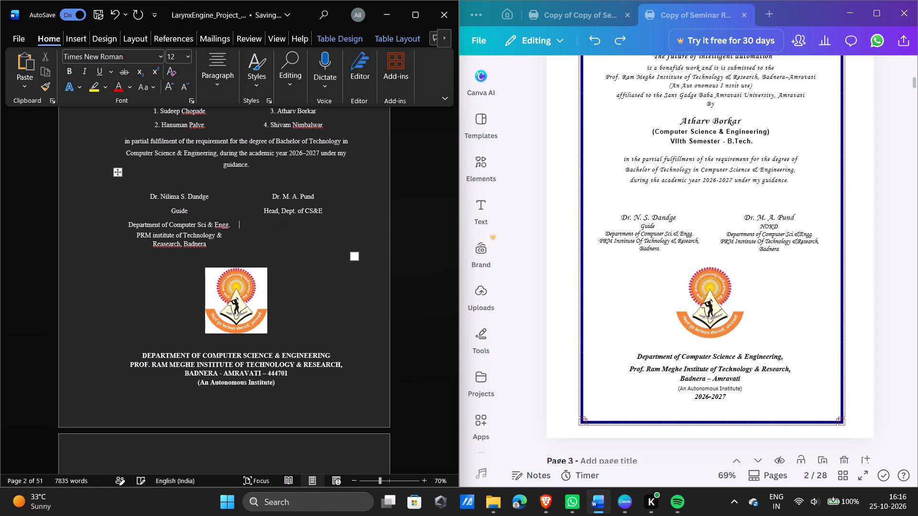
{"action": "left_click", "coordinate": [111, 14]}
{"action": "key", "text": "ctrl+v"}
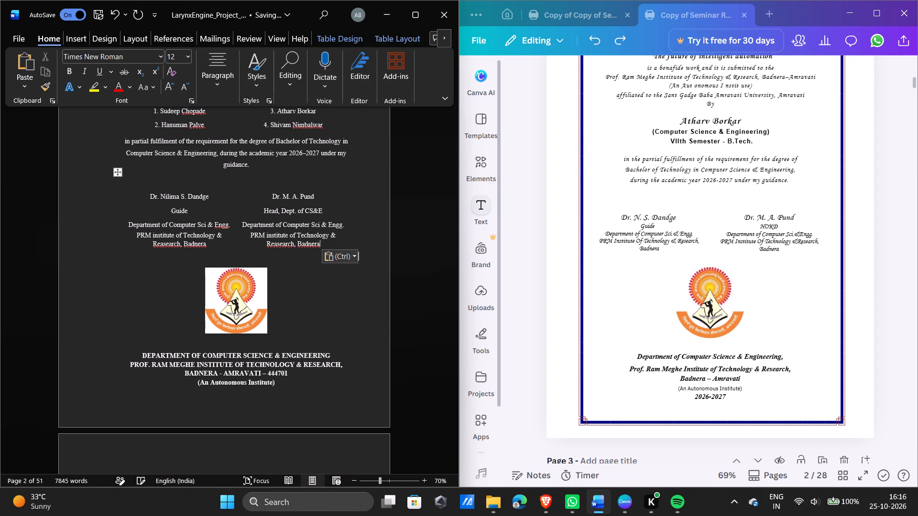
Change the title below the department head's name on the Word certificate to "HOKD".
{"action": "left_click", "coordinate": [323, 211]}
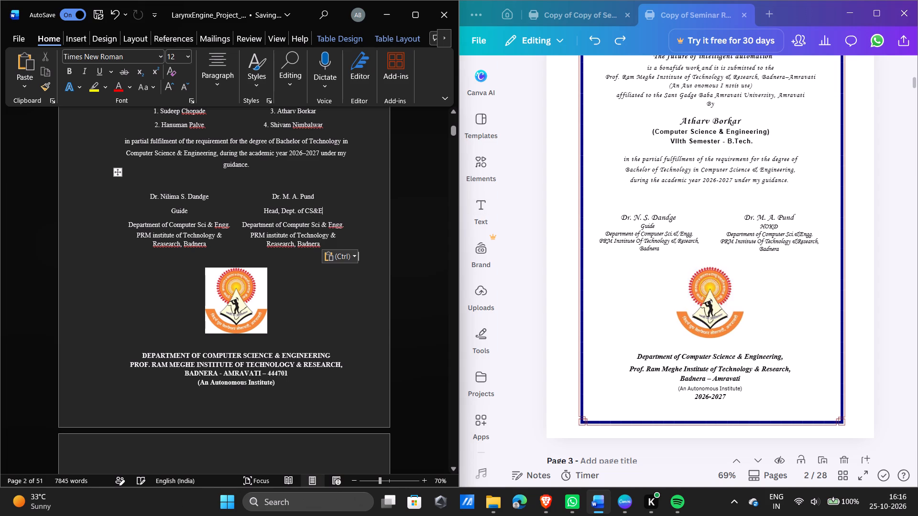
{"action": "key", "text": "BackSpace"}
{"action": "key", "text": "BackSpace"}
{"action": "key", "text": "BackSpace"}
{"action": "key", "text": "BackSpace"}
{"action": "key", "text": "BackSpace"}
{"action": "key", "text": "BackSpace"}
{"action": "key", "text": "BackSpace"}
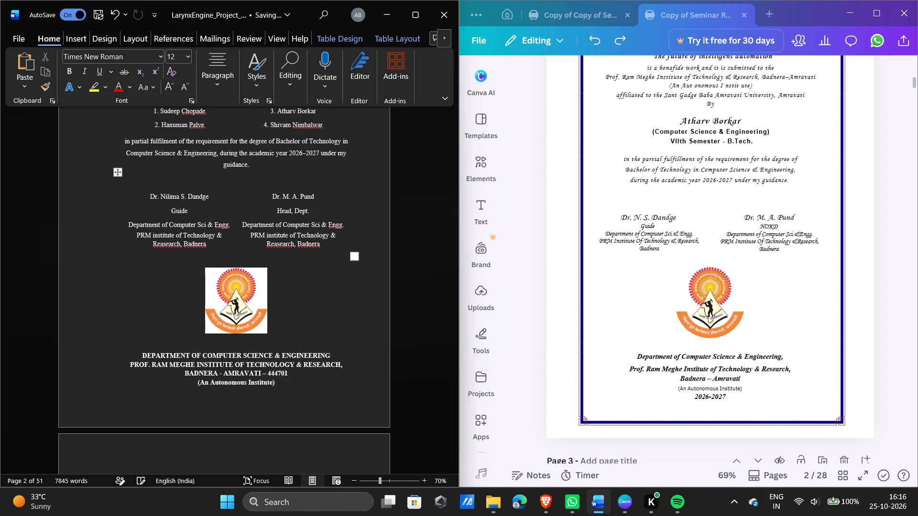
{"action": "key", "text": "BackSpace"}
{"action": "key", "text": "BackSpace"}
{"action": "key", "text": "BackSpace"}
{"action": "key", "text": "BackSpace"}
{"action": "key", "text": "BackSpace"}
{"action": "key", "text": "BackSpace"}
{"action": "key", "text": "BackSpace"}
{"action": "key", "text": "BackSpace"}
{"action": "key", "text": "BackSpace"}
{"action": "key", "text": "BackSpace"}
{"action": "key", "text": "BackSpace"}
{"action": "type", "text": "OKD"}
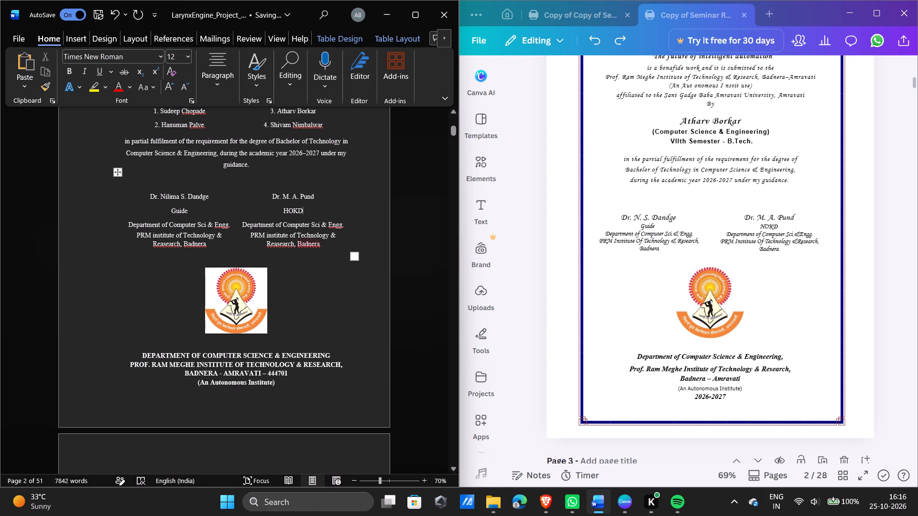
{"action": "scroll", "coordinate": [305, 281], "scroll_direction": "up", "scroll_amount": 1}
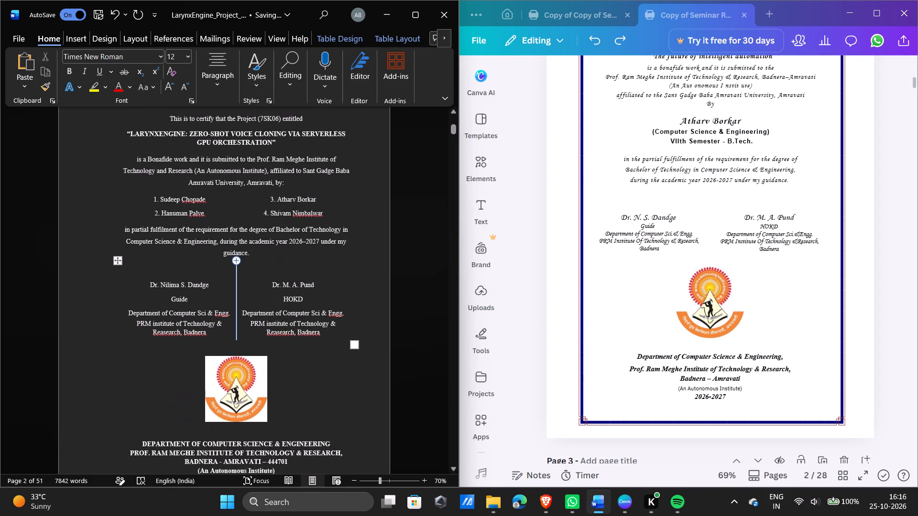
{"action": "scroll", "coordinate": [240, 258], "scroll_direction": "up", "scroll_amount": 1}
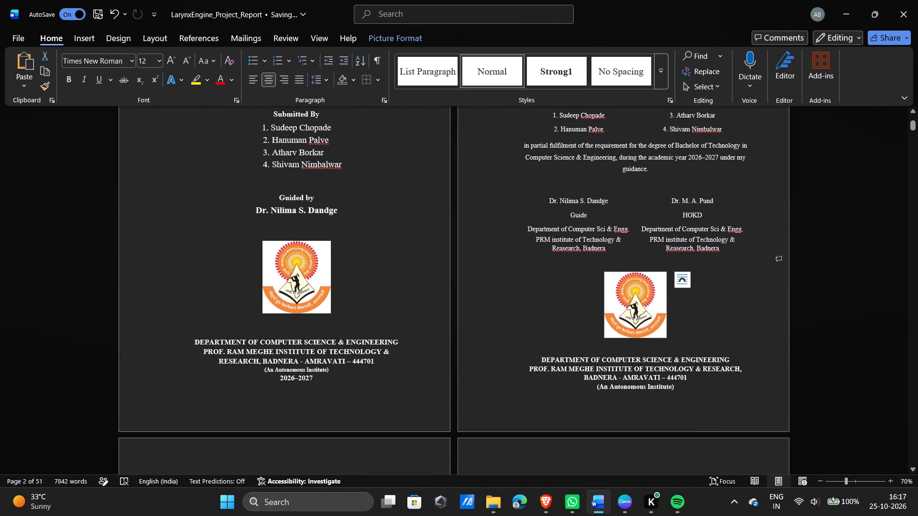
{"action": "left_click", "coordinate": [649, 322]}
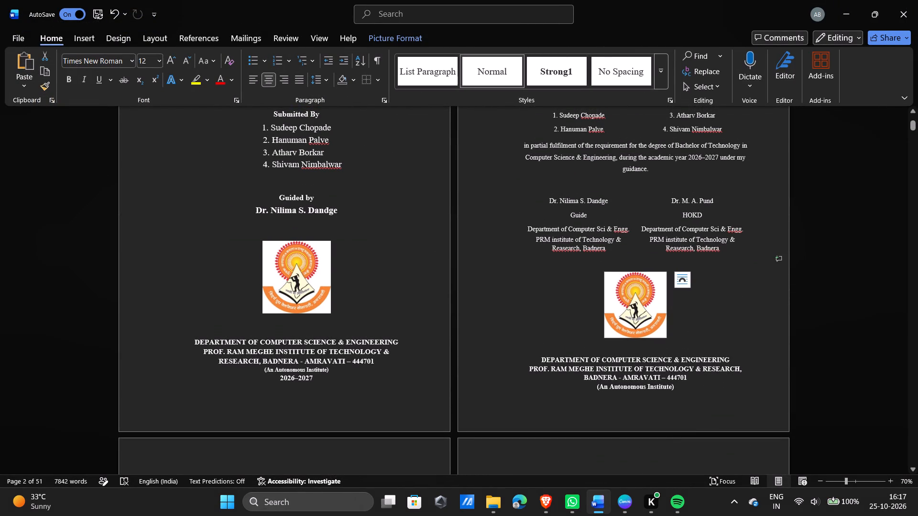
{"action": "left_click", "coordinate": [306, 269]}
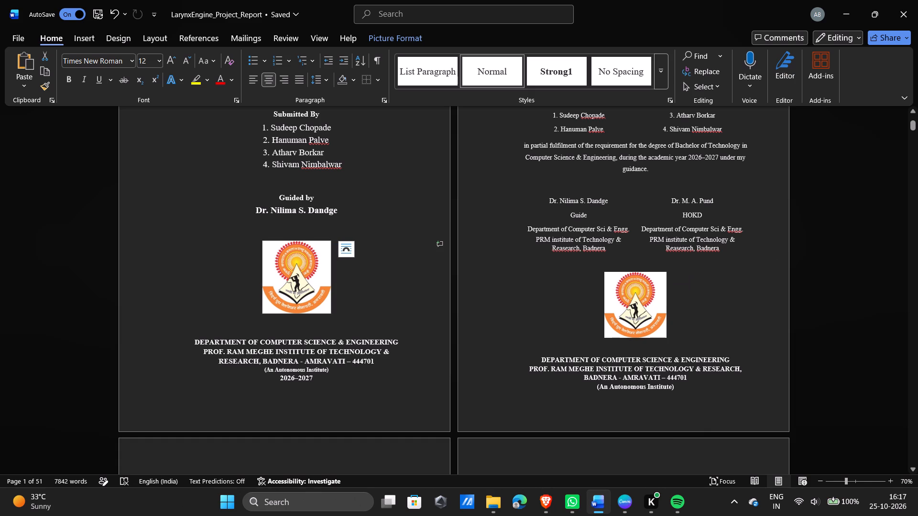
{"action": "scroll", "coordinate": [579, 298], "scroll_direction": "up", "scroll_amount": 1}
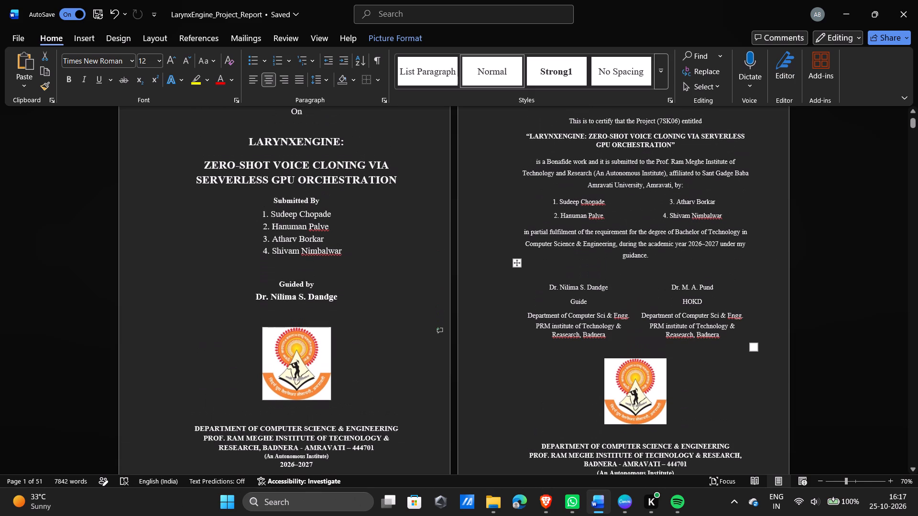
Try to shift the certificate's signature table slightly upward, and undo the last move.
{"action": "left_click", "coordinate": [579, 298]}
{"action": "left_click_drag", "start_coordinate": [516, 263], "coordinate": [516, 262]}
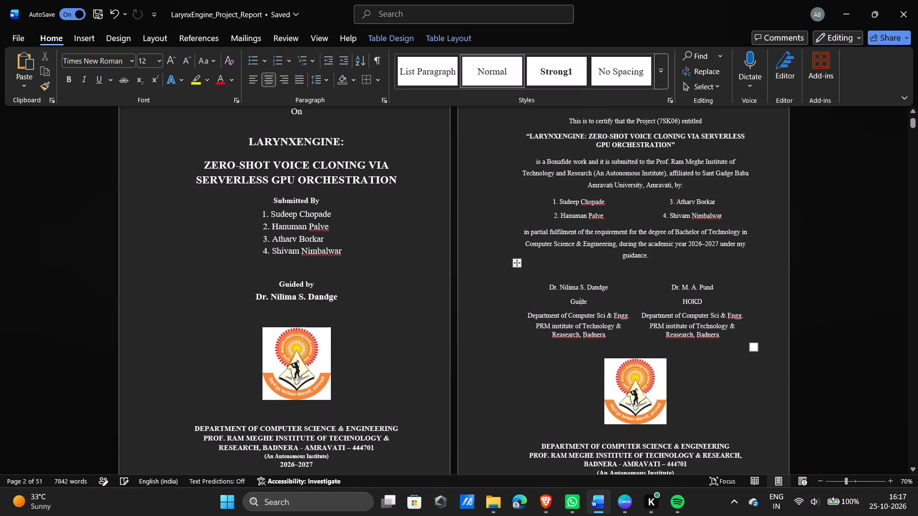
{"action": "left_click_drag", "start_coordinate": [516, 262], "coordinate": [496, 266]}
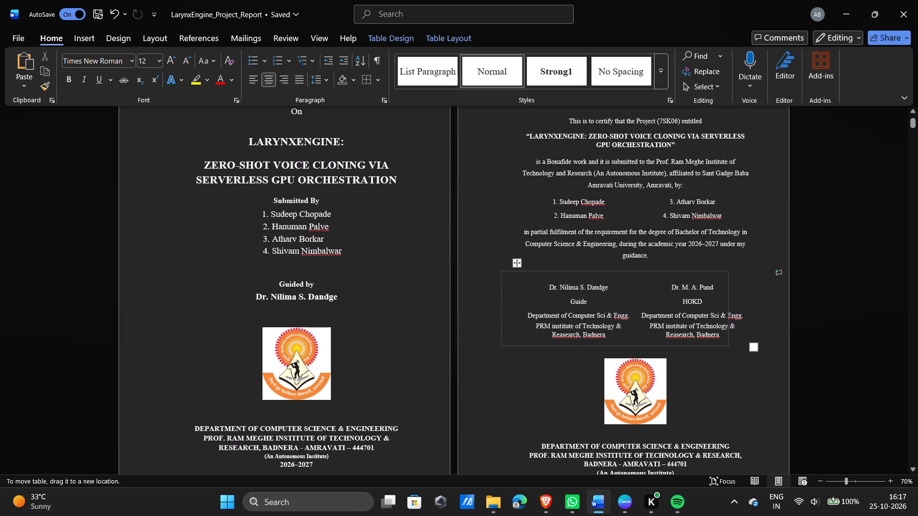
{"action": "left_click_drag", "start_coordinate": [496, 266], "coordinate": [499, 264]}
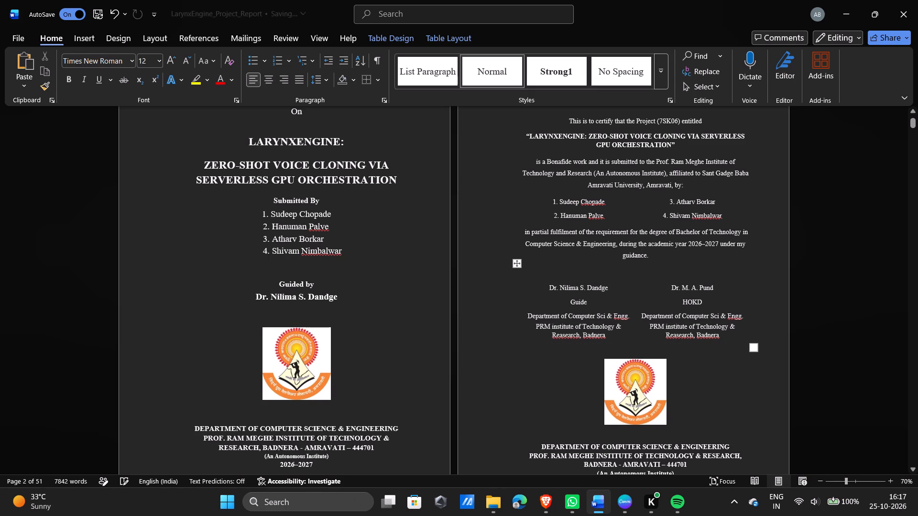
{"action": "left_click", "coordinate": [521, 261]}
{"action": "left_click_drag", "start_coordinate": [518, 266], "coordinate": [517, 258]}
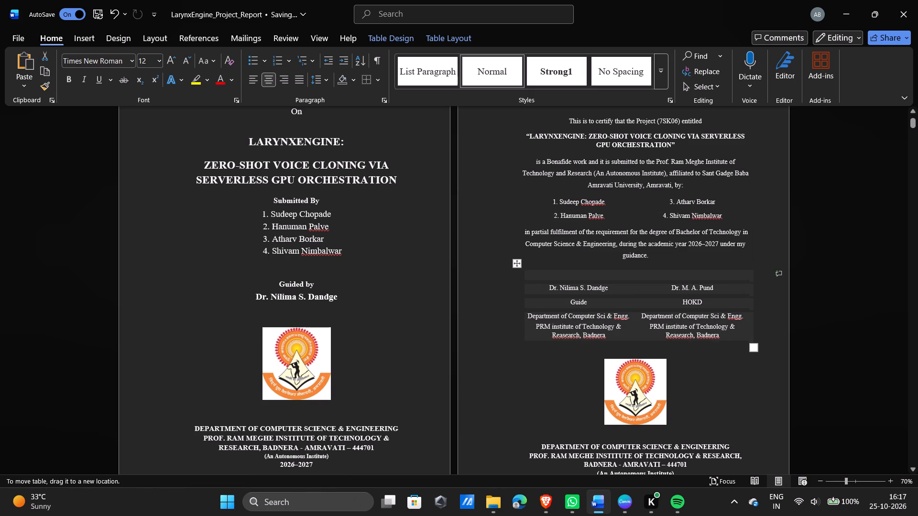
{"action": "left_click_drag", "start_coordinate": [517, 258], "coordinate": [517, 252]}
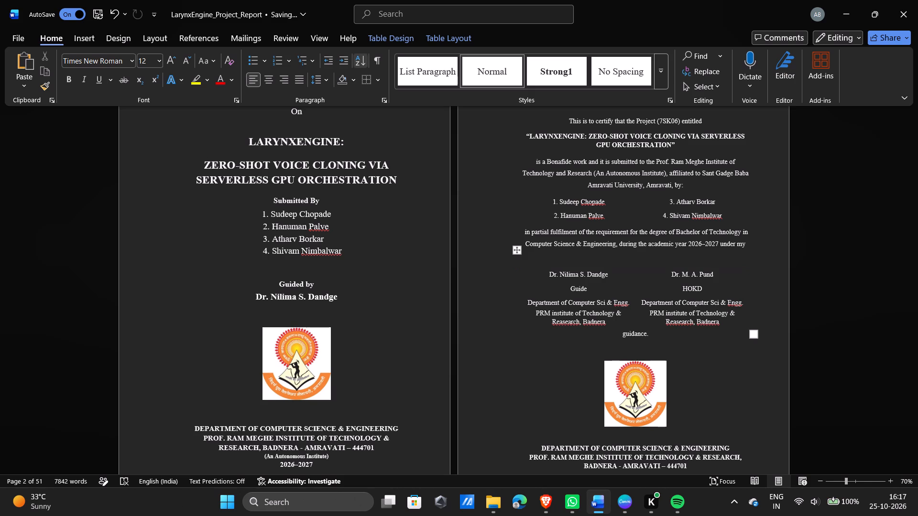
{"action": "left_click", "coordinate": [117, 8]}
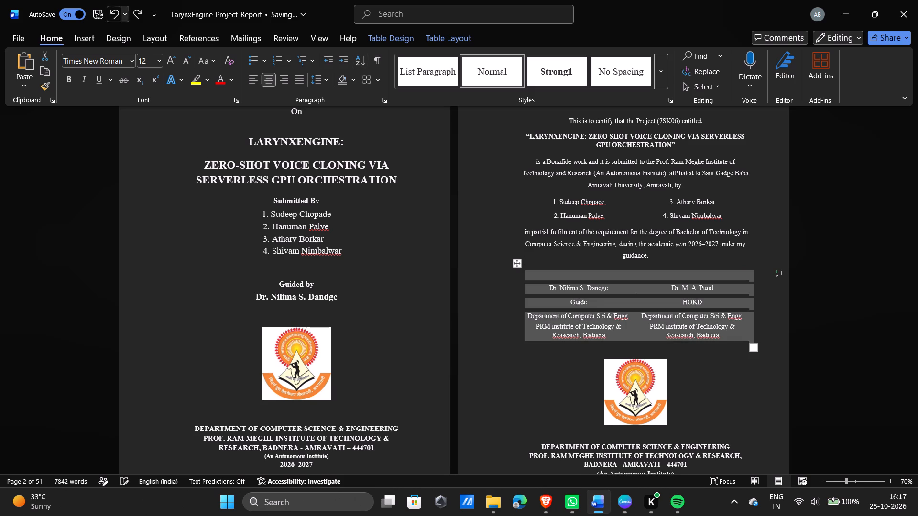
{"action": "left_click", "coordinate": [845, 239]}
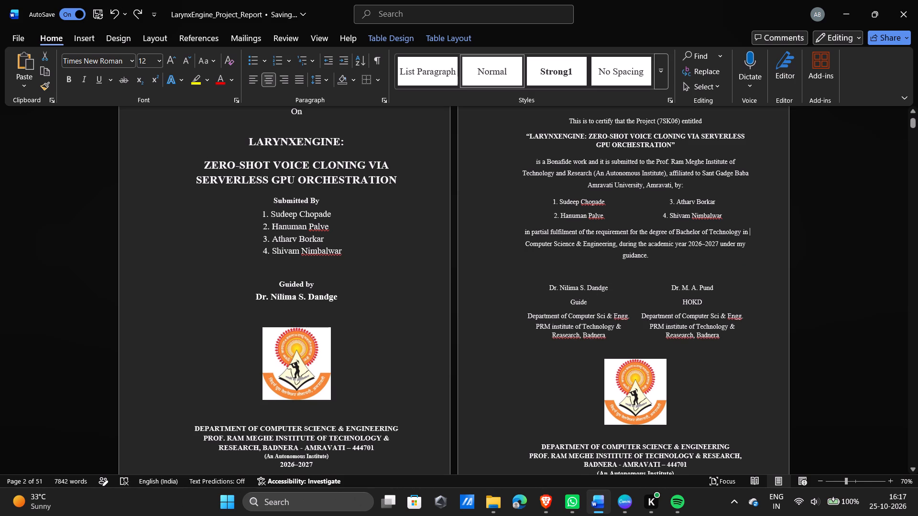
Replace the certificate page's logo with a copy of the title page's logo.
{"action": "scroll", "coordinate": [645, 340], "scroll_direction": "down", "scroll_amount": 2}
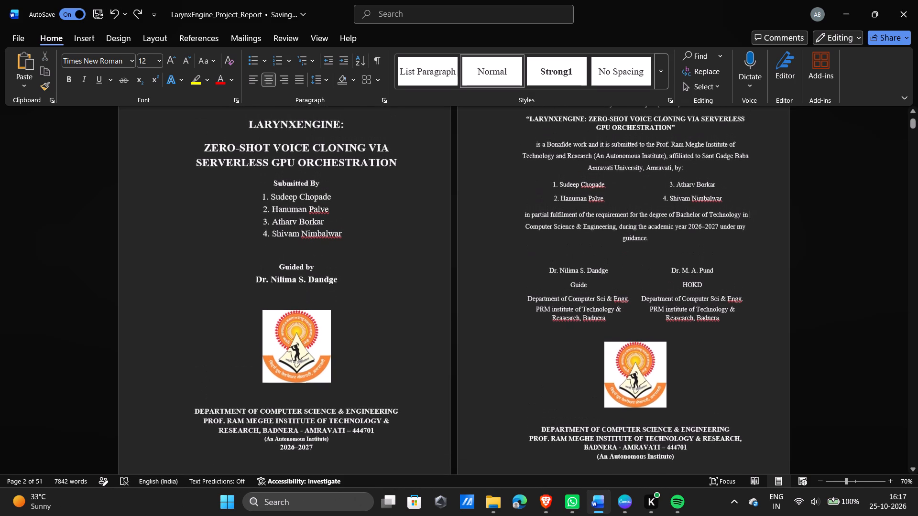
{"action": "scroll", "coordinate": [645, 340], "scroll_direction": "down", "scroll_amount": 1}
{"action": "left_click", "coordinate": [649, 330]}
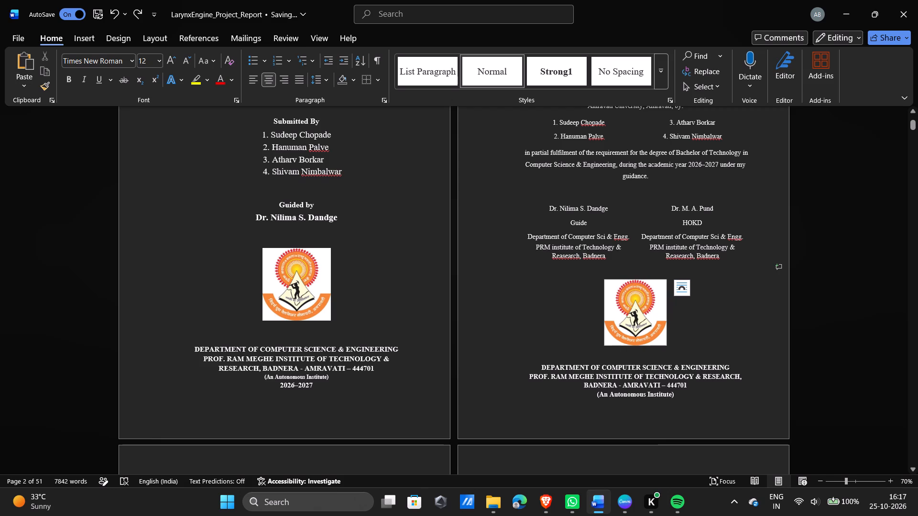
{"action": "key", "text": "Delete"}
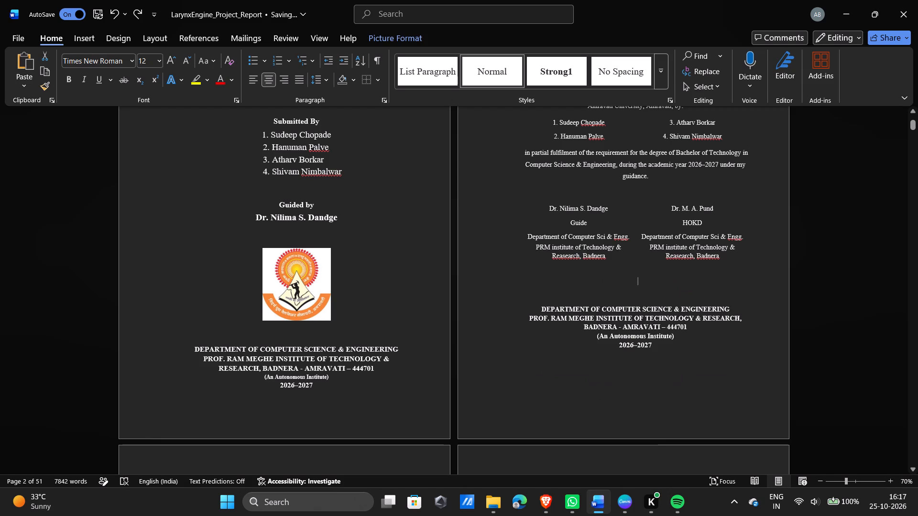
{"action": "left_click", "coordinate": [306, 262]}
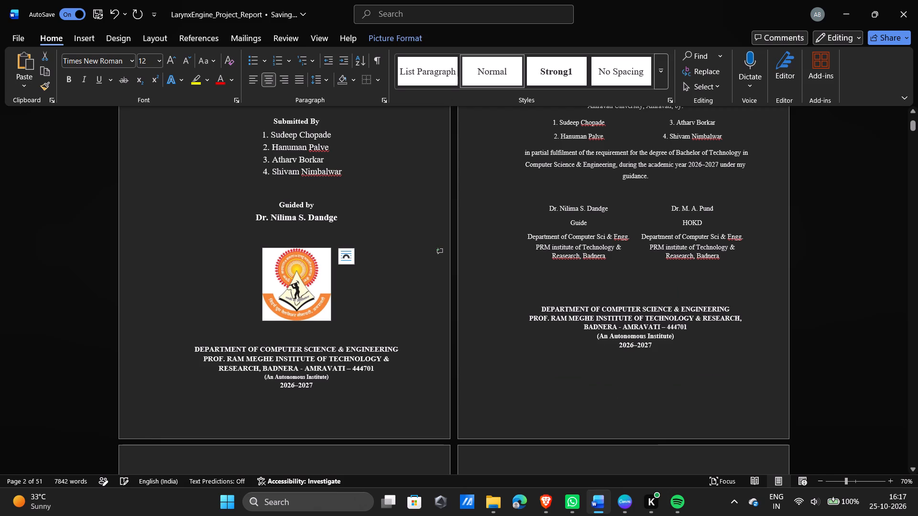
{"action": "key", "text": "ctrl+c"}
{"action": "left_click", "coordinate": [648, 285]}
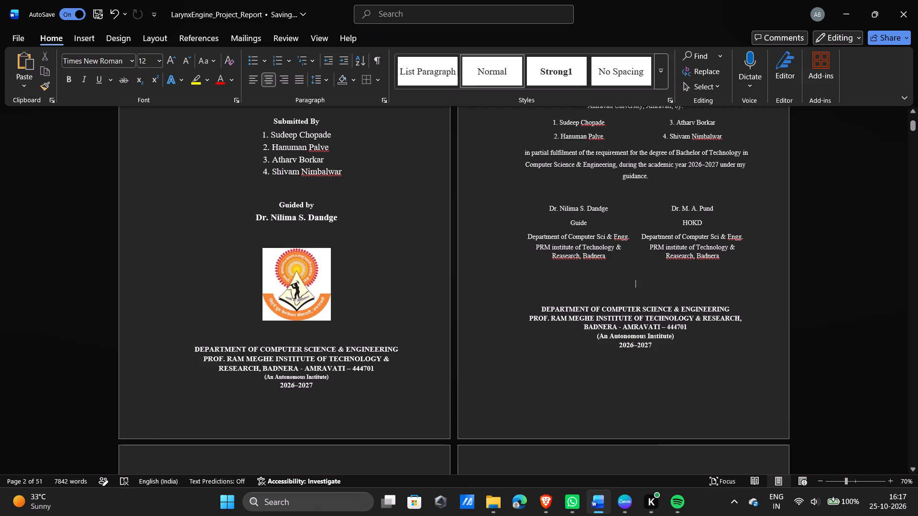
{"action": "key", "text": "ctrl+v"}
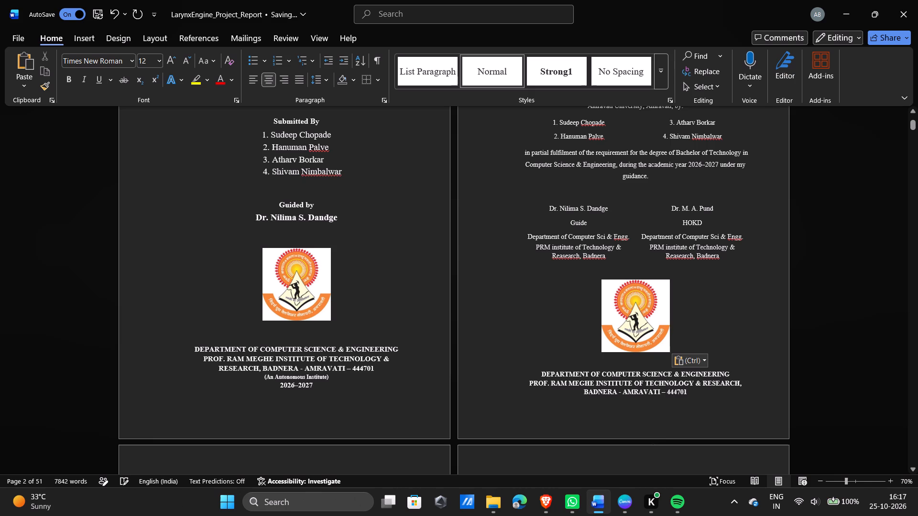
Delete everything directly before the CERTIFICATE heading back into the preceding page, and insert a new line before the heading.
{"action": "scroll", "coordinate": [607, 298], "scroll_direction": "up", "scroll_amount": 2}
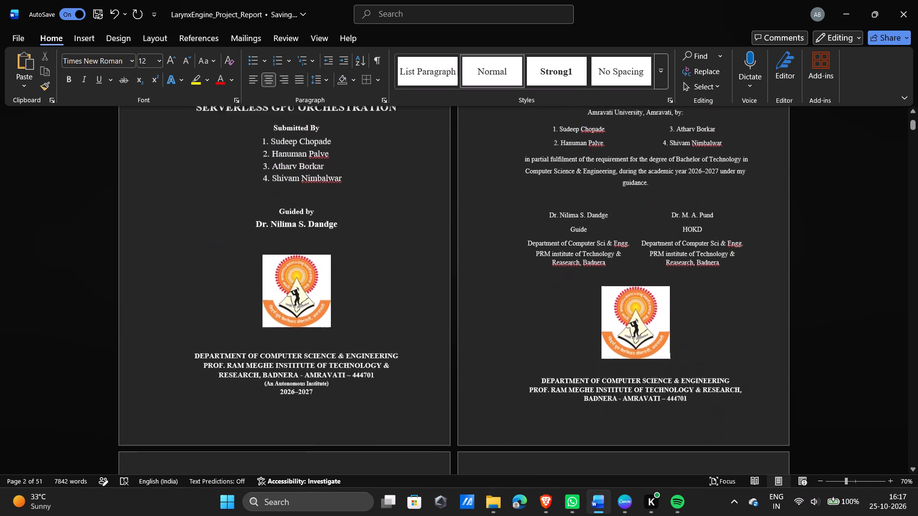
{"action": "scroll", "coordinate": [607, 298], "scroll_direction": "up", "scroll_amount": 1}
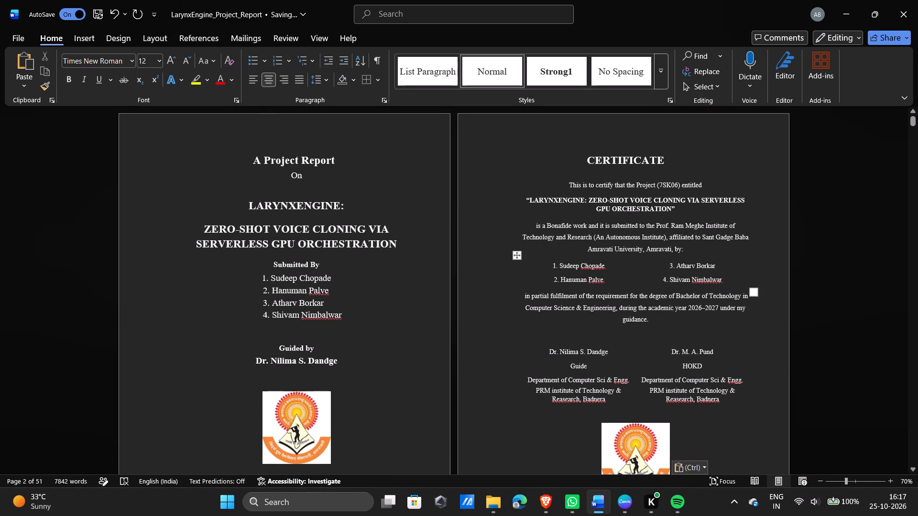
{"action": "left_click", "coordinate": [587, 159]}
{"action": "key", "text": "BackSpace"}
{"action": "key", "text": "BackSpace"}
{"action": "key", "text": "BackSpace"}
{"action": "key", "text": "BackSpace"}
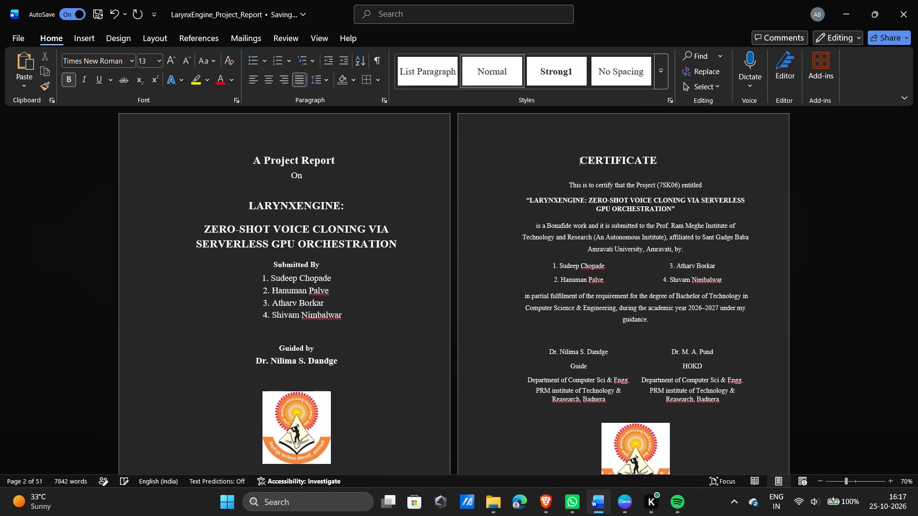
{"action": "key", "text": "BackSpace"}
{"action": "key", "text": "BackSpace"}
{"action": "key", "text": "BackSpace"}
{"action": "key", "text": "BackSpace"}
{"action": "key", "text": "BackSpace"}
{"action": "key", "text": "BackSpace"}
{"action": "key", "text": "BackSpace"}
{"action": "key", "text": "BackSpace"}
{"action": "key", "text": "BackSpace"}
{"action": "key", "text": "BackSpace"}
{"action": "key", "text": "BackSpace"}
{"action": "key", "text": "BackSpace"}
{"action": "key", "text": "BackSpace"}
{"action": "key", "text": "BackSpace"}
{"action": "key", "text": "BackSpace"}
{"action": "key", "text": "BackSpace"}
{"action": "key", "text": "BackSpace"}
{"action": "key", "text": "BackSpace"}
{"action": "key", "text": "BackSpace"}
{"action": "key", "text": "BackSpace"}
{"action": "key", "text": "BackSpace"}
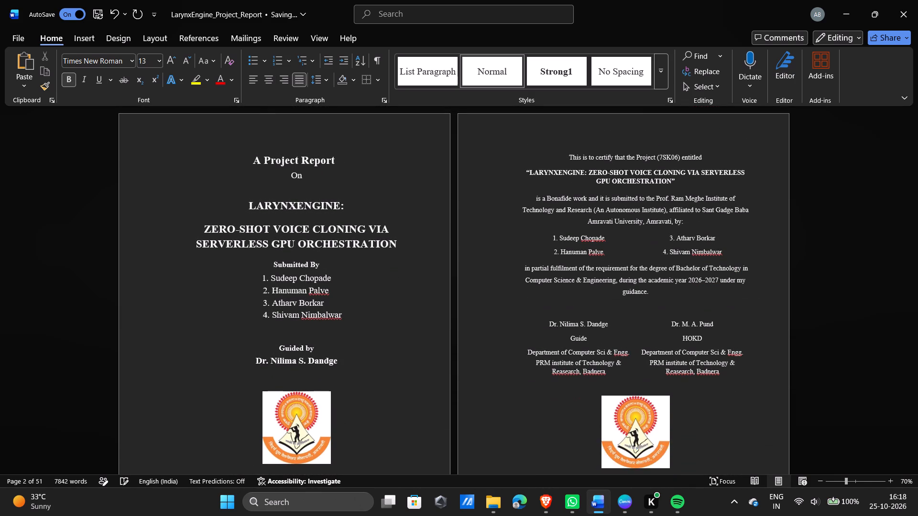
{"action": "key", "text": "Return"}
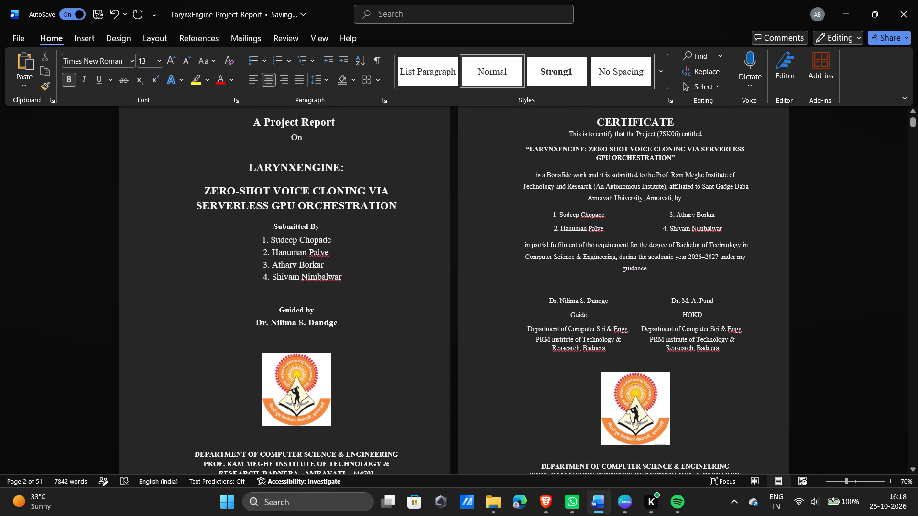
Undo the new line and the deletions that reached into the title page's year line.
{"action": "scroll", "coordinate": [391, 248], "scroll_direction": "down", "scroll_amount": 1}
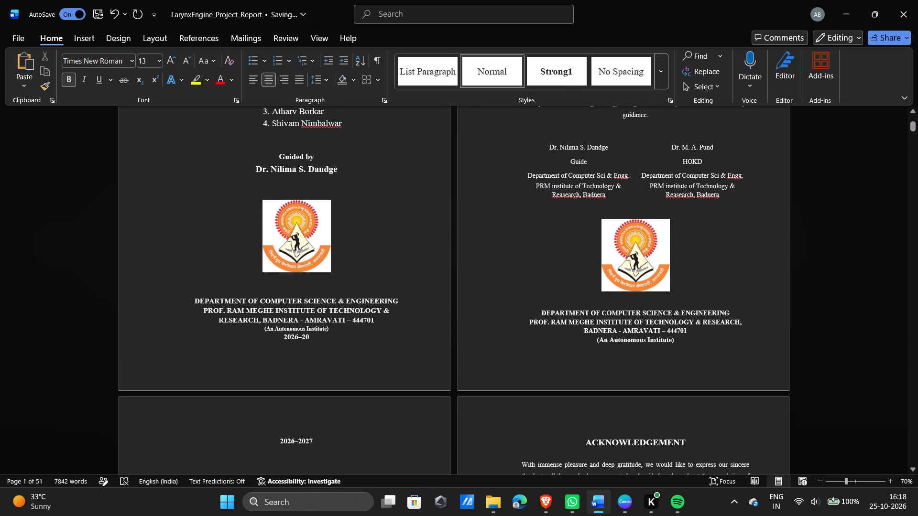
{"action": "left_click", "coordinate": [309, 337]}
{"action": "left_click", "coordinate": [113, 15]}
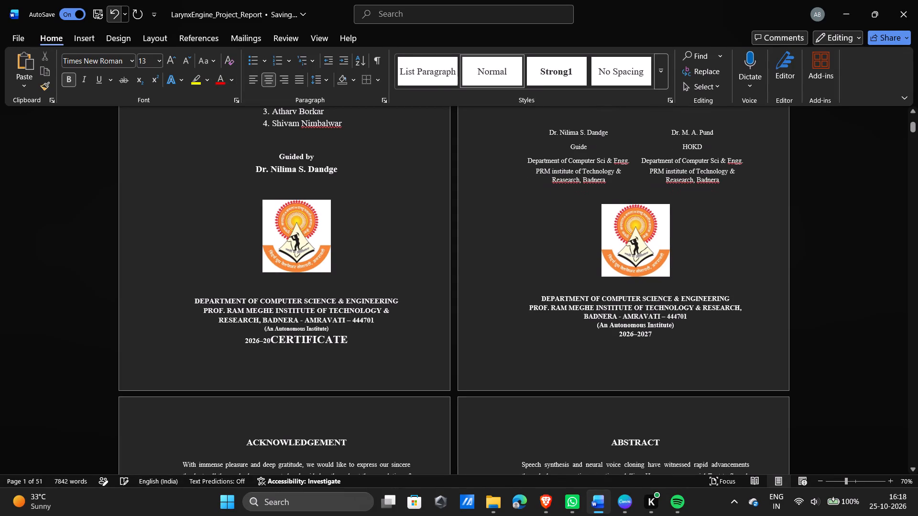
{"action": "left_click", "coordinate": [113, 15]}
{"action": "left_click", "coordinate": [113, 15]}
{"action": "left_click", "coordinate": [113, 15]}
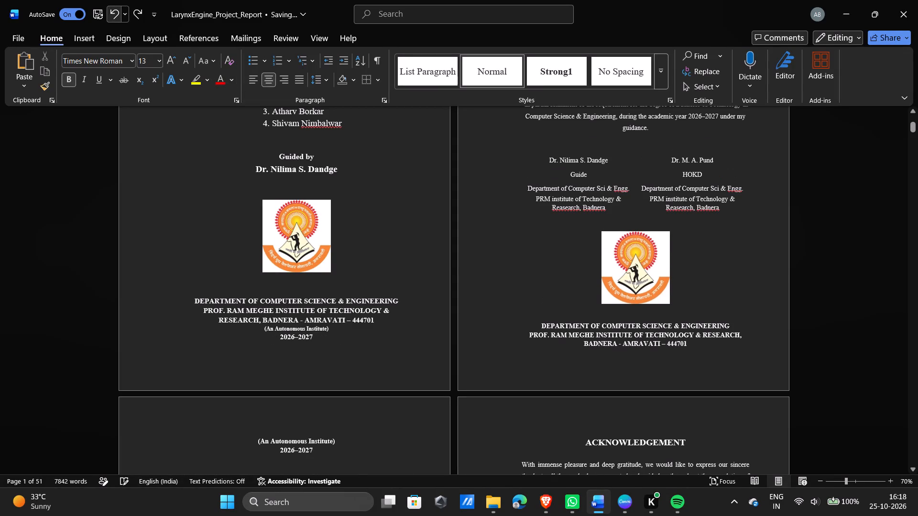
Add leading spaces before the CERTIFICATE heading to bring it near the centre of the page.
{"action": "scroll", "coordinate": [569, 249], "scroll_direction": "up", "scroll_amount": 2}
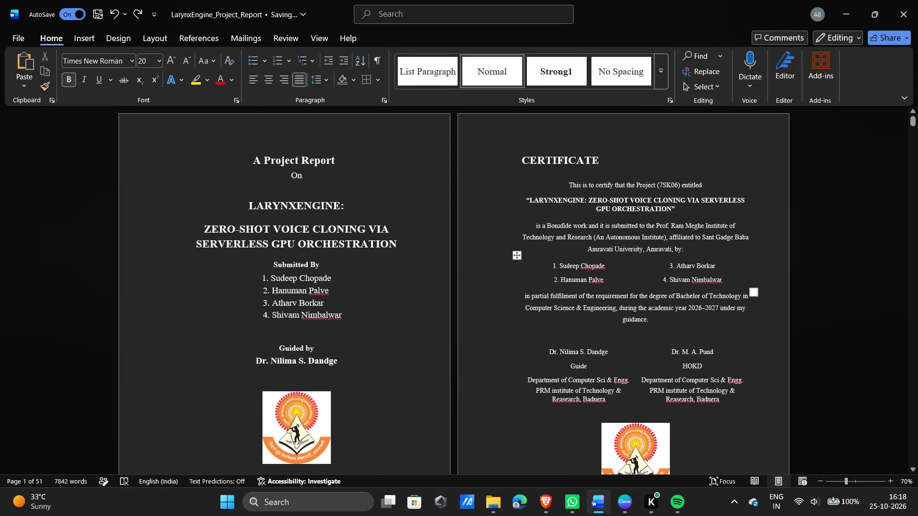
{"action": "key", "text": "space"}
{"action": "key", "text": "space"}
{"action": "key", "text": "space"}
{"action": "key", "text": "space"}
{"action": "key", "text": "space"}
{"action": "key", "text": "space"}
{"action": "key", "text": "space"}
{"action": "key", "text": "space"}
{"action": "key", "text": "space"}
{"action": "key", "text": "space"}
{"action": "key", "text": "space"}
{"action": "key", "text": "space"}
{"action": "key", "text": "space"}
{"action": "key", "text": "space"}
{"action": "key", "text": "space"}
{"action": "key", "text": "space"}
{"action": "key", "text": "space"}
{"action": "key", "text": "space"}
{"action": "key", "text": "space"}
{"action": "key", "text": "space"}
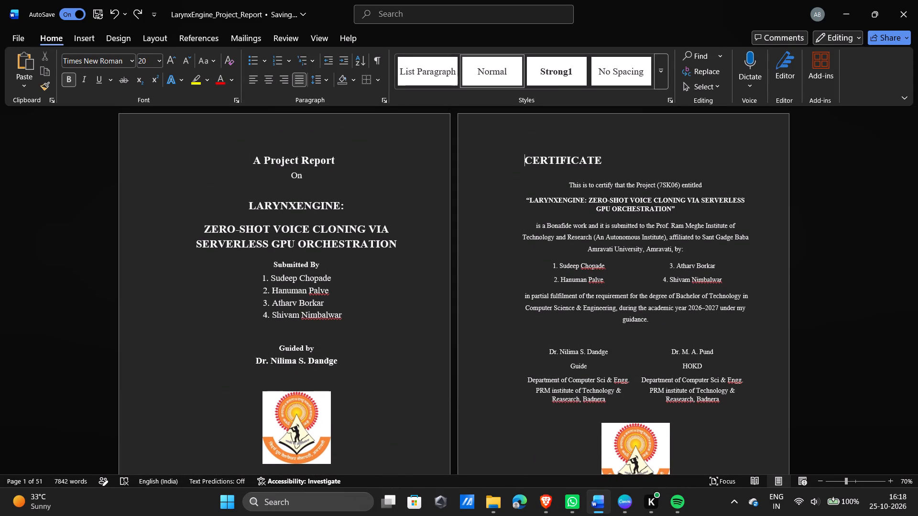
{"action": "key", "text": "space"}
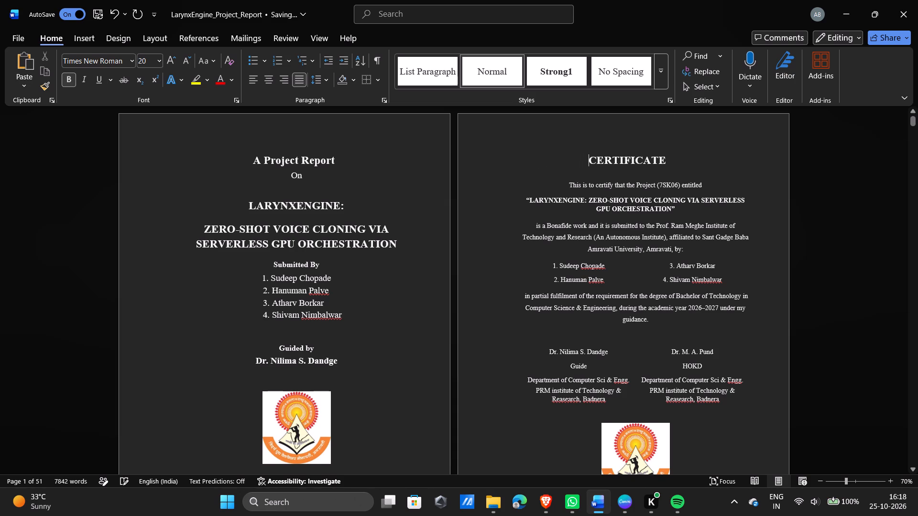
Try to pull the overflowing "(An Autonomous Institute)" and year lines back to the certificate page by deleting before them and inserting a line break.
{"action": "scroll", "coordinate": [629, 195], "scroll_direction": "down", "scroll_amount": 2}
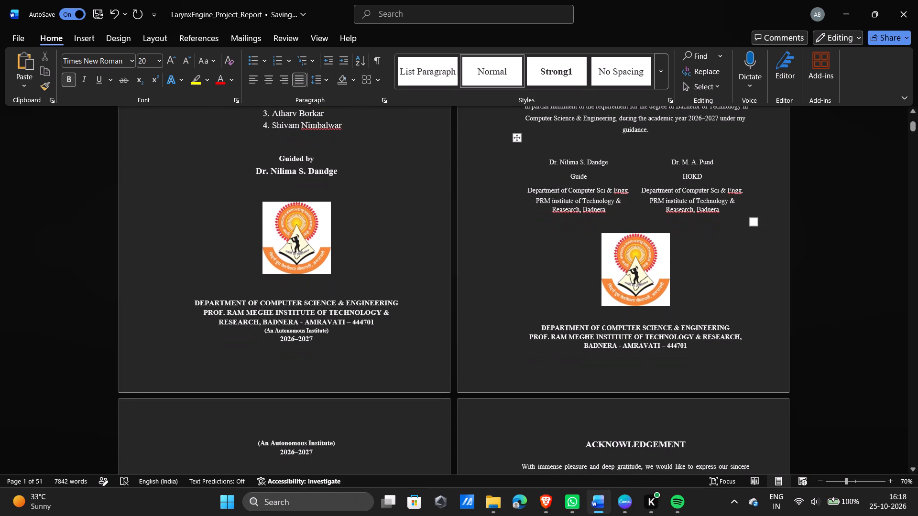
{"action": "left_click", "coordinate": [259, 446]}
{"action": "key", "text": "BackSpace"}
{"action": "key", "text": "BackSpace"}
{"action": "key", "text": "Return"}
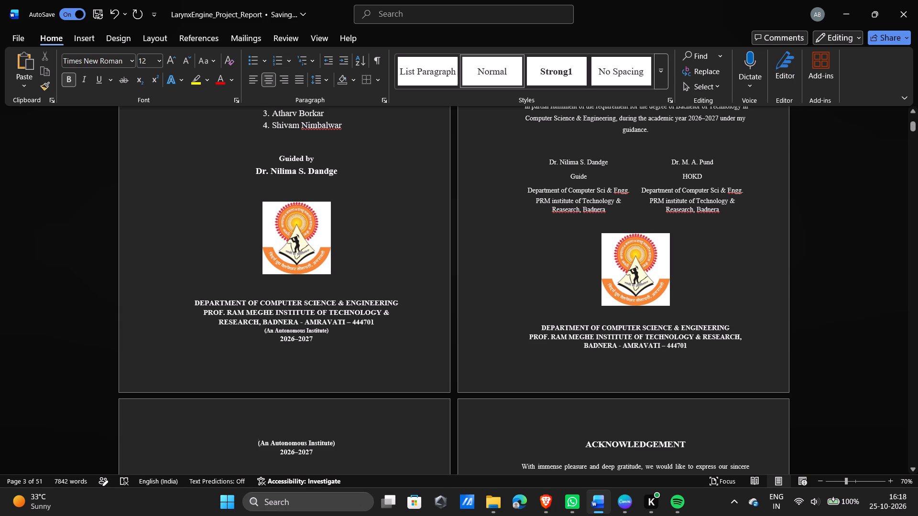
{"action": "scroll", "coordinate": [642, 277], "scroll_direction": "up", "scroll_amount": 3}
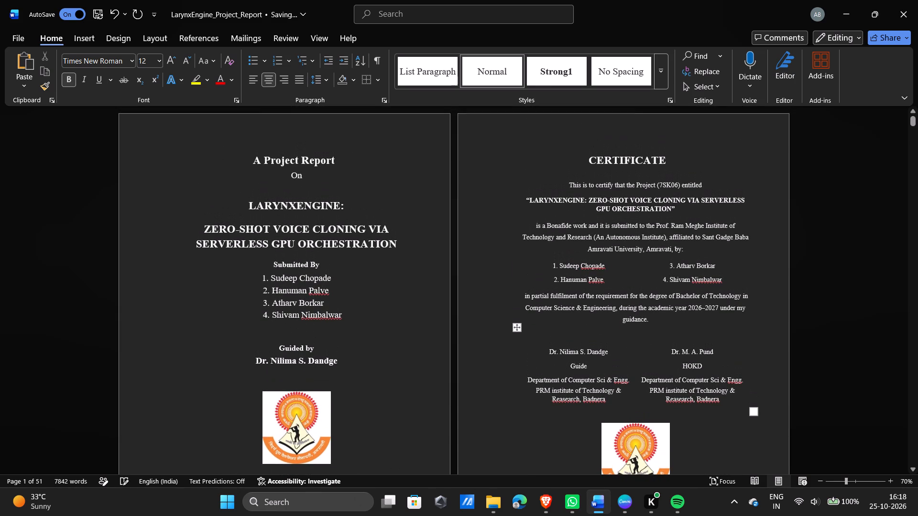
Shrink the certificate page's logo slightly so the "(An Autonomous Institute)" and year lines fit on the same page.
{"action": "scroll", "coordinate": [626, 227], "scroll_direction": "down", "scroll_amount": 2}
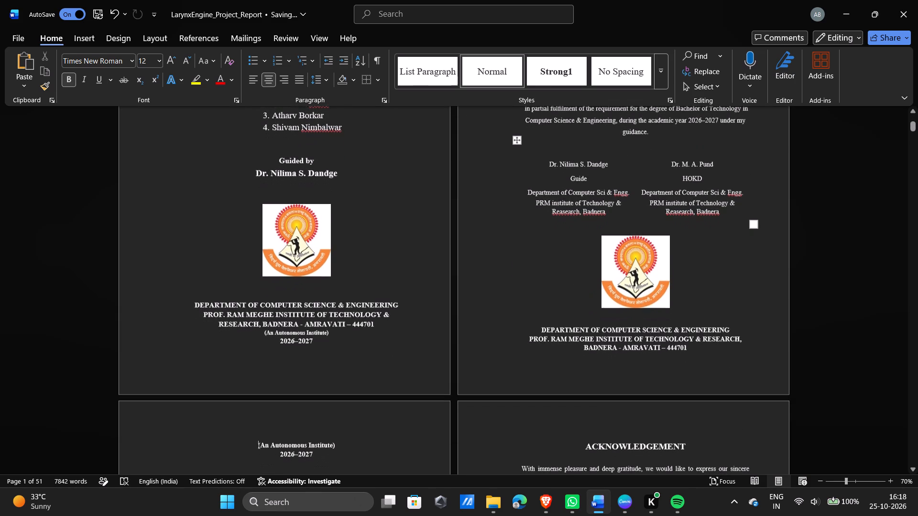
{"action": "left_click", "coordinate": [633, 252]}
{"action": "left_click_drag", "start_coordinate": [668, 307], "coordinate": [655, 290]}
{"action": "left_click", "coordinate": [749, 274]}
{"action": "scroll", "coordinate": [719, 252], "scroll_direction": "up", "scroll_amount": 1}
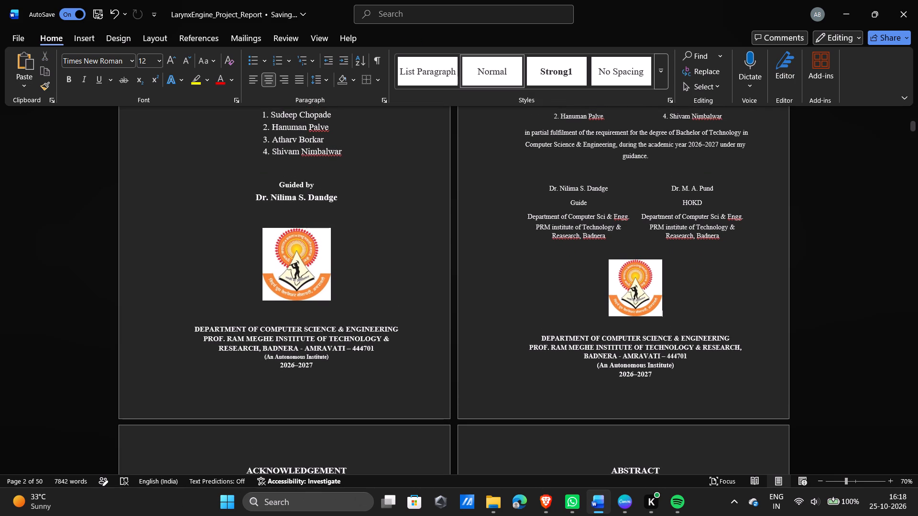
Switch to Canva to examine the reference title and certificate pages, and compare them with the Word report's first two pages.
{"action": "left_click", "coordinate": [618, 515]}
{"action": "scroll", "coordinate": [677, 287], "scroll_direction": "up", "scroll_amount": 4}
{"action": "scroll", "coordinate": [677, 287], "scroll_direction": "down", "scroll_amount": 1}
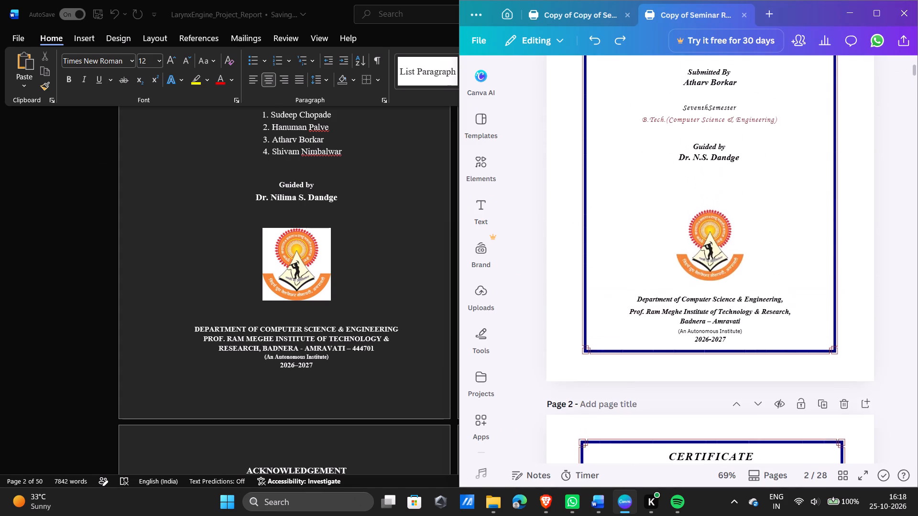
{"action": "scroll", "coordinate": [677, 287], "scroll_direction": "down", "scroll_amount": 1}
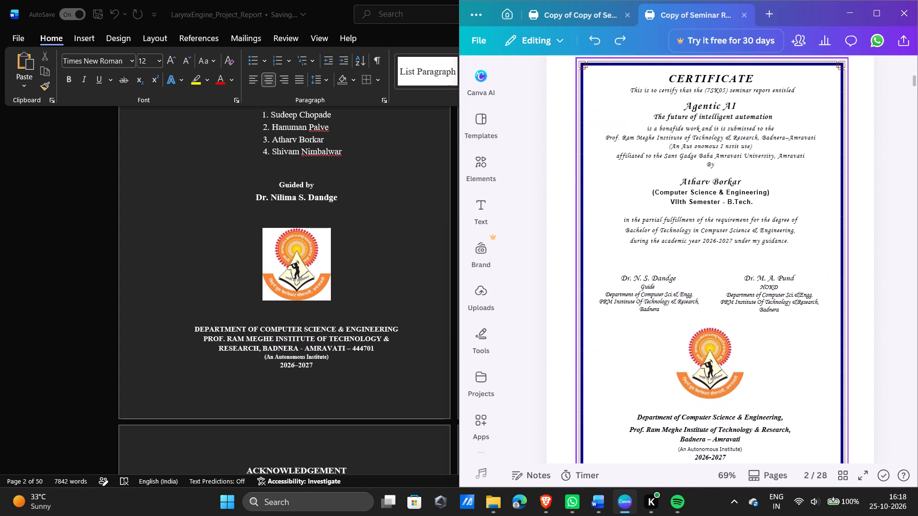
{"action": "left_click", "coordinate": [858, 8]}
{"action": "scroll", "coordinate": [647, 280], "scroll_direction": "up", "scroll_amount": 1}
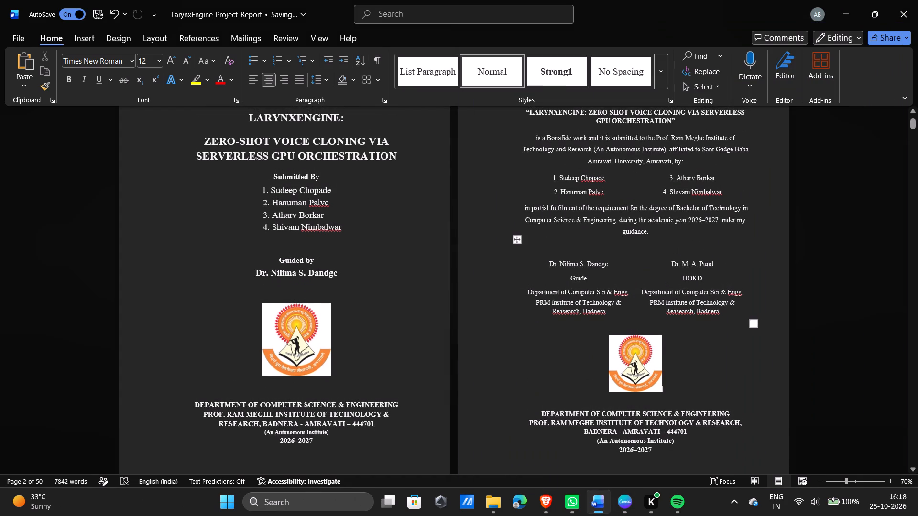
{"action": "scroll", "coordinate": [647, 280], "scroll_direction": "up", "scroll_amount": 2}
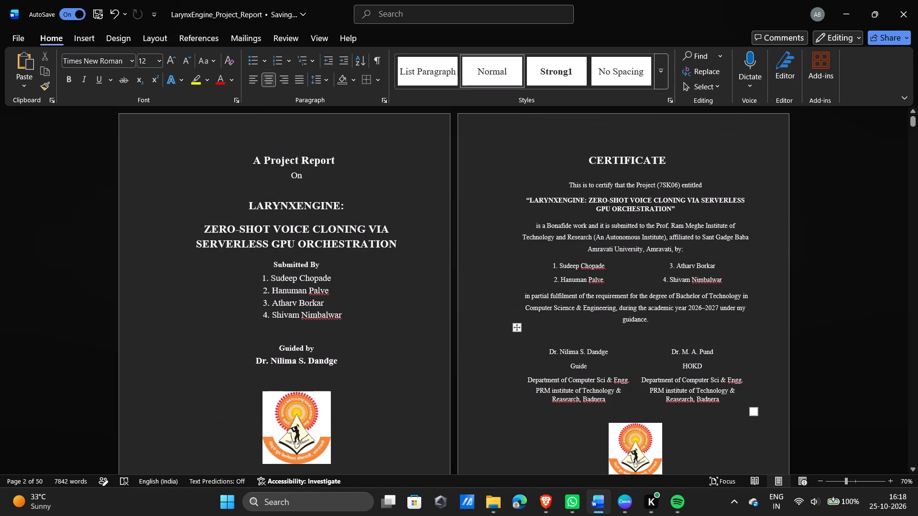
{"action": "scroll", "coordinate": [647, 280], "scroll_direction": "down", "scroll_amount": 2}
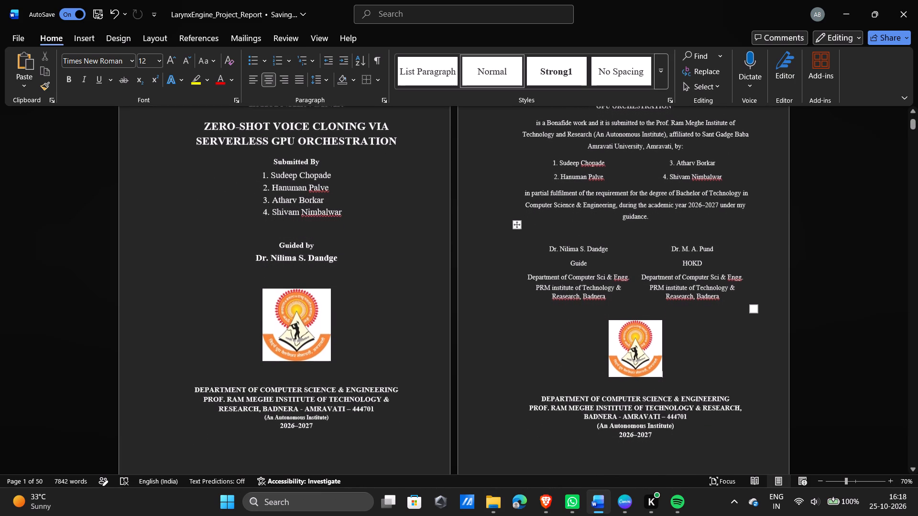
Add two more leading spaces before the CERTIFICATE heading to centre it over the certificate text.
{"action": "scroll", "coordinate": [647, 280], "scroll_direction": "down", "scroll_amount": 1}
{"action": "scroll", "coordinate": [647, 280], "scroll_direction": "down", "scroll_amount": 1, "text": "ctrl"}
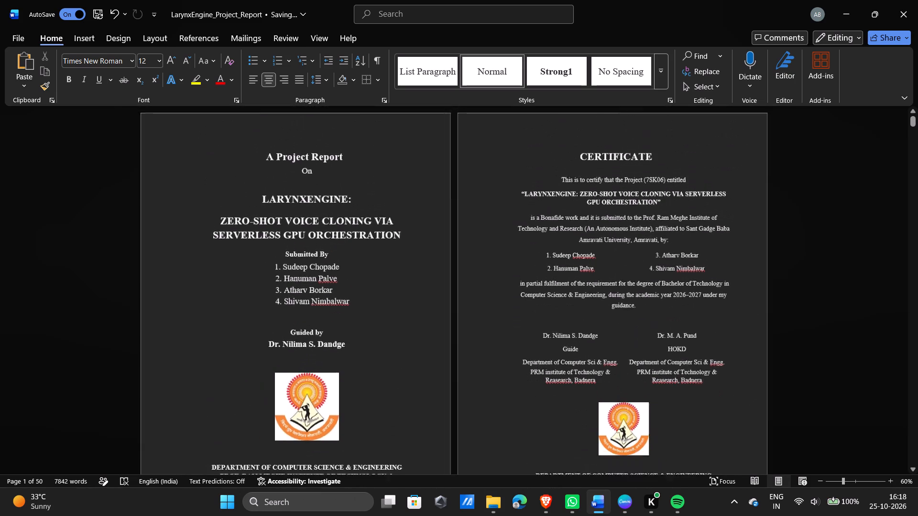
{"action": "scroll", "coordinate": [647, 280], "scroll_direction": "down", "scroll_amount": 1}
{"action": "scroll", "coordinate": [647, 280], "scroll_direction": "down", "scroll_amount": 2, "text": "ctrl"}
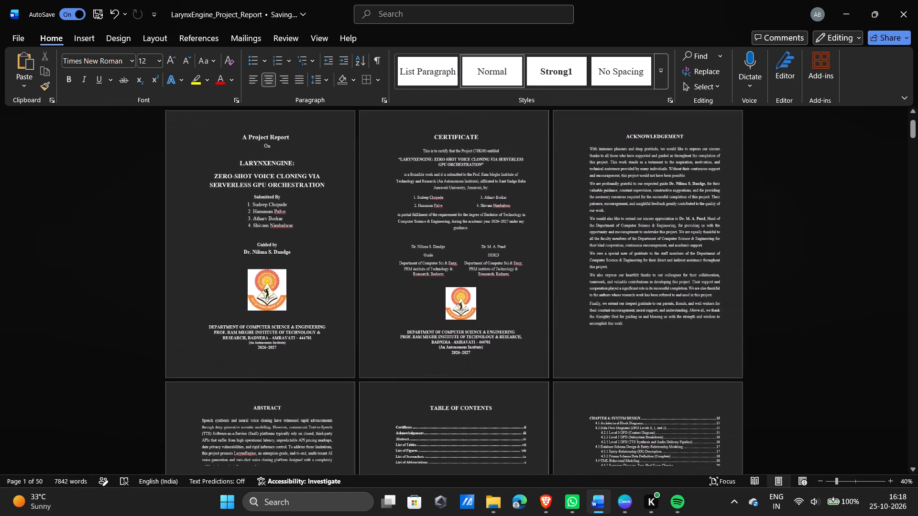
{"action": "scroll", "coordinate": [647, 280], "scroll_direction": "up", "scroll_amount": 1}
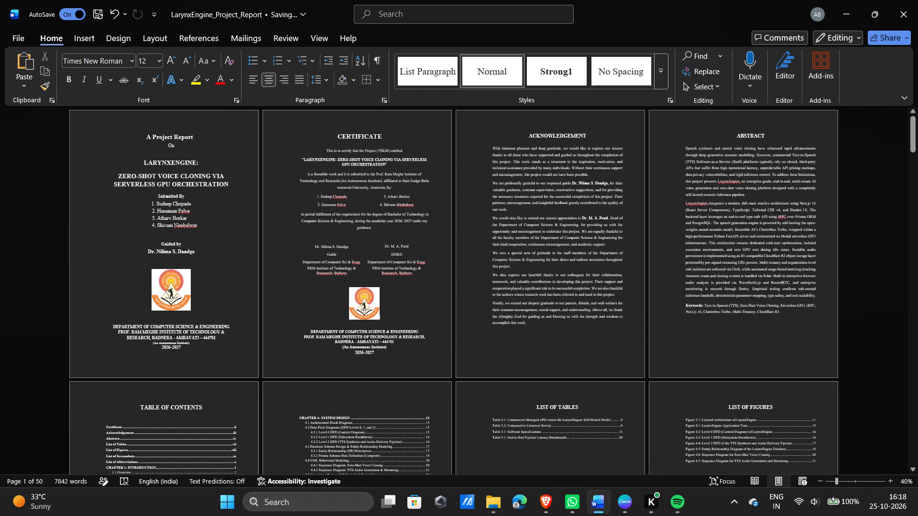
{"action": "scroll", "coordinate": [647, 280], "scroll_direction": "up", "scroll_amount": 1}
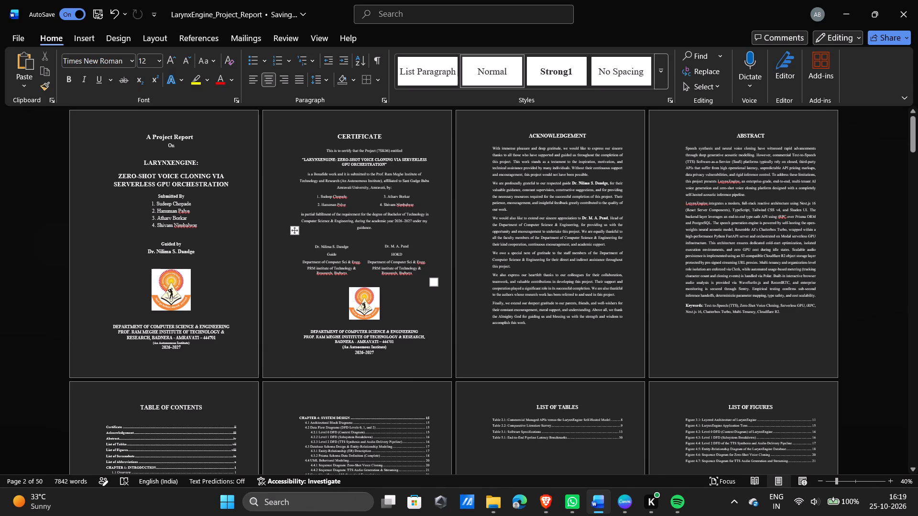
{"action": "left_click", "coordinate": [331, 140]}
{"action": "key", "text": "space"}
{"action": "key", "text": "space"}
{"action": "key", "text": "space"}
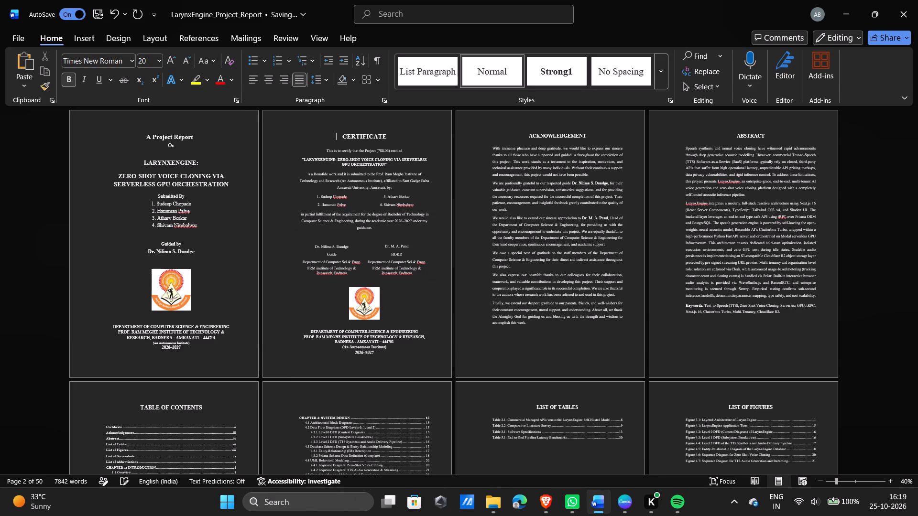
{"action": "key", "text": "BackSpace"}
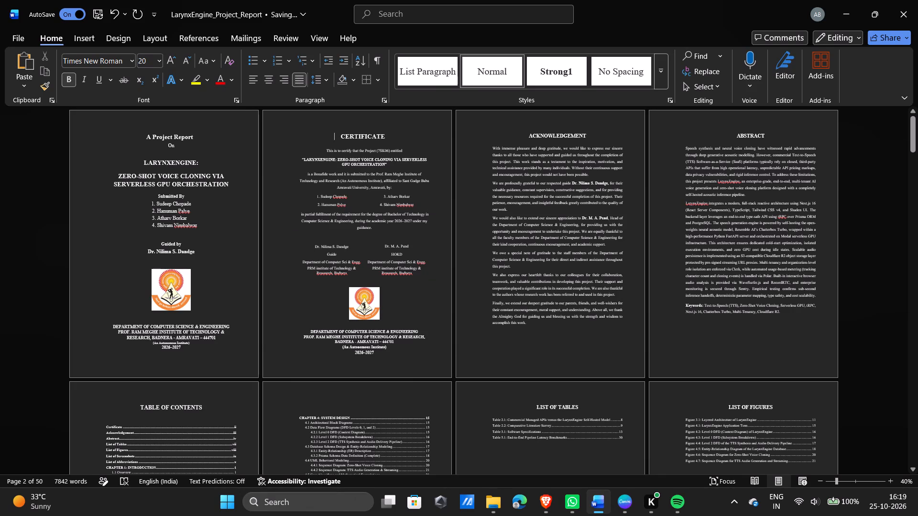
Review the page layout of the whole report, from the front matter through the chapters to the student resumes appendix.
{"action": "scroll", "coordinate": [478, 226], "scroll_direction": "down", "scroll_amount": 2}
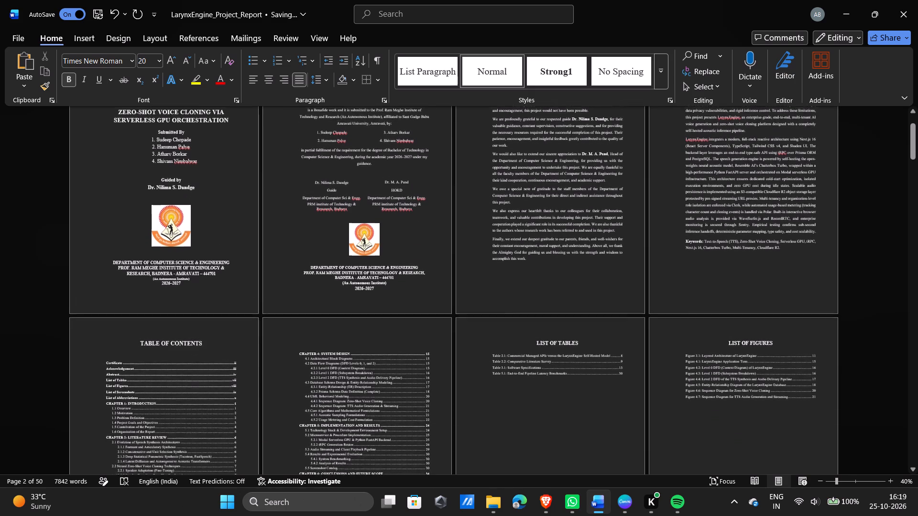
{"action": "scroll", "coordinate": [478, 226], "scroll_direction": "down", "scroll_amount": 1}
{"action": "scroll", "coordinate": [478, 226], "scroll_direction": "up", "scroll_amount": 1}
{"action": "scroll", "coordinate": [478, 226], "scroll_direction": "down", "scroll_amount": 1}
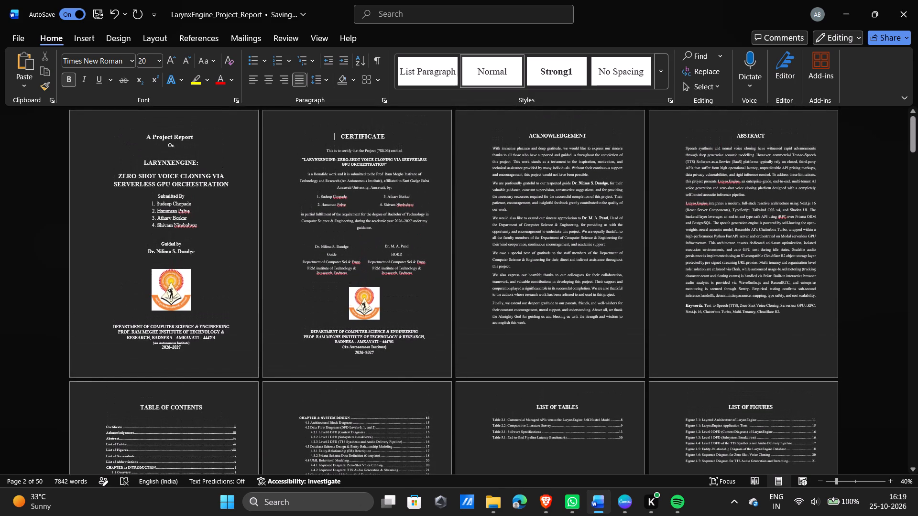
{"action": "scroll", "coordinate": [478, 226], "scroll_direction": "down", "scroll_amount": 1}
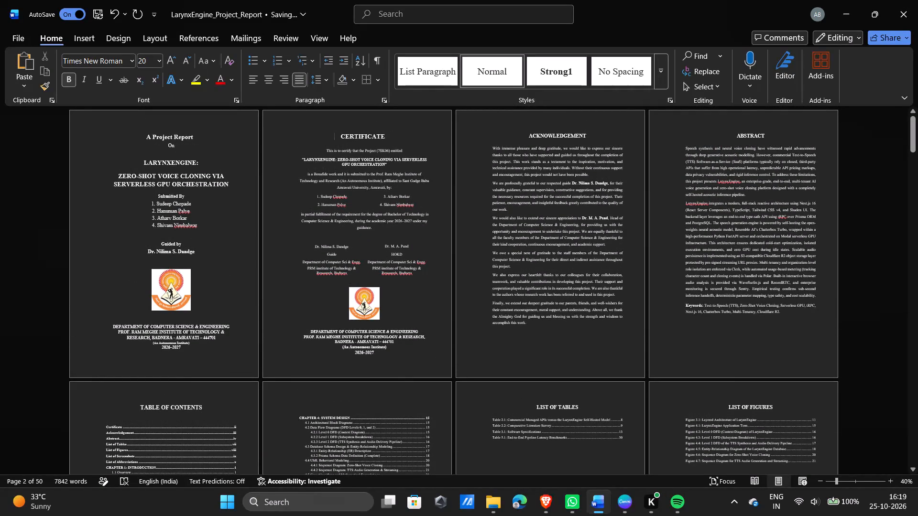
{"action": "scroll", "coordinate": [478, 226], "scroll_direction": "down", "scroll_amount": 4}
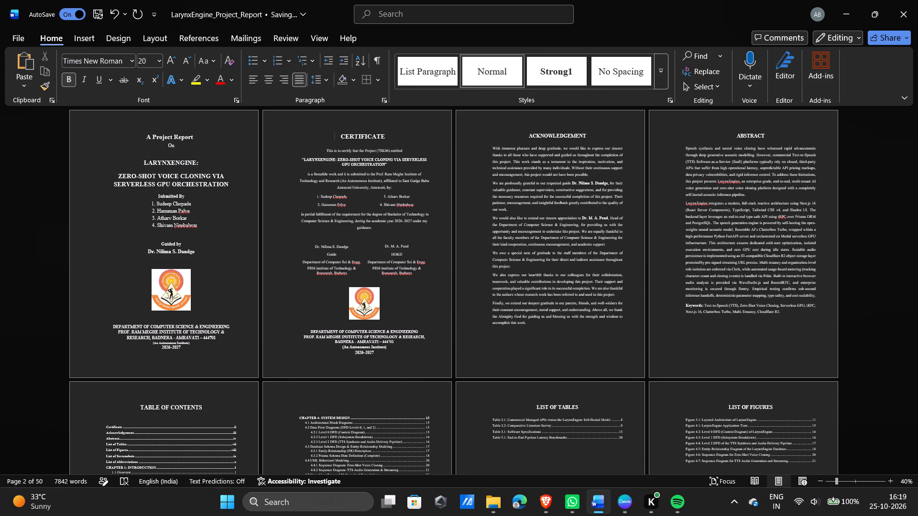
{"action": "scroll", "coordinate": [478, 226], "scroll_direction": "down", "scroll_amount": 4}
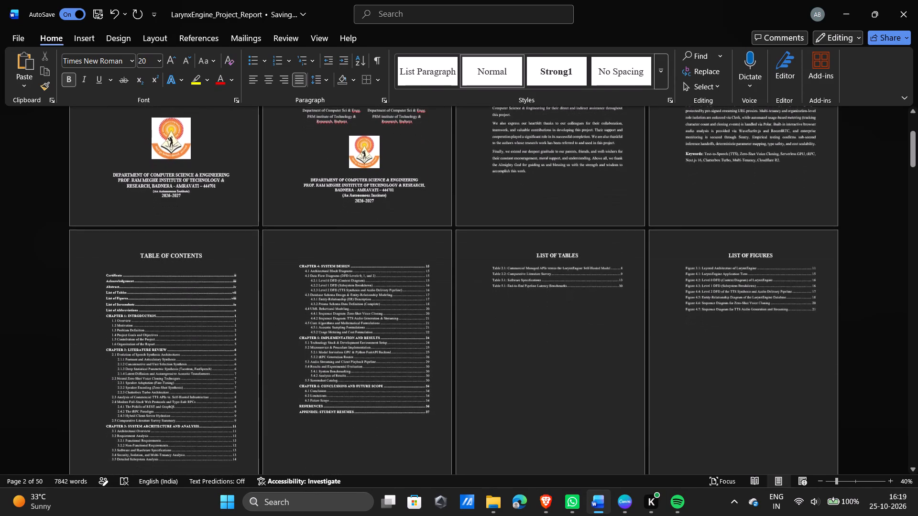
{"action": "scroll", "coordinate": [478, 226], "scroll_direction": "down", "scroll_amount": 5}
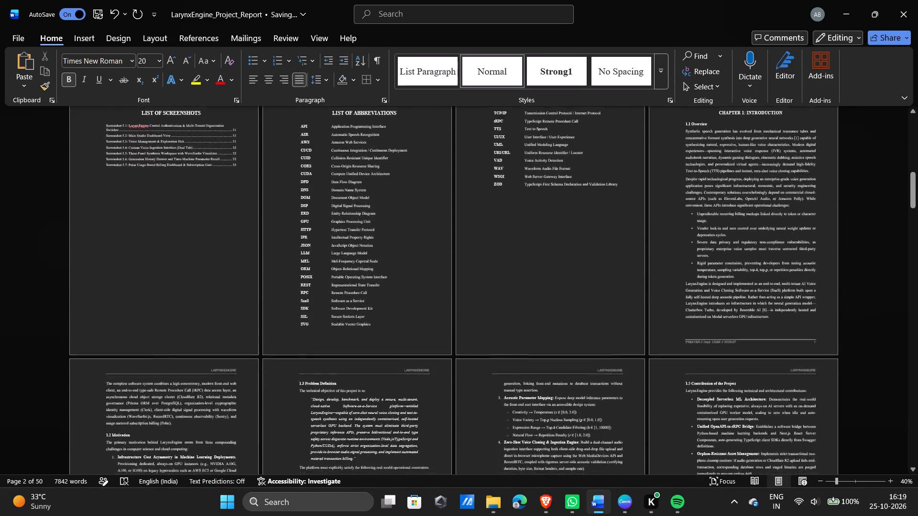
{"action": "scroll", "coordinate": [478, 226], "scroll_direction": "down", "scroll_amount": 2}
{"action": "scroll", "coordinate": [478, 226], "scroll_direction": "up", "scroll_amount": 12}
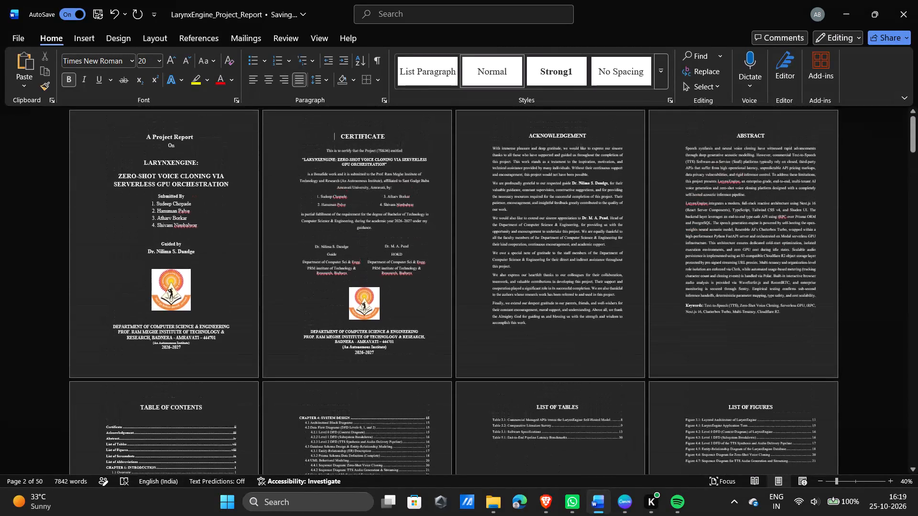
{"action": "scroll", "coordinate": [478, 226], "scroll_direction": "up", "scroll_amount": 1}
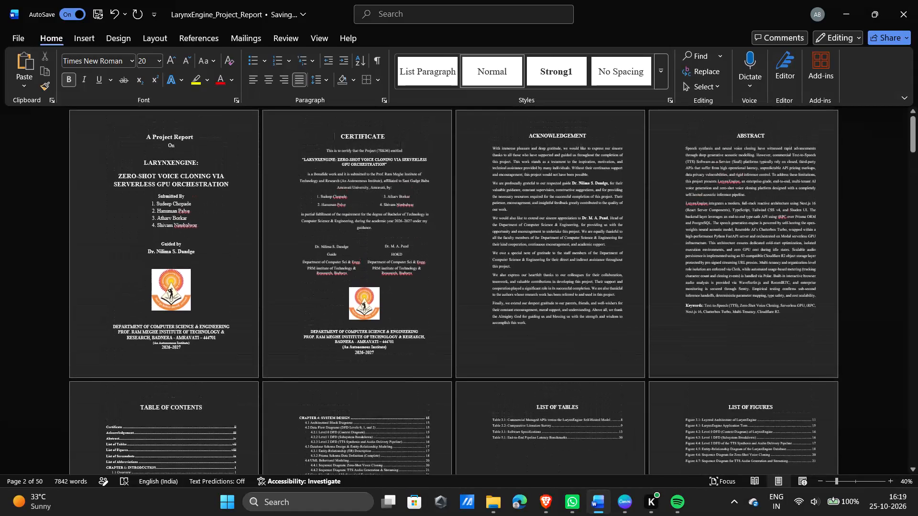
{"action": "scroll", "coordinate": [478, 226], "scroll_direction": "down", "scroll_amount": 3}
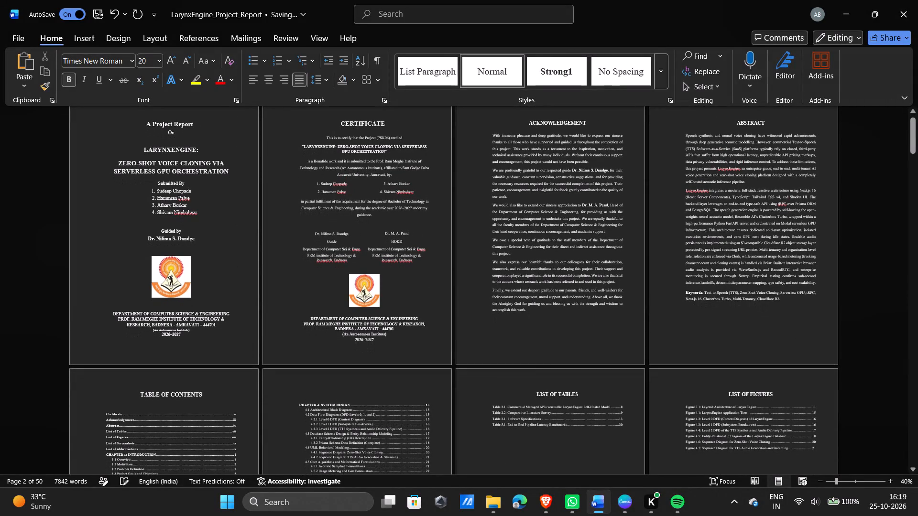
{"action": "scroll", "coordinate": [478, 226], "scroll_direction": "down", "scroll_amount": 7}
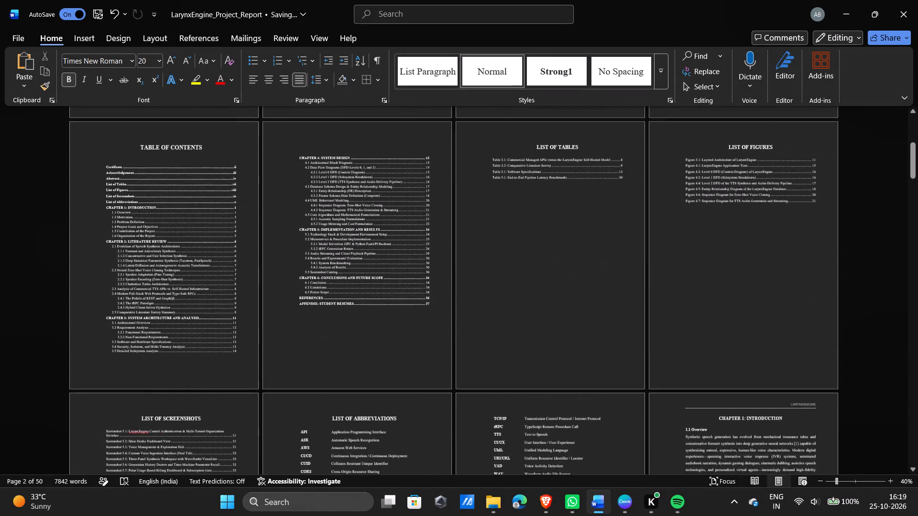
{"action": "scroll", "coordinate": [478, 226], "scroll_direction": "down", "scroll_amount": 9}
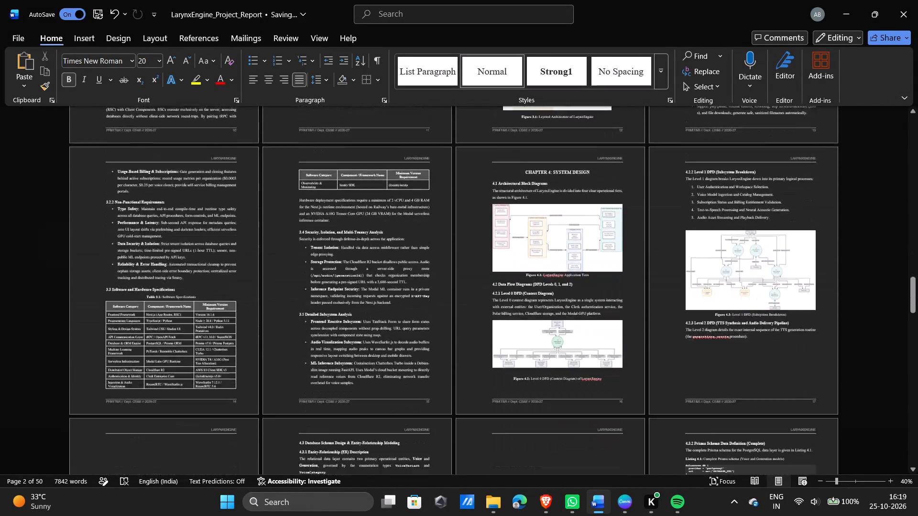
{"action": "scroll", "coordinate": [478, 226], "scroll_direction": "down", "scroll_amount": 10}
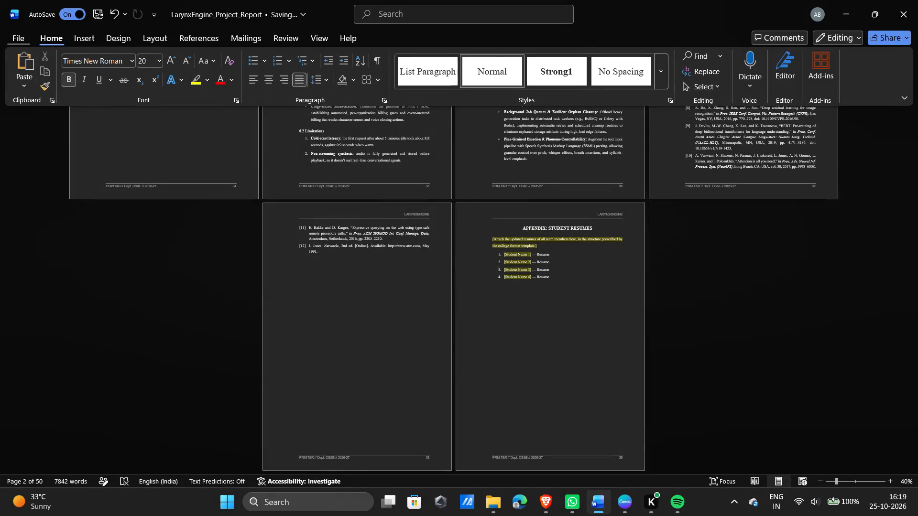
Check the report's first pages in the print preview and print all pages with Microsoft Print to PDF.
{"action": "left_click", "coordinate": [20, 41]}
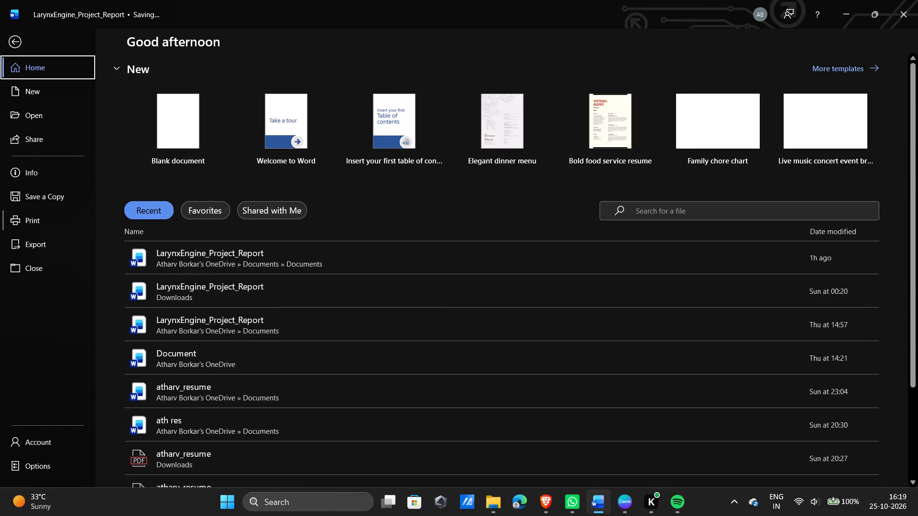
{"action": "left_click", "coordinate": [39, 226]}
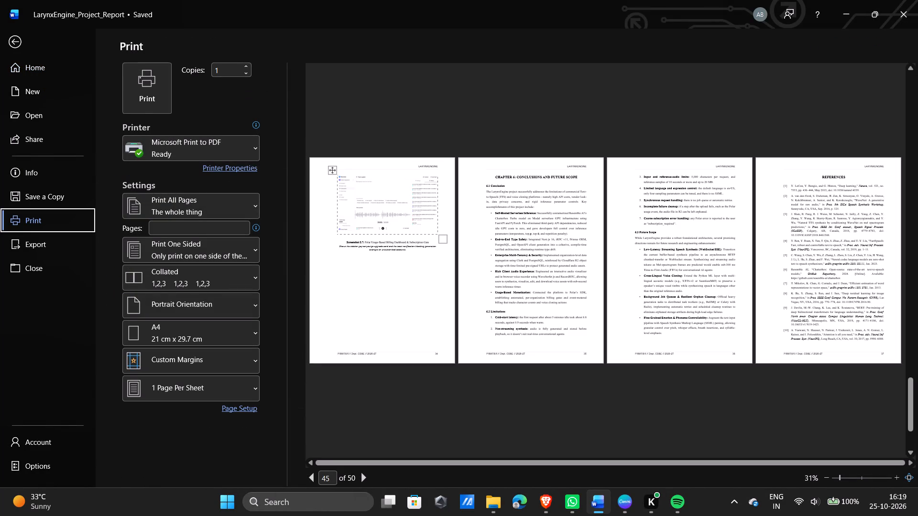
{"action": "scroll", "coordinate": [546, 321], "scroll_direction": "up", "scroll_amount": 7}
{"action": "scroll", "coordinate": [546, 321], "scroll_direction": "down", "scroll_amount": 2}
{"action": "scroll", "coordinate": [546, 321], "scroll_direction": "up", "scroll_amount": 20}
{"action": "scroll", "coordinate": [546, 321], "scroll_direction": "up", "scroll_amount": 5}
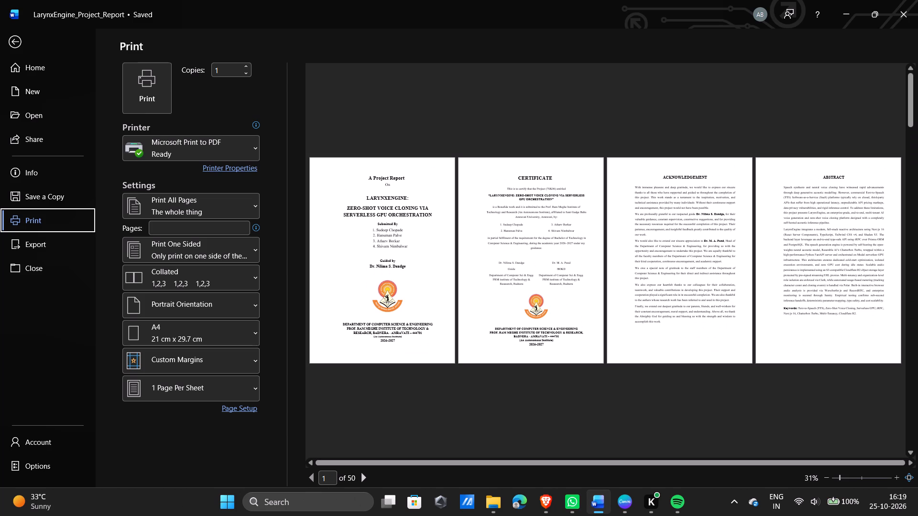
{"action": "scroll", "coordinate": [546, 321], "scroll_direction": "up", "scroll_amount": 1}
{"action": "left_click", "coordinate": [141, 96]}
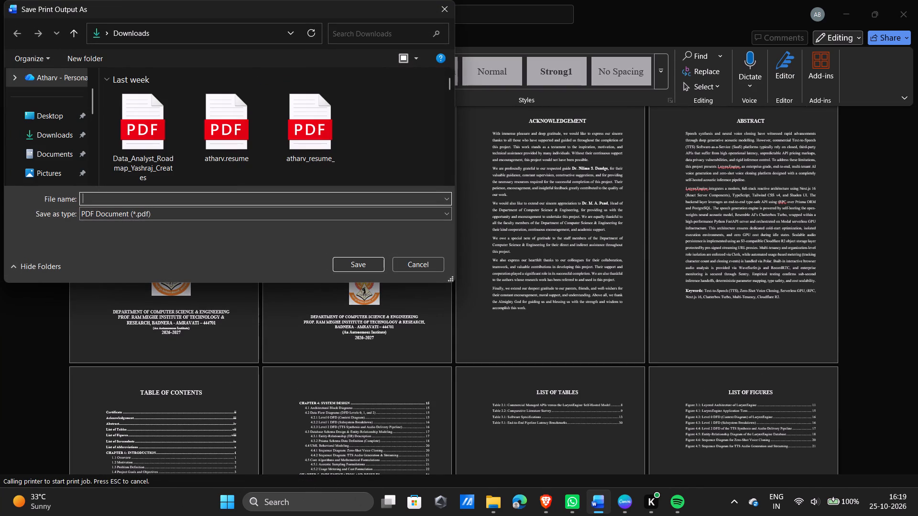
Name the PDF output LarynxEngine_Report.docx, based on the existing report's file name without "Project", and save it in Downloads.
{"action": "key", "text": "shift+l"}
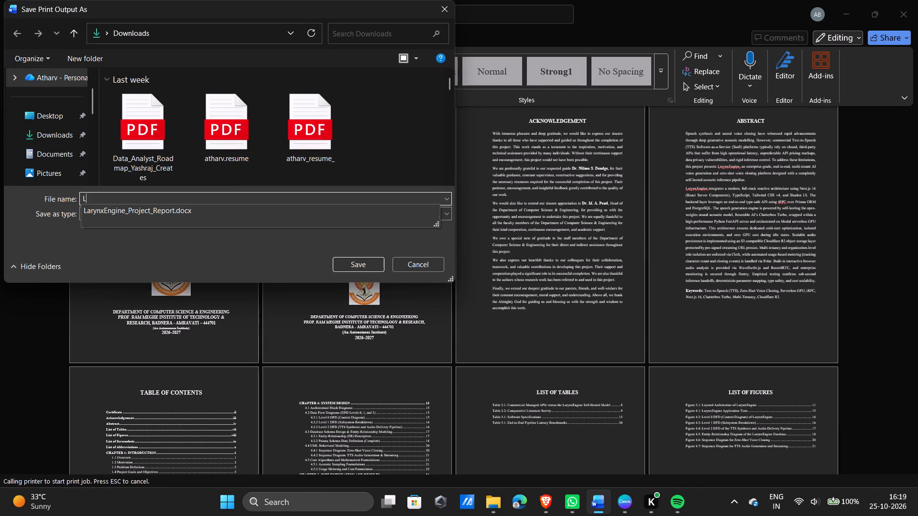
{"action": "key", "text": "Down"}
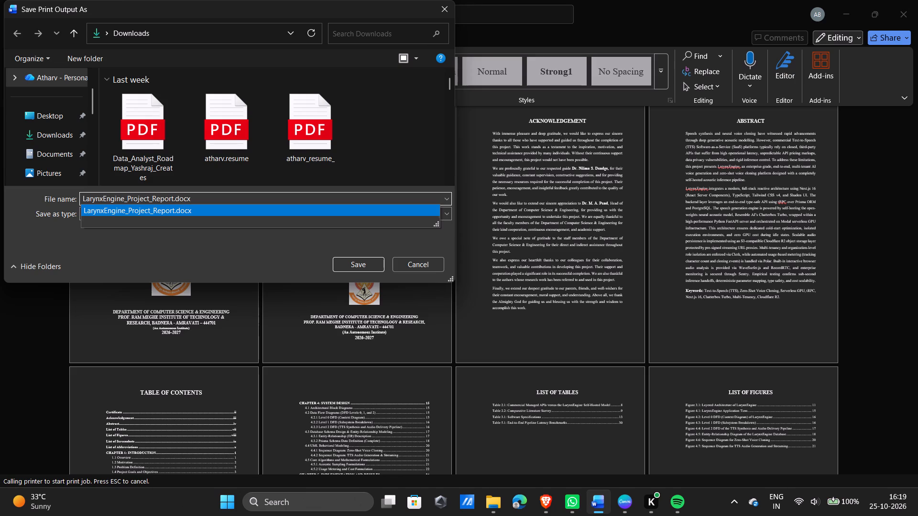
{"action": "key", "text": "Left"}
{"action": "key", "text": "Left"}
{"action": "key", "text": "Left"}
{"action": "key", "text": "Left"}
{"action": "key", "text": "Left"}
{"action": "key", "text": "Left"}
{"action": "key", "text": "Left"}
{"action": "key", "text": "Left"}
{"action": "key", "text": "Left"}
{"action": "key", "text": "Left"}
{"action": "key", "text": "Left"}
{"action": "key", "text": "BackSpace"}
{"action": "key", "text": "BackSpace"}
{"action": "key", "text": "BackSpace"}
{"action": "key", "text": "BackSpace"}
{"action": "key", "text": "BackSpace"}
{"action": "key", "text": "BackSpace"}
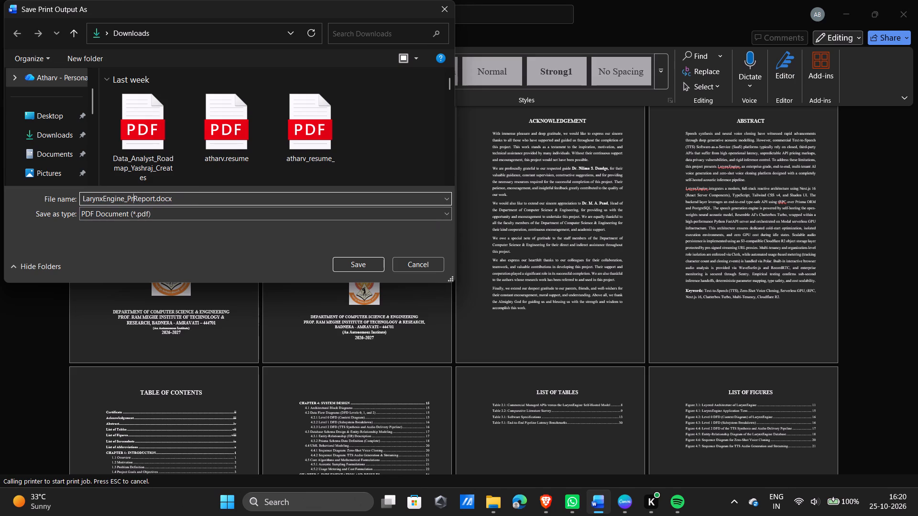
{"action": "key", "text": "BackSpace"}
{"action": "key", "text": "BackSpace"}
{"action": "key", "text": "BackSpace"}
{"action": "key", "text": "shift+underscore"}
{"action": "key", "text": "Return"}
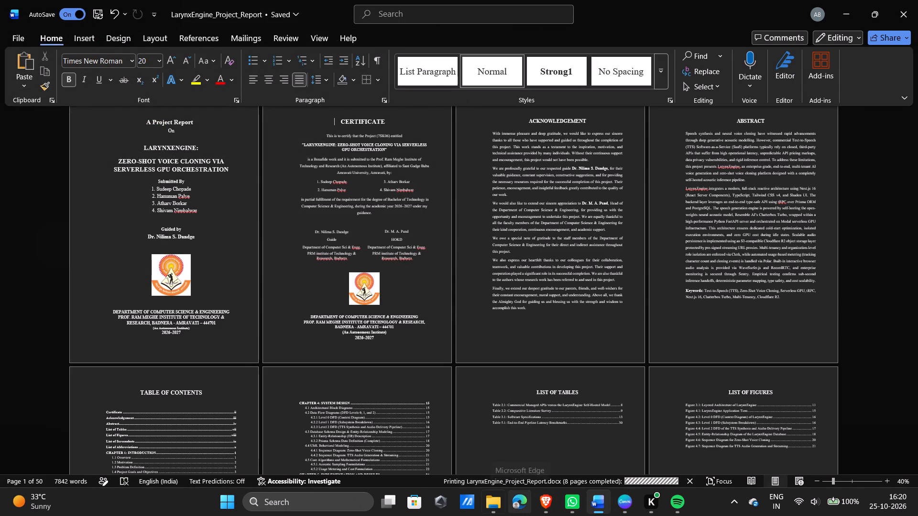
Switch to File Explorer, refresh the Downloads folder and copy the newly output LarynxEngine_Report file.
{"action": "left_click", "coordinate": [490, 499]}
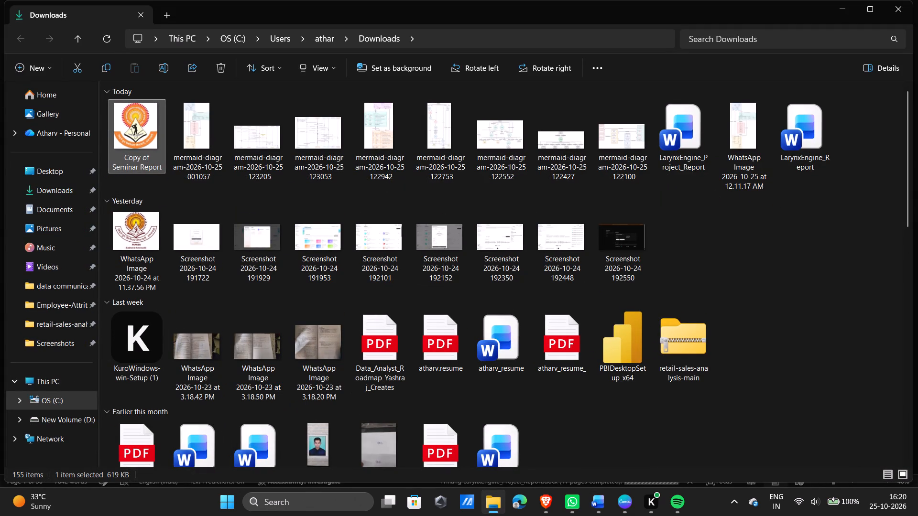
{"action": "left_click", "coordinate": [100, 45]}
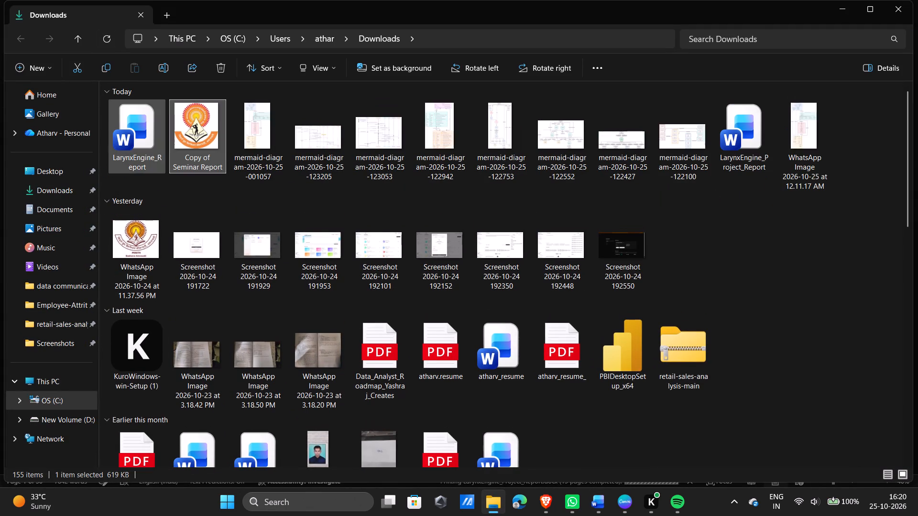
{"action": "right_click", "coordinate": [149, 130]}
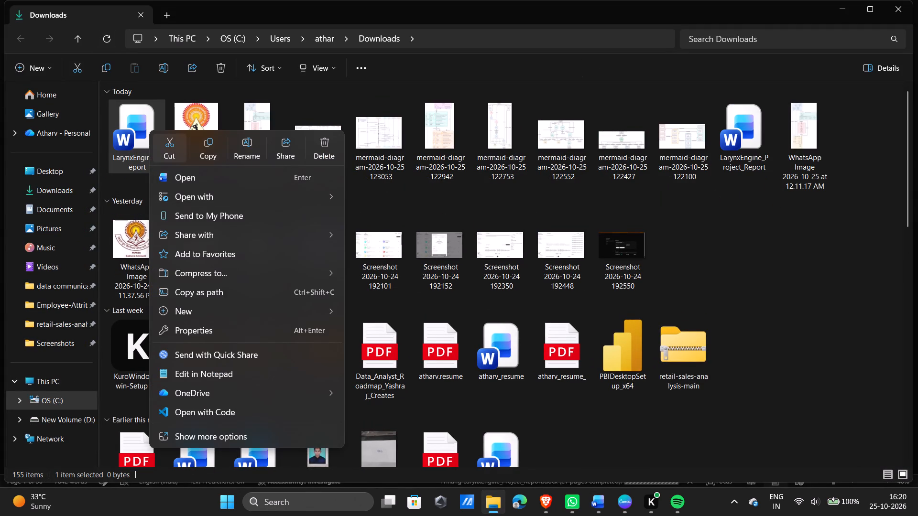
{"action": "left_click", "coordinate": [215, 158]}
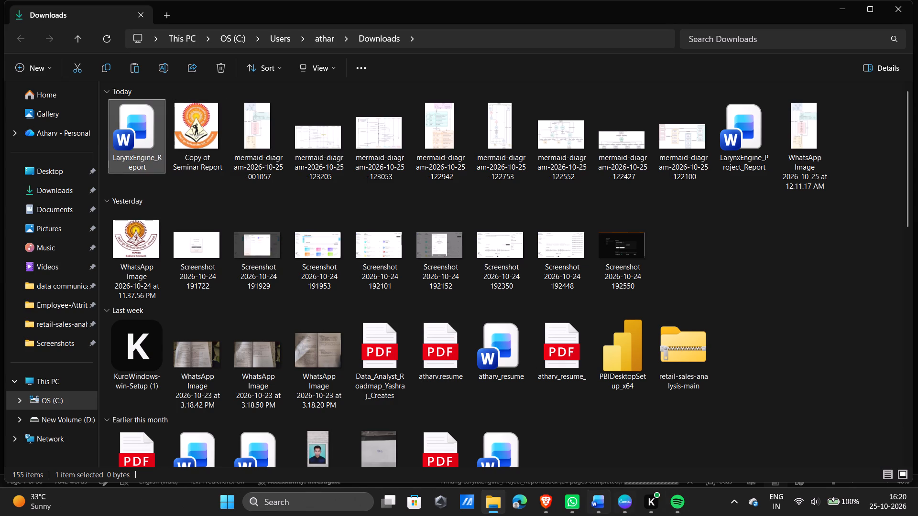
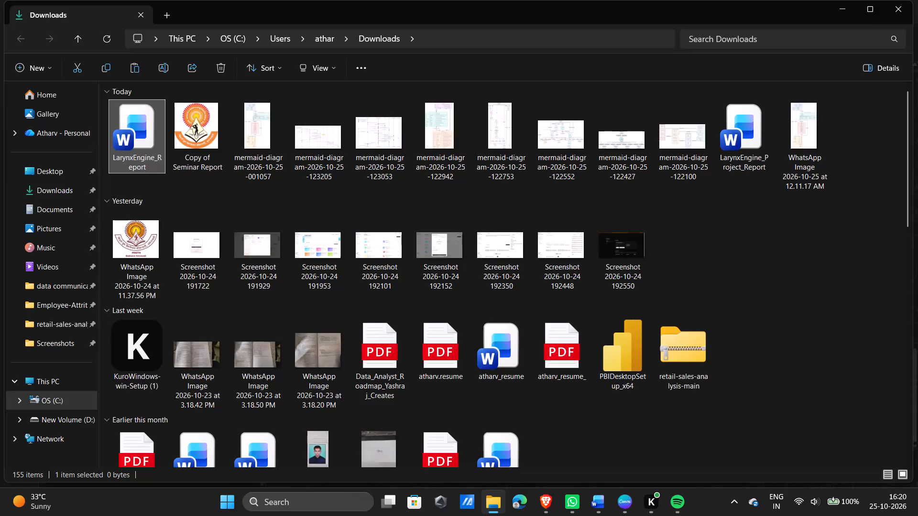
Open the newly output LarynxEngine_Report file from the Downloads folder to check it.
{"action": "double_click", "coordinate": [149, 133]}
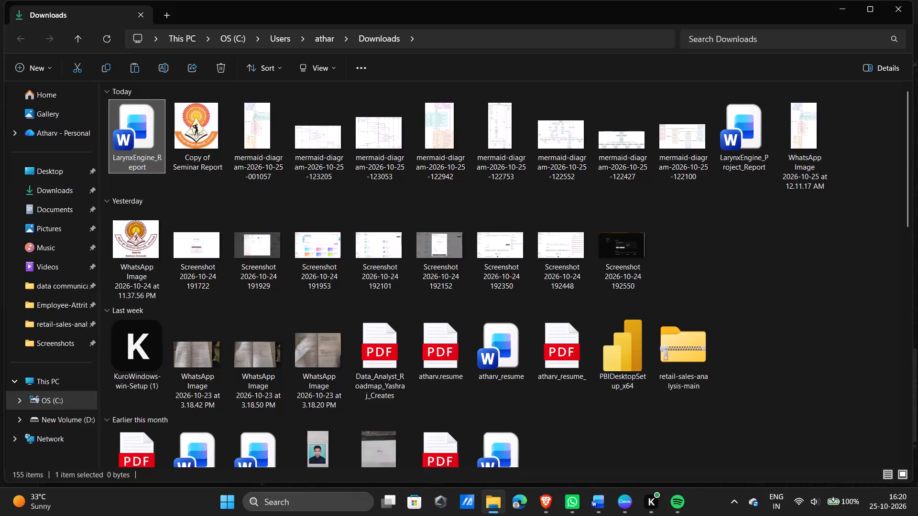
{"action": "double_click", "coordinate": [149, 133]}
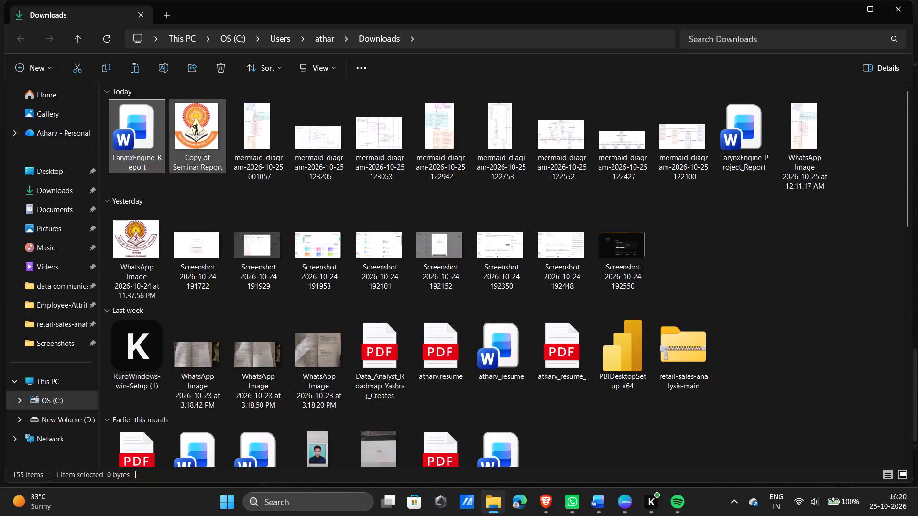
{"action": "left_click", "coordinate": [128, 123]}
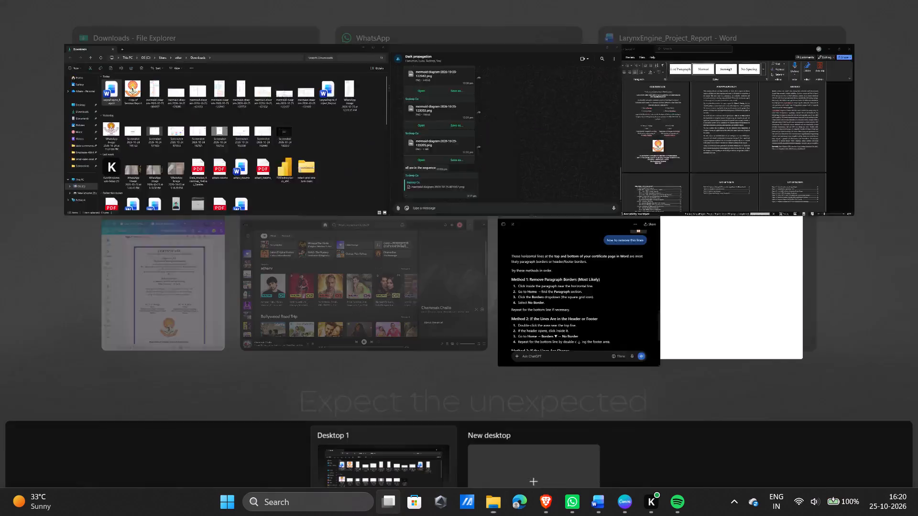
Close the open LarynxEngine_Project_Report document window in Word.
{"action": "left_click", "coordinate": [838, 38]}
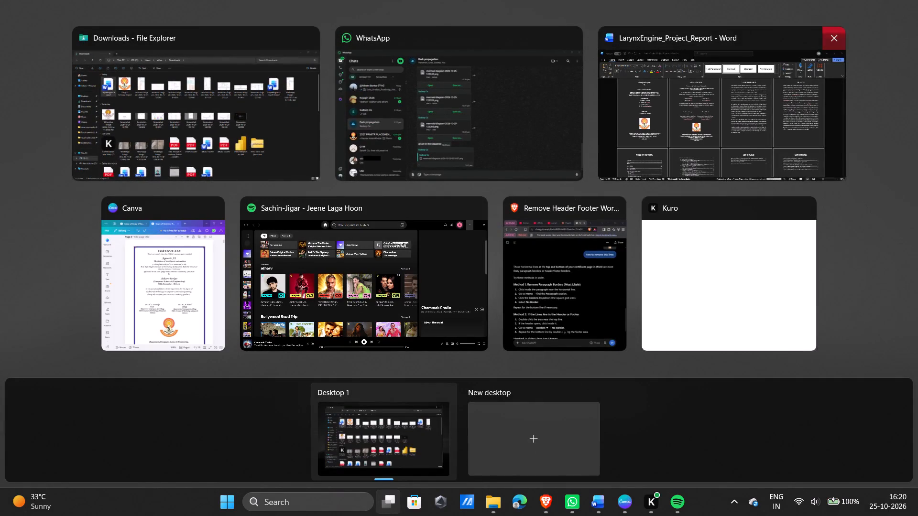
{"action": "left_click", "coordinate": [781, 54]}
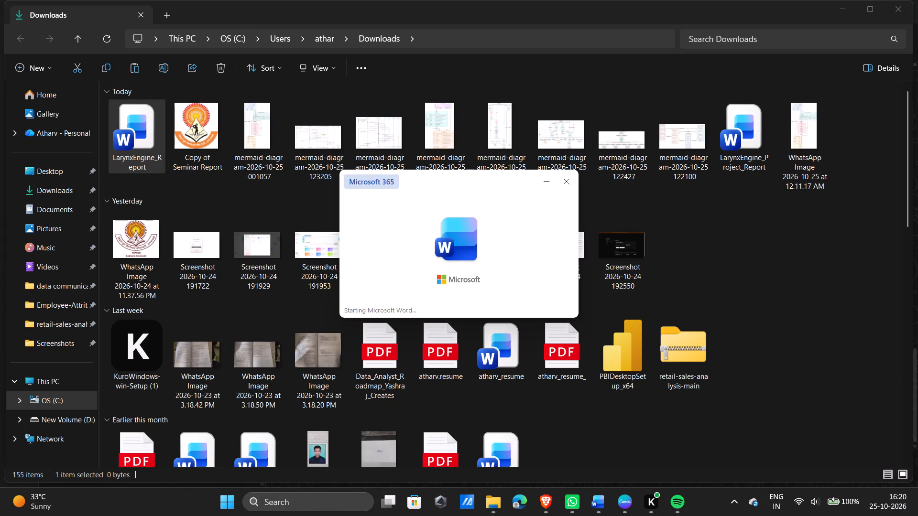
Decline recovering the unreadable content of LarynxEngine_Report and close the open LarynxEngine_Project_Report document.
{"action": "left_click", "coordinate": [568, 183]}
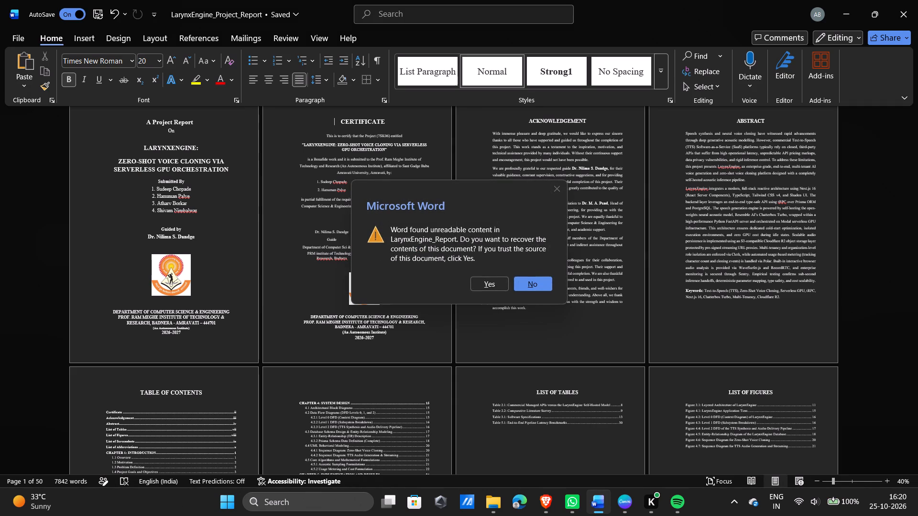
{"action": "left_click", "coordinate": [538, 279]}
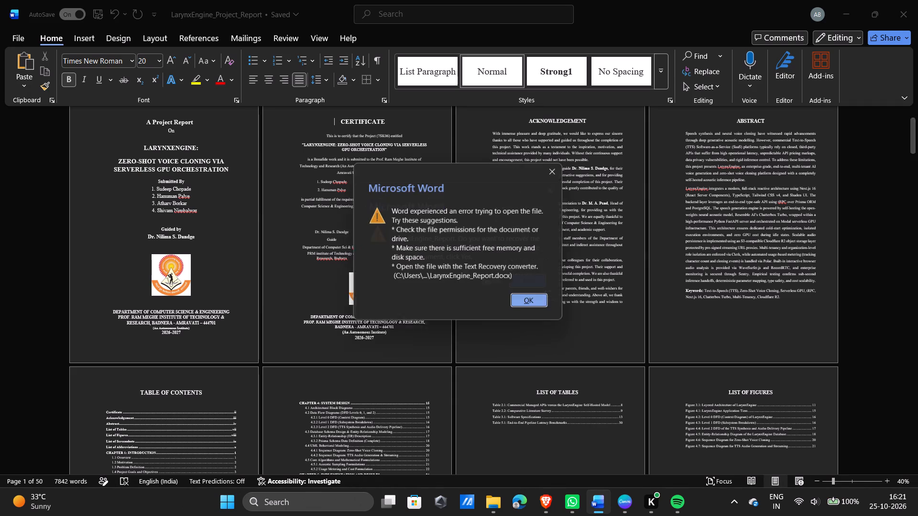
{"action": "left_click", "coordinate": [543, 303]}
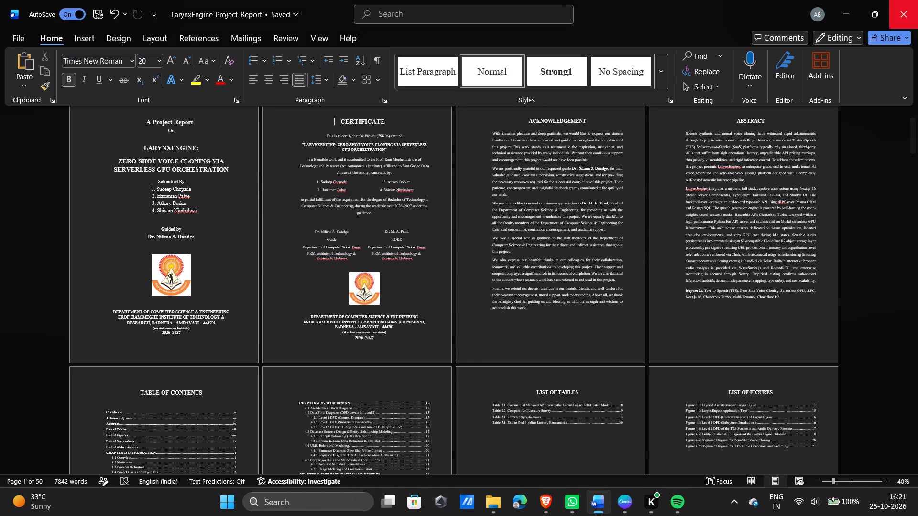
{"action": "left_click", "coordinate": [917, 0]}
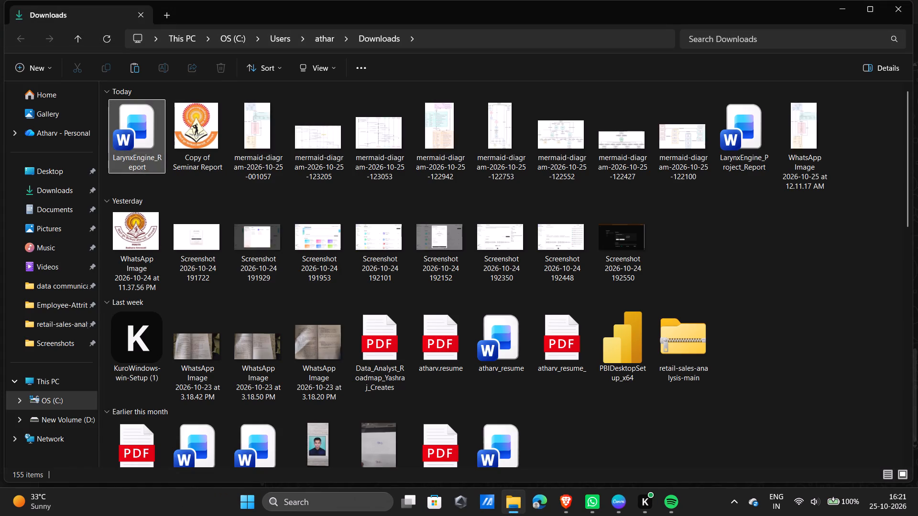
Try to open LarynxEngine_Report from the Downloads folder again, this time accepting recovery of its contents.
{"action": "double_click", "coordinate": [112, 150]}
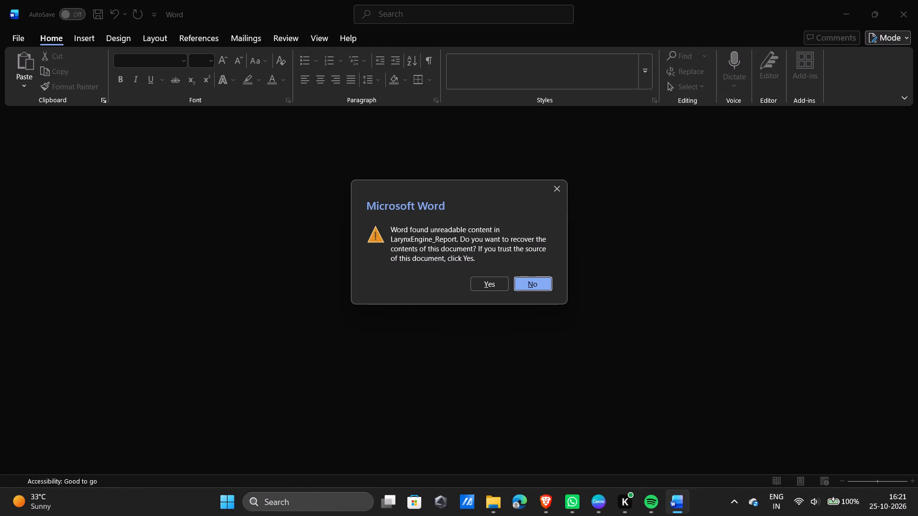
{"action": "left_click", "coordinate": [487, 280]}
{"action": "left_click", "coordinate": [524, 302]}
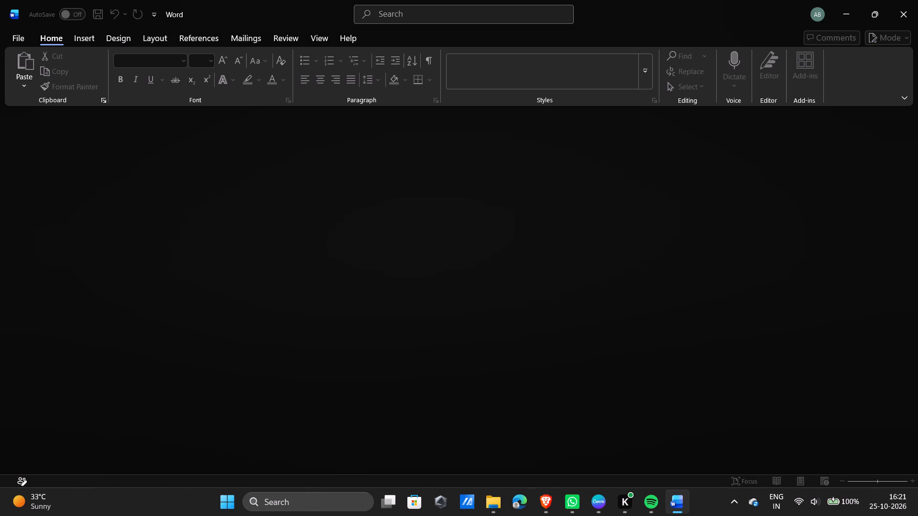
Close the empty Word window, relaunch Word and reopen the recent LarynxEngine_Project_Report stored in the OneDrive Documents folder.
{"action": "left_click", "coordinate": [894, 14]}
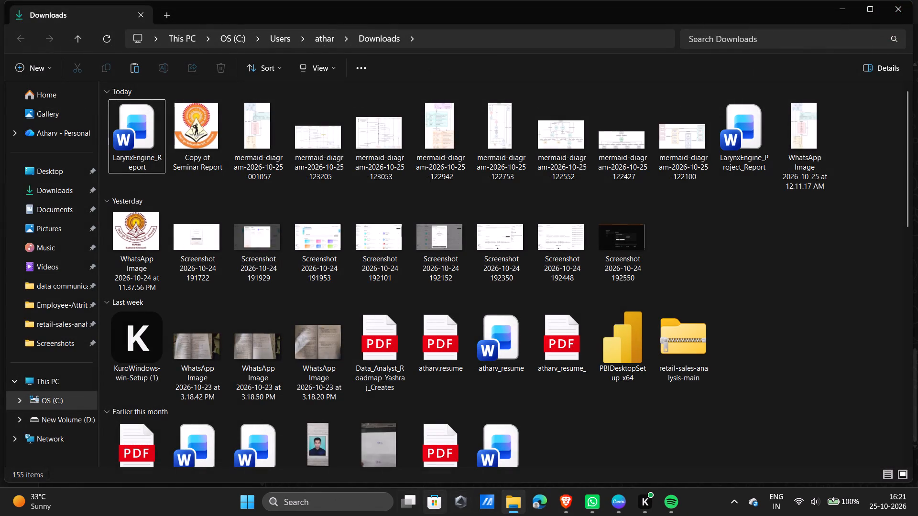
{"action": "left_click", "coordinate": [373, 505]}
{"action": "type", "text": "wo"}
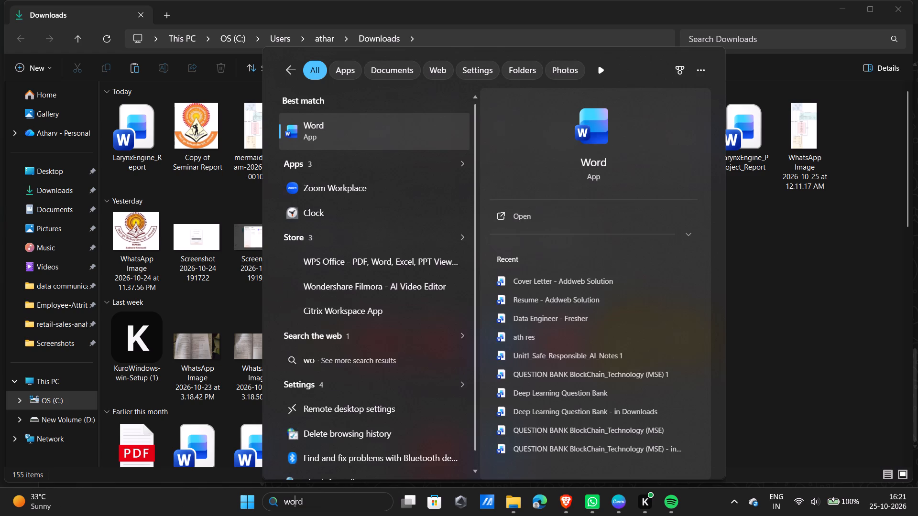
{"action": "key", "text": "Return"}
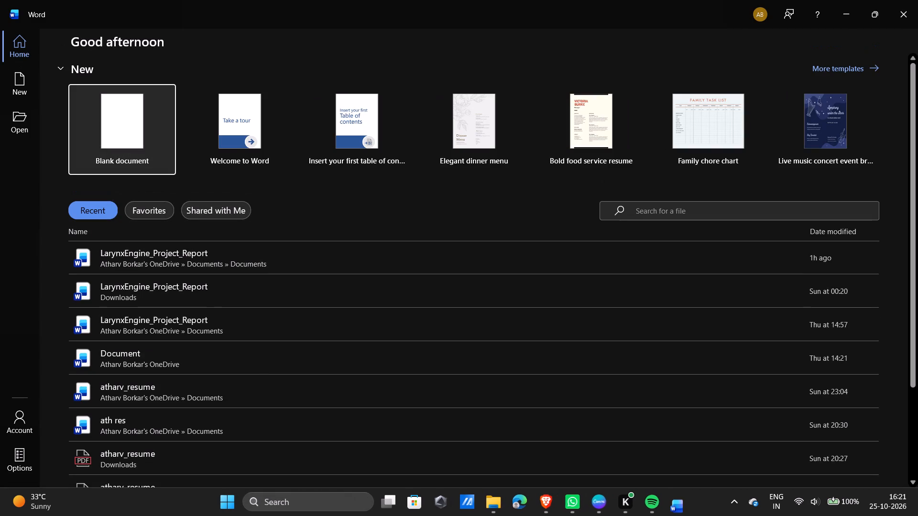
{"action": "double_click", "coordinate": [338, 252]}
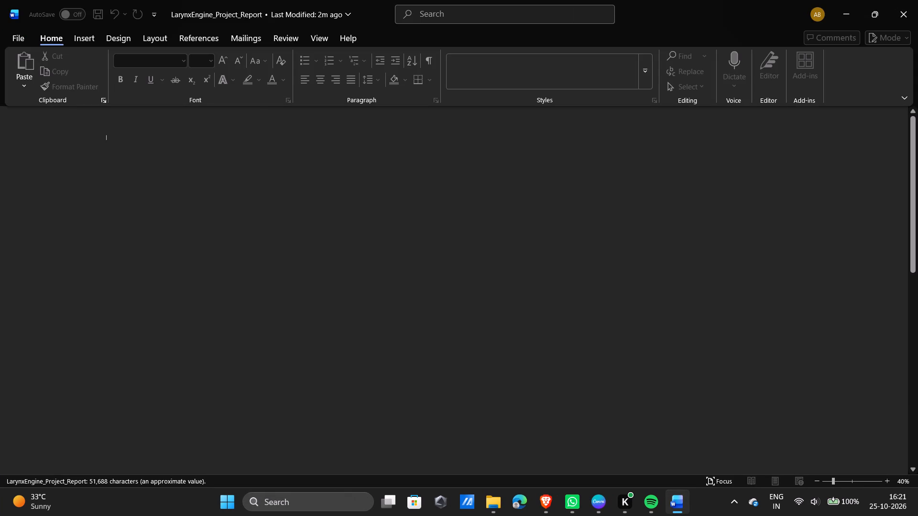
Skim the reopened report's page layout, from the cover through the system design chapter, screenshots and references, and return to the first page.
{"action": "scroll", "coordinate": [451, 309], "scroll_direction": "down", "scroll_amount": 4}
{"action": "scroll", "coordinate": [451, 309], "scroll_direction": "down", "scroll_amount": 20}
{"action": "scroll", "coordinate": [451, 309], "scroll_direction": "down", "scroll_amount": 20}
{"action": "scroll", "coordinate": [451, 309], "scroll_direction": "down", "scroll_amount": 20}
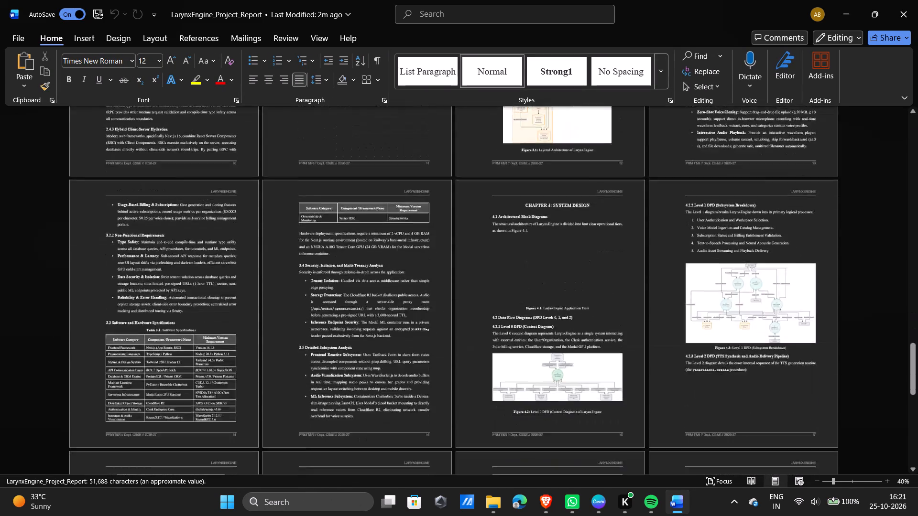
{"action": "scroll", "coordinate": [451, 309], "scroll_direction": "down", "scroll_amount": 20}
{"action": "scroll", "coordinate": [451, 309], "scroll_direction": "down", "scroll_amount": 20}
{"action": "scroll", "coordinate": [451, 309], "scroll_direction": "down", "scroll_amount": 20}
{"action": "scroll", "coordinate": [451, 309], "scroll_direction": "up", "scroll_amount": 20}
{"action": "scroll", "coordinate": [451, 309], "scroll_direction": "up", "scroll_amount": 20}
{"action": "scroll", "coordinate": [451, 309], "scroll_direction": "up", "scroll_amount": 12}
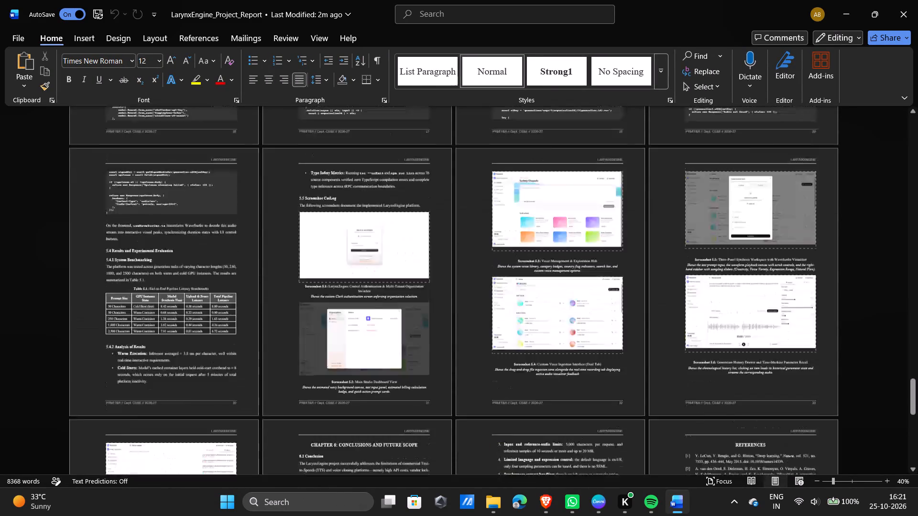
{"action": "scroll", "coordinate": [451, 309], "scroll_direction": "up", "scroll_amount": 20}
{"action": "scroll", "coordinate": [451, 309], "scroll_direction": "up", "scroll_amount": 20}
{"action": "scroll", "coordinate": [451, 309], "scroll_direction": "up", "scroll_amount": 20}
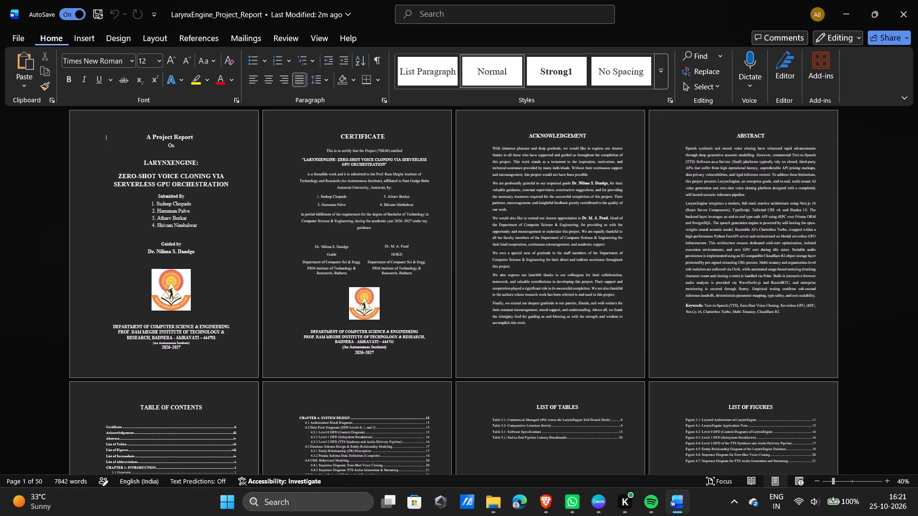
Bring up the sharing settings for the LarynxEngine_Project_Report document and open their additional options.
{"action": "left_click", "coordinate": [16, 38]}
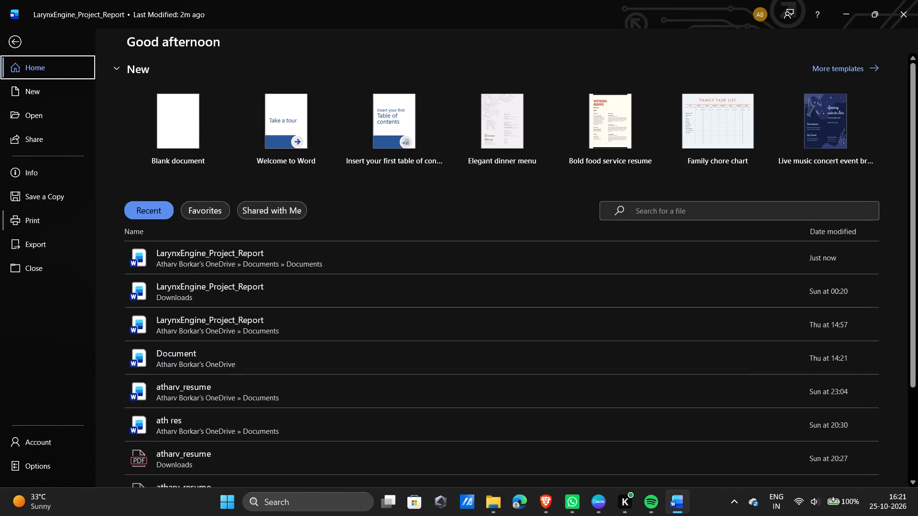
{"action": "left_click", "coordinate": [34, 137]}
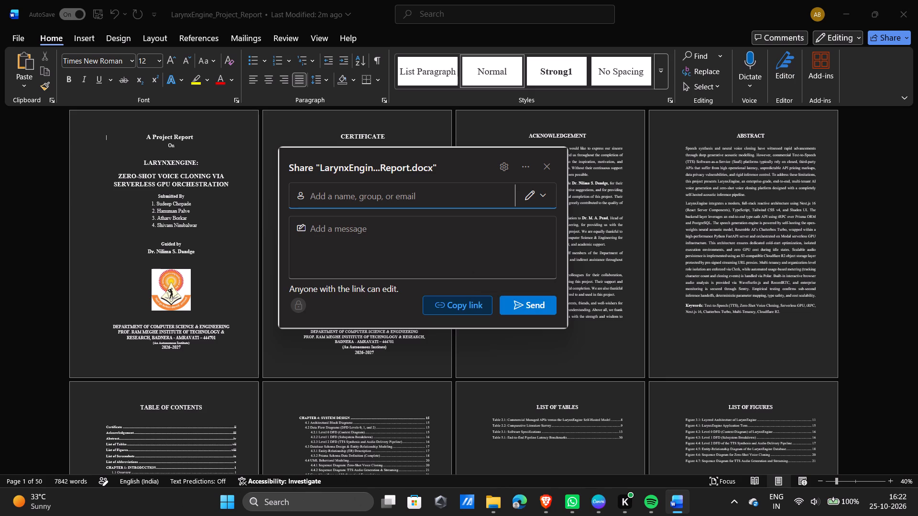
{"action": "left_click", "coordinate": [518, 166]}
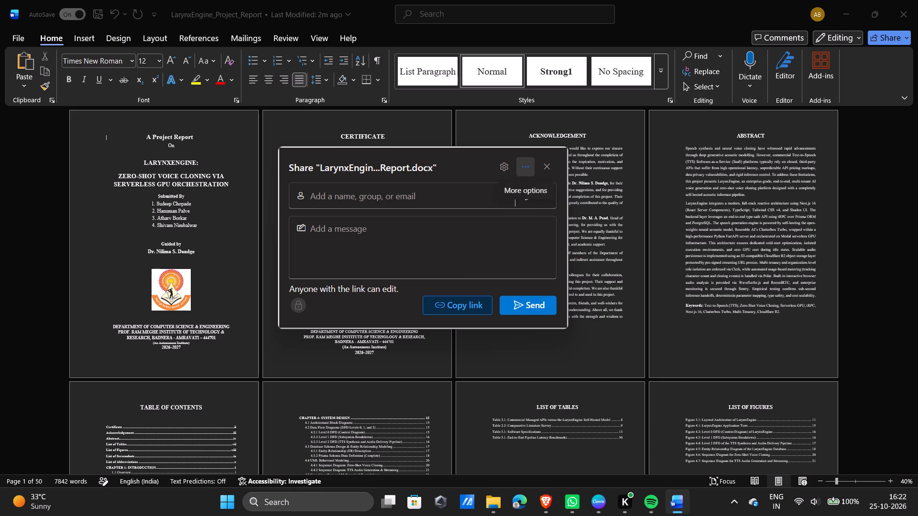
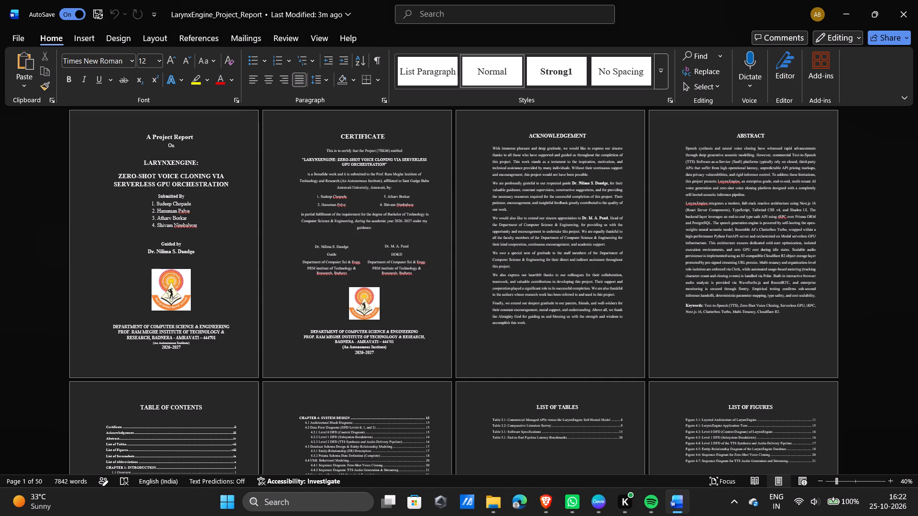
{"action": "left_click", "coordinate": [22, 45]}
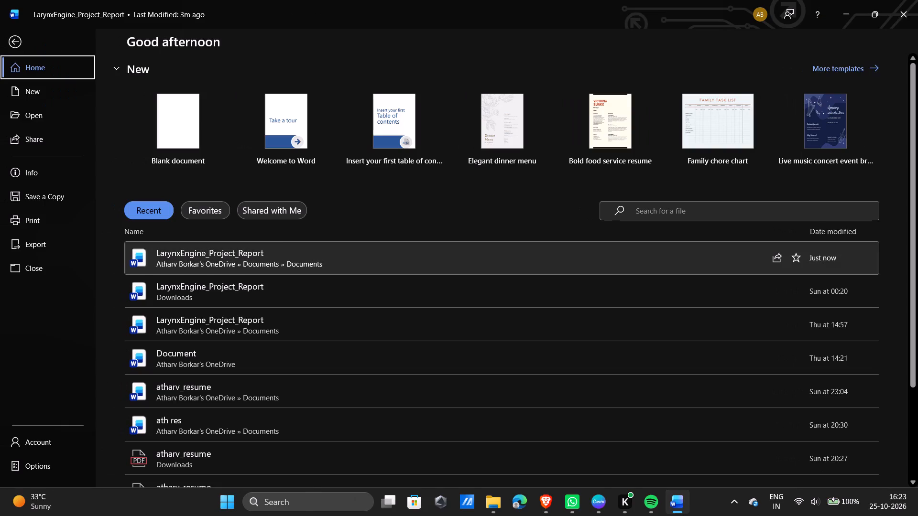
{"action": "left_click", "coordinate": [57, 200]}
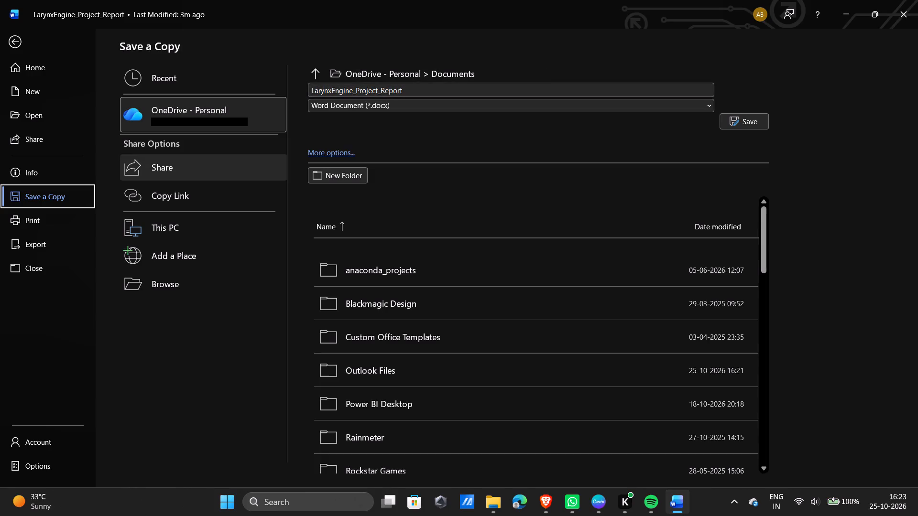
Try to save a copy in this PC's Documents folder under the existing name, and decline replacing the file already there.
{"action": "left_click", "coordinate": [184, 223]}
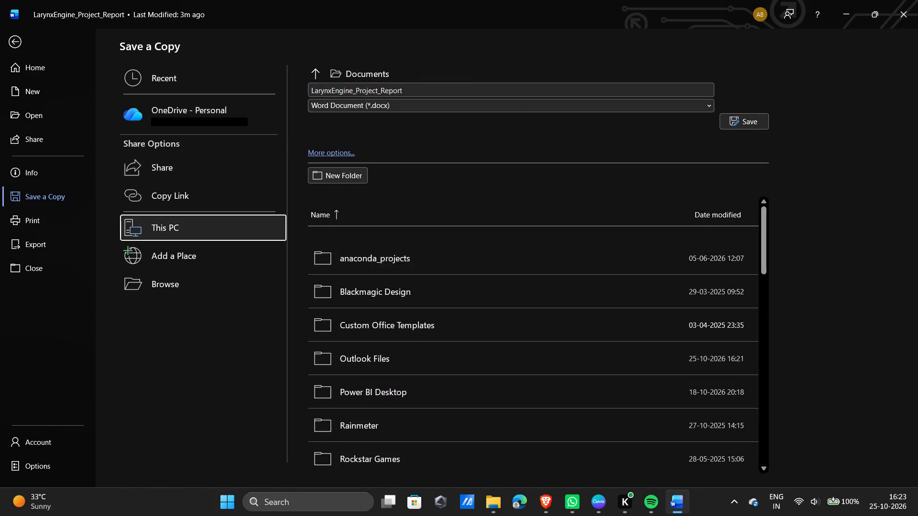
{"action": "scroll", "coordinate": [388, 350], "scroll_direction": "down", "scroll_amount": 4}
{"action": "scroll", "coordinate": [388, 350], "scroll_direction": "up", "scroll_amount": 6}
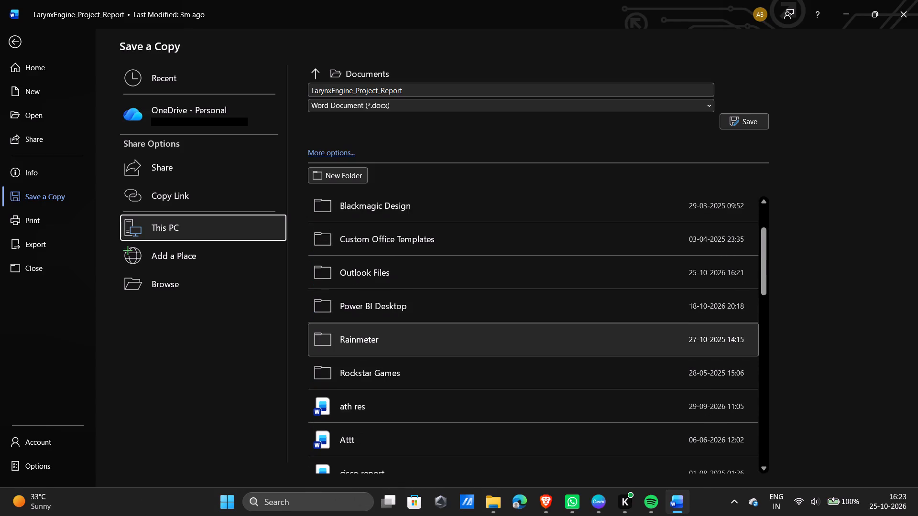
{"action": "scroll", "coordinate": [388, 350], "scroll_direction": "up", "scroll_amount": 3}
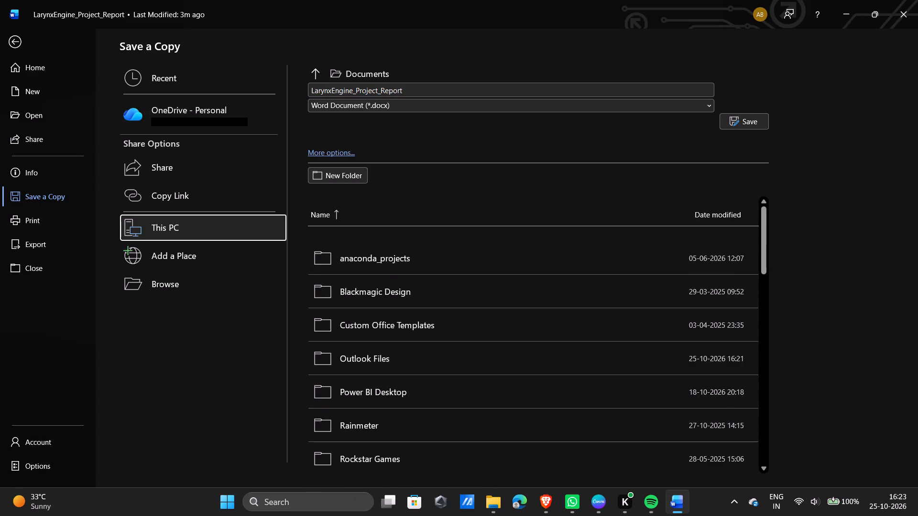
{"action": "left_click", "coordinate": [748, 117]}
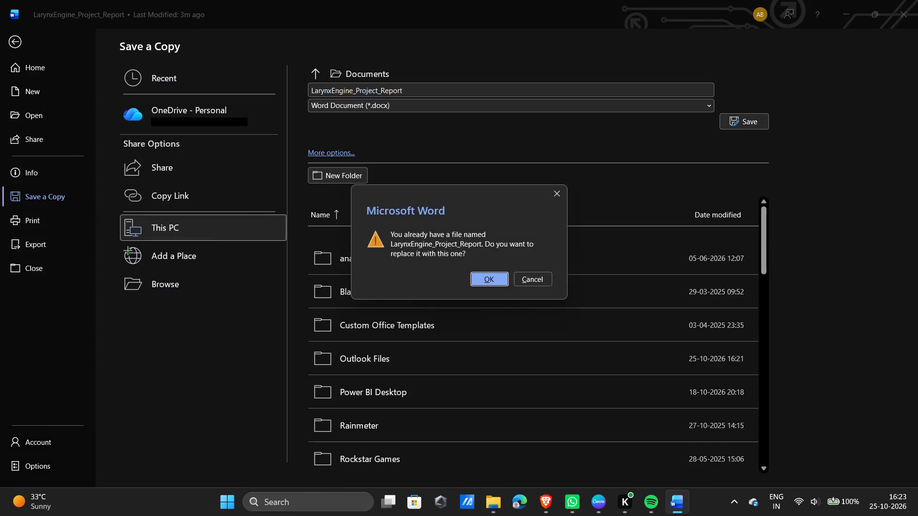
{"action": "left_click", "coordinate": [565, 189]}
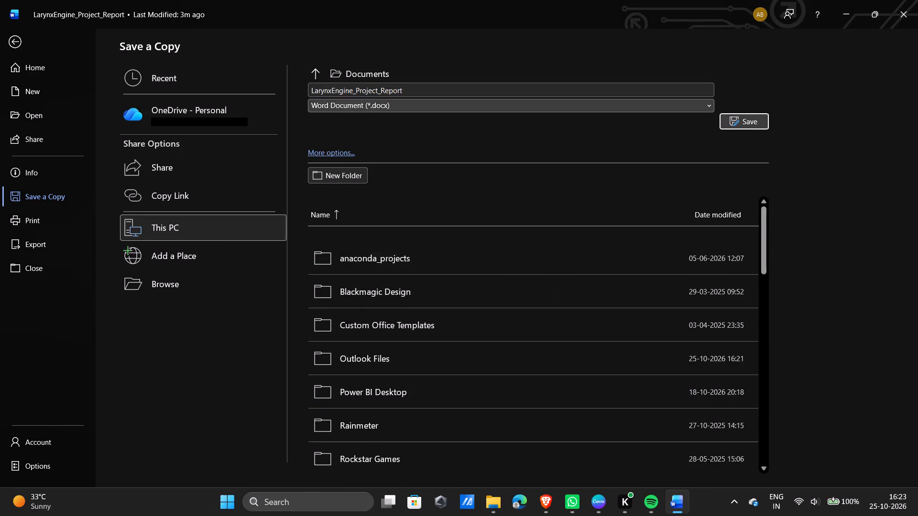
Change the copy's file name to LarynxEngine_Report and save it in the Documents folder.
{"action": "left_click", "coordinate": [382, 92]}
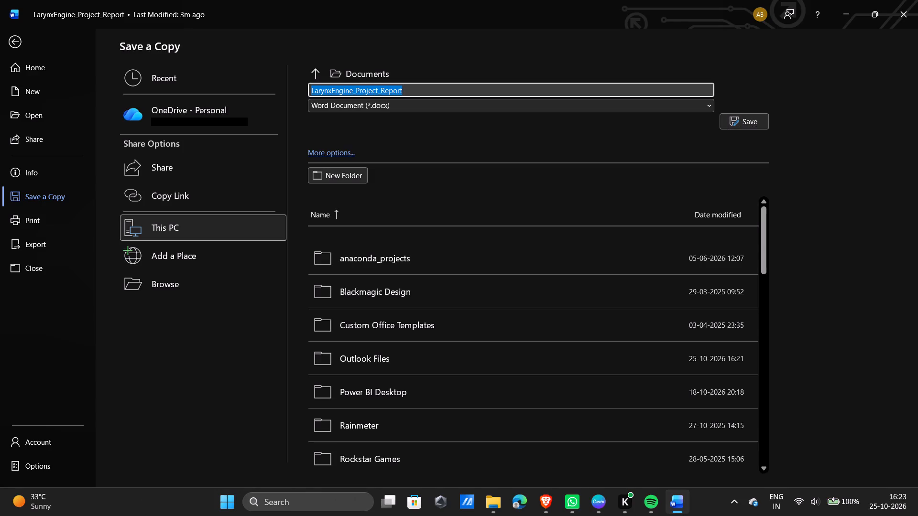
{"action": "left_click", "coordinate": [382, 92]}
{"action": "key", "text": "BackSpace"}
{"action": "key", "text": "BackSpace"}
{"action": "key", "text": "BackSpace"}
{"action": "key", "text": "BackSpace"}
{"action": "key", "text": "BackSpace"}
{"action": "key", "text": "BackSpace"}
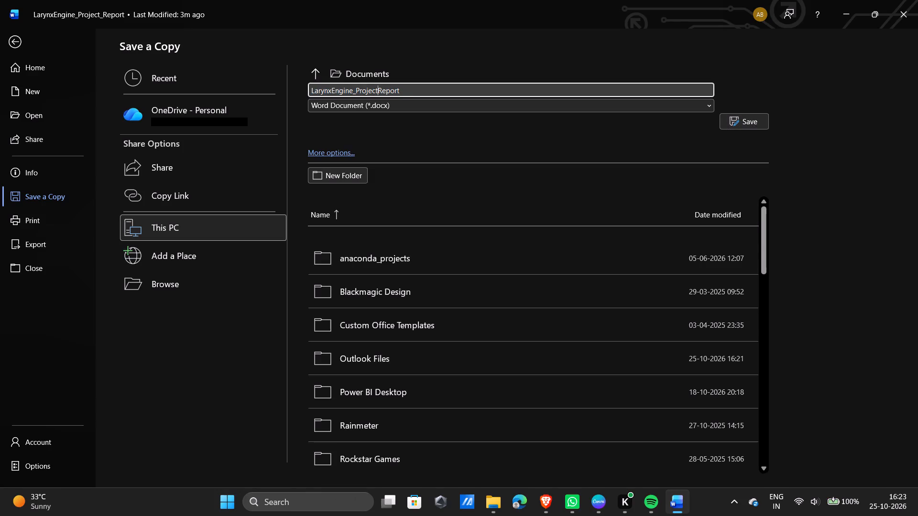
{"action": "key", "text": "BackSpace"}
{"action": "key", "text": "BackSpace"}
{"action": "left_click", "coordinate": [734, 125]}
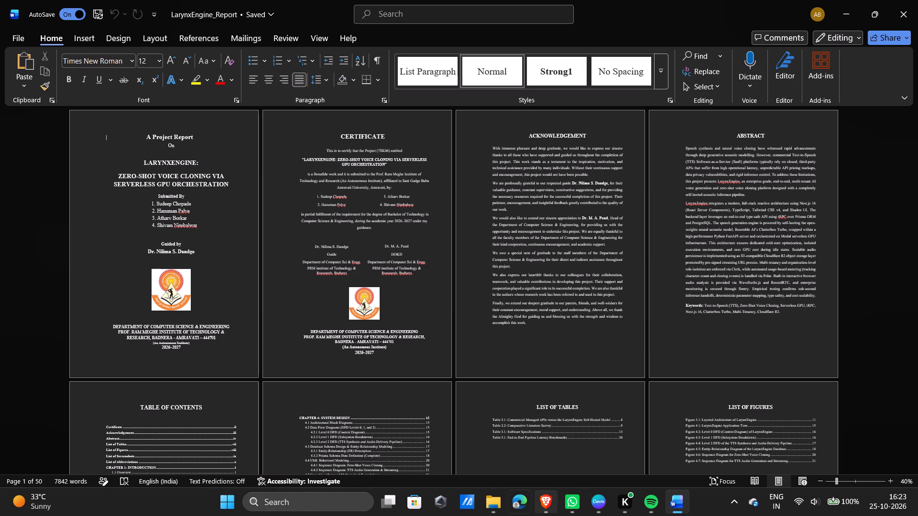
Switch to File Explorer, look through the refreshed Downloads folder and the OS (C:) drive, and return to Word.
{"action": "left_click", "coordinate": [494, 501]}
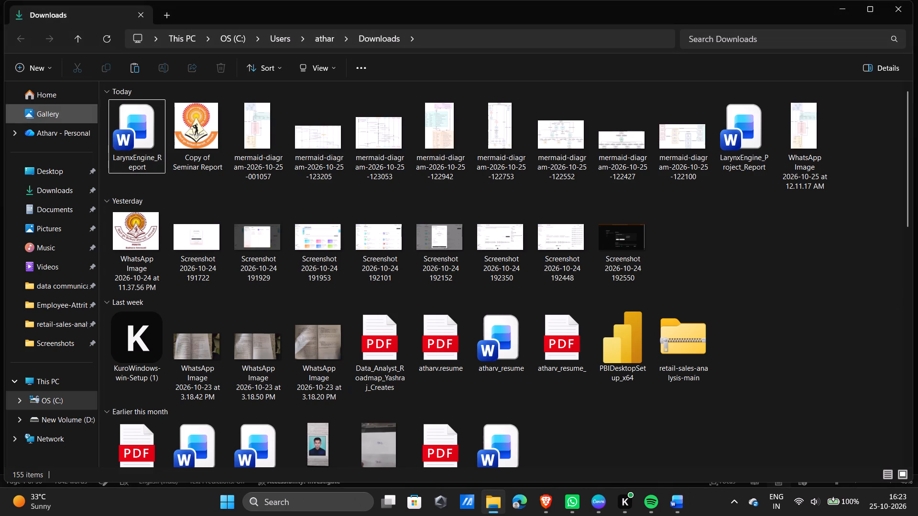
{"action": "left_click", "coordinate": [101, 43]}
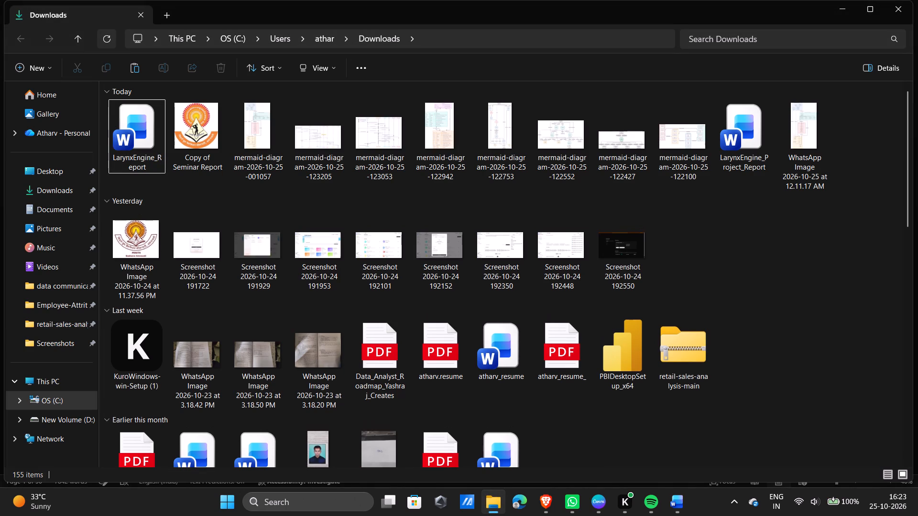
{"action": "double_click", "coordinate": [66, 396]}
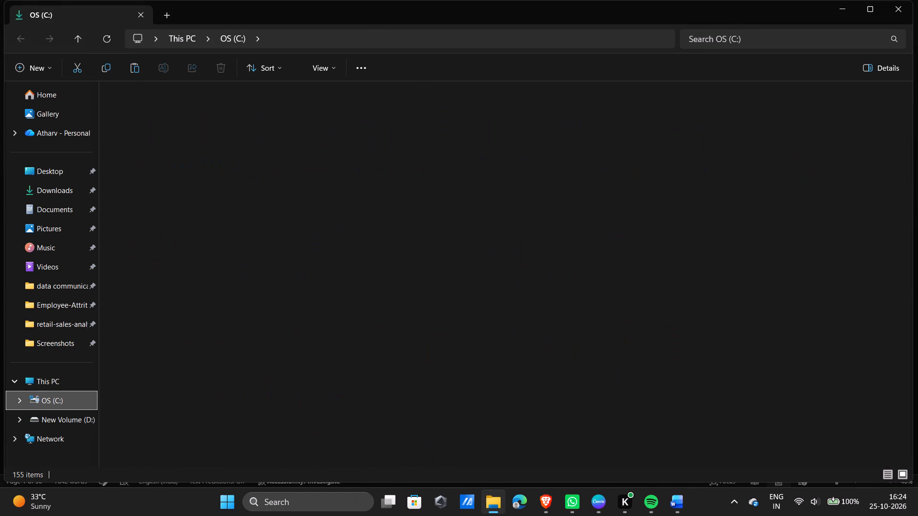
{"action": "left_click", "coordinate": [107, 40]}
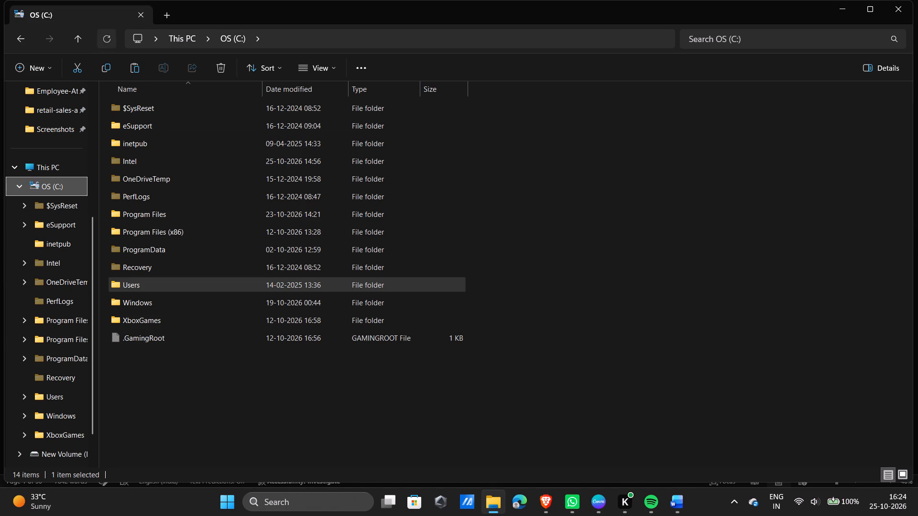
{"action": "double_click", "coordinate": [107, 40]}
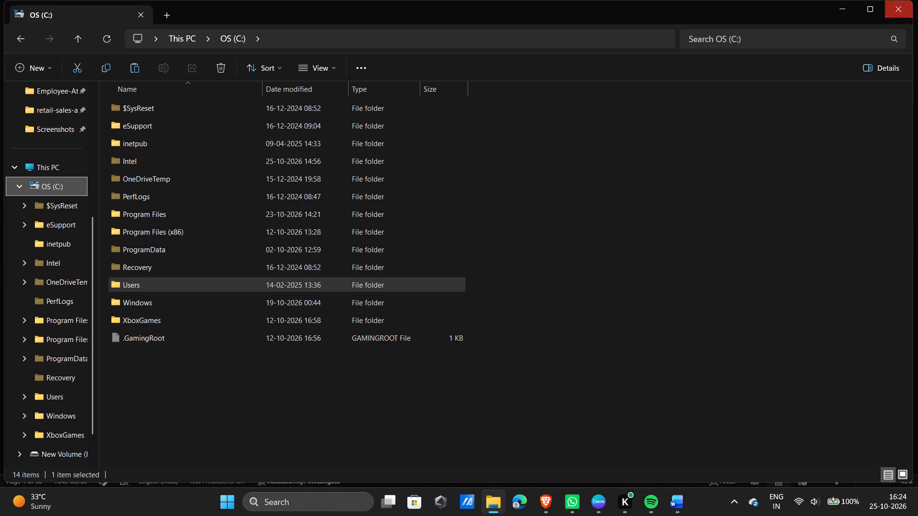
{"action": "left_click", "coordinate": [841, 11]}
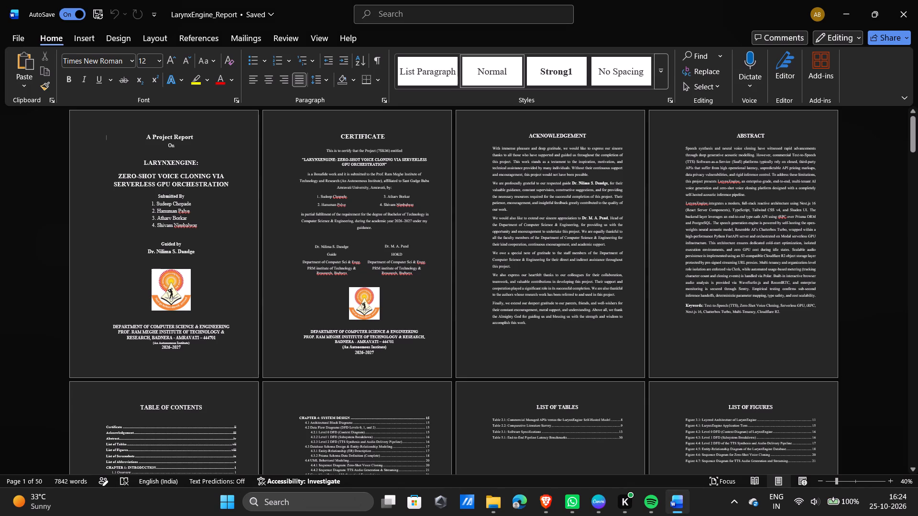
Bring up the sharing settings for the LarynxEngine_Report document.
{"action": "left_click", "coordinate": [882, 38]}
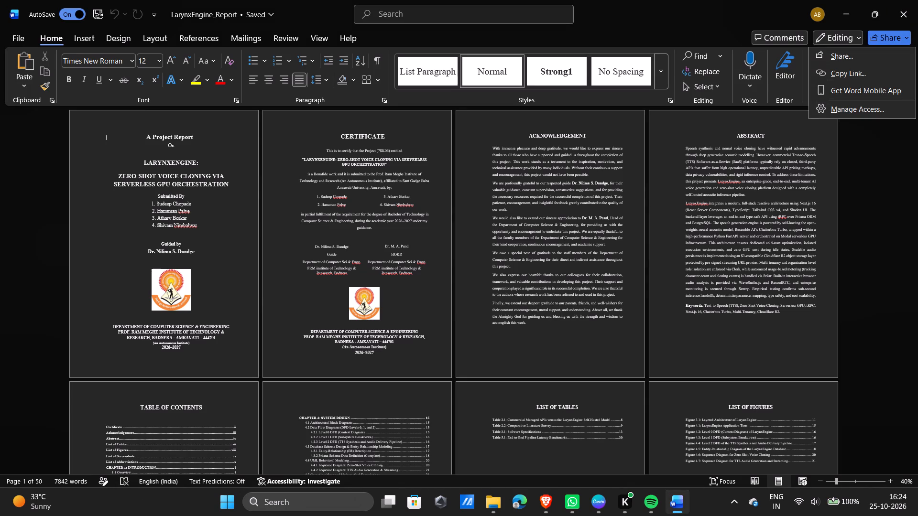
{"action": "left_click", "coordinate": [839, 60]}
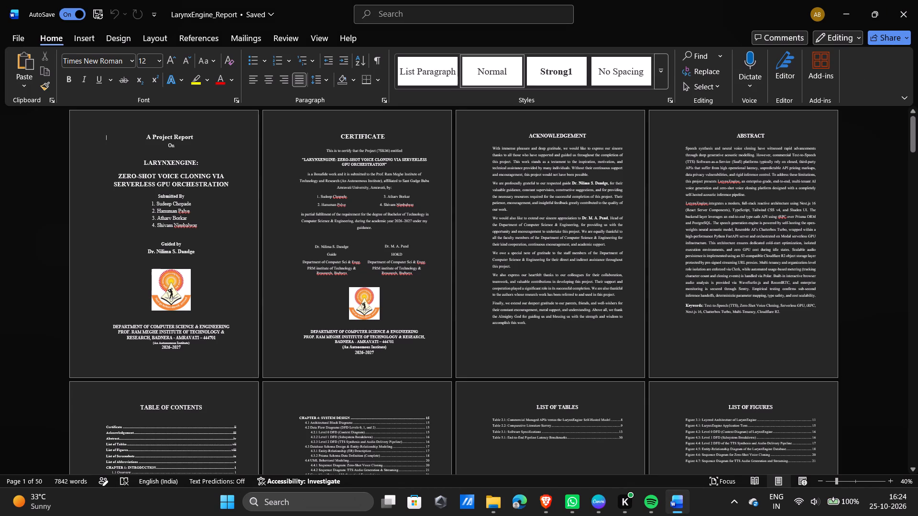